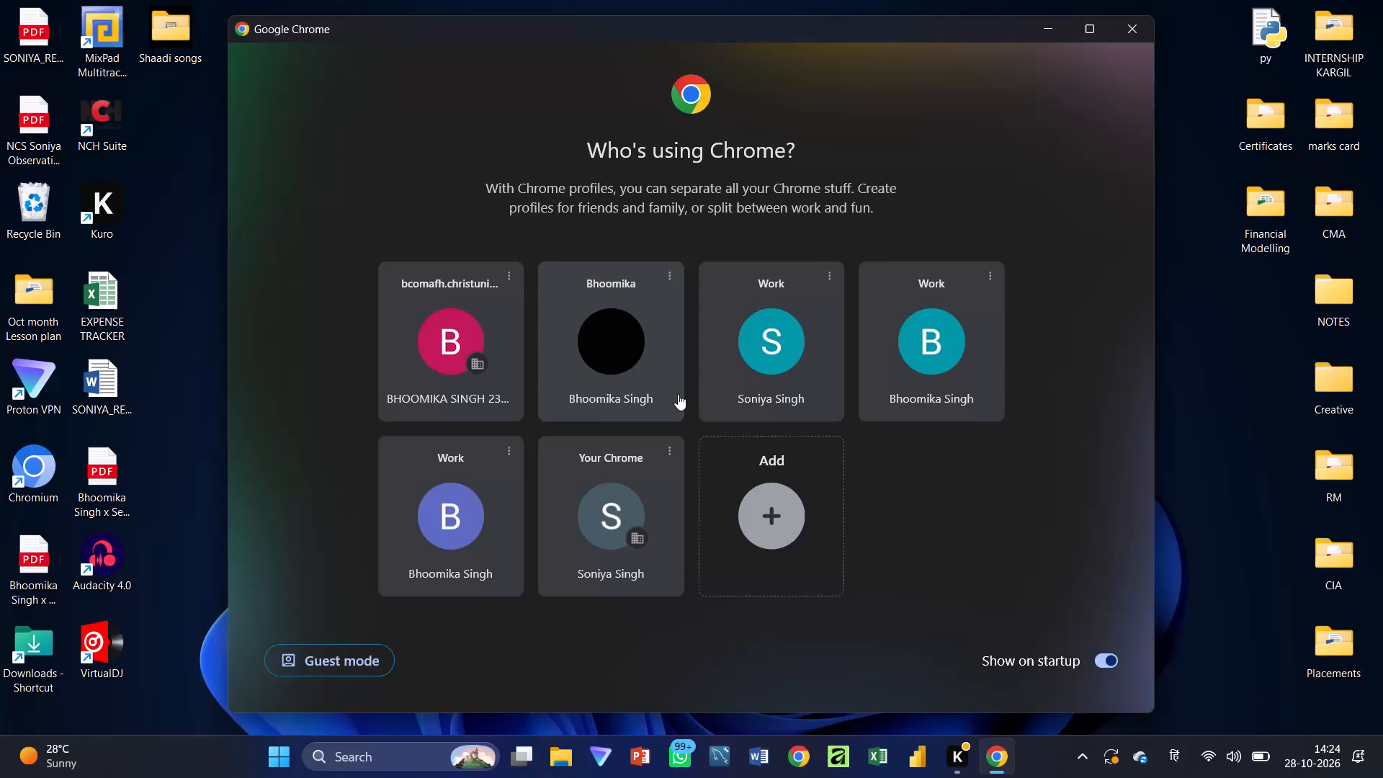
Open Canva from the personal browser profile and open the JOURNAL design for editing.
left_click(572, 385)
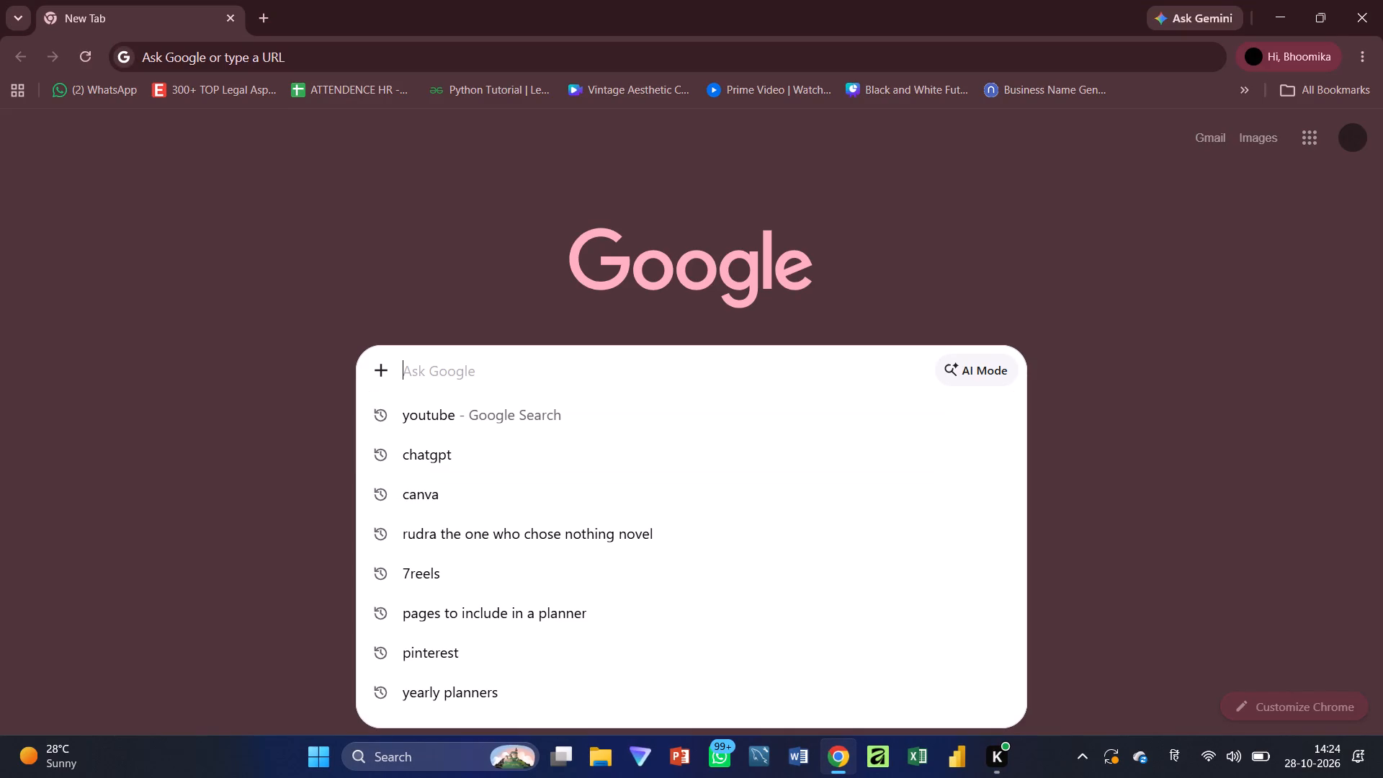
left_click(471, 484)
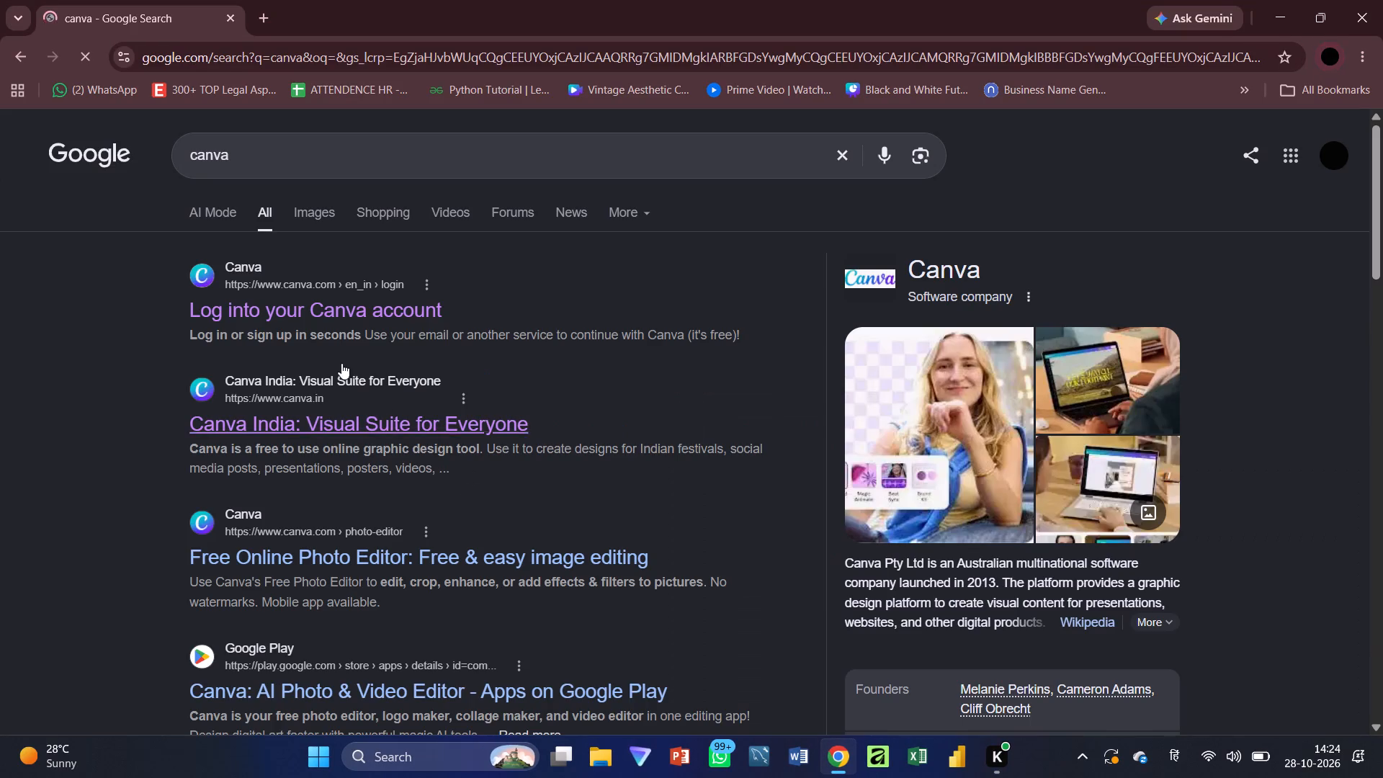
left_click(323, 316)
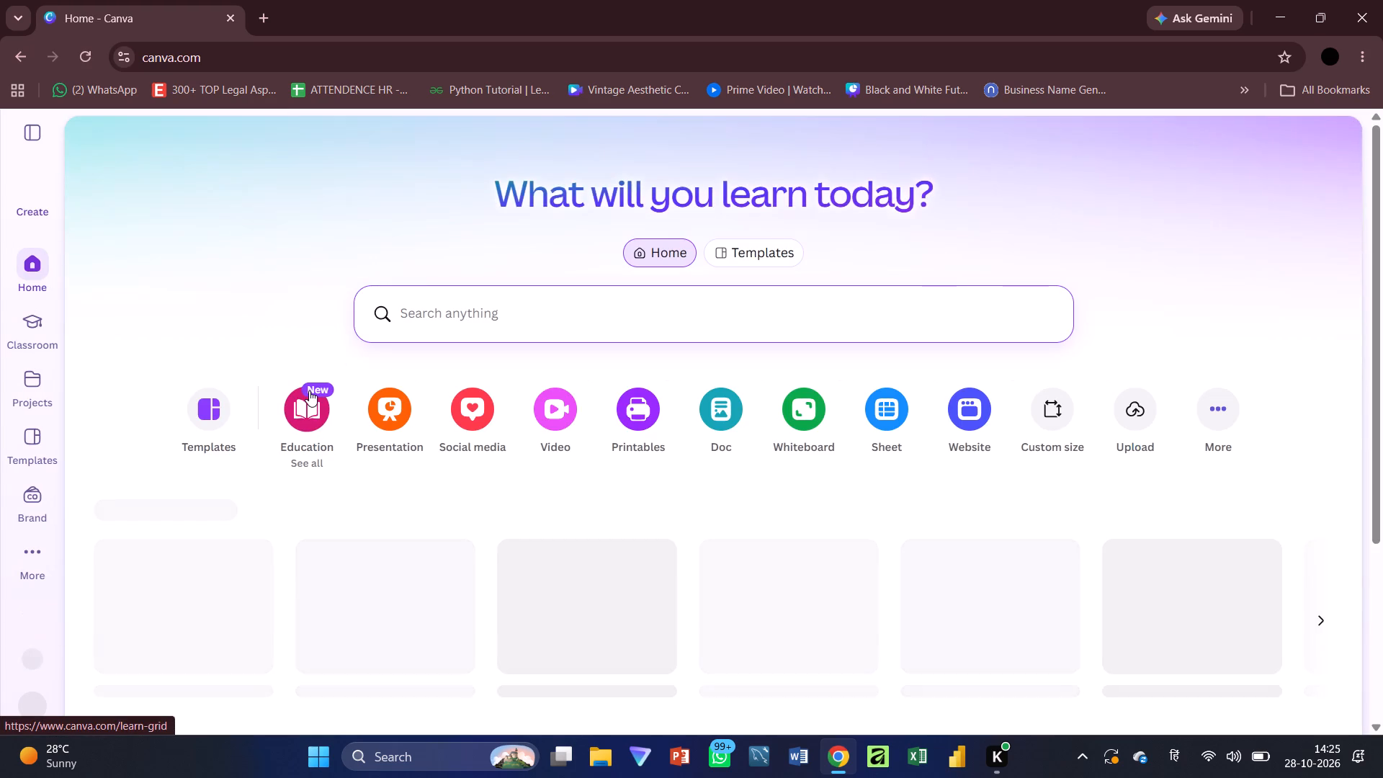
scroll(309, 390, "down", 1)
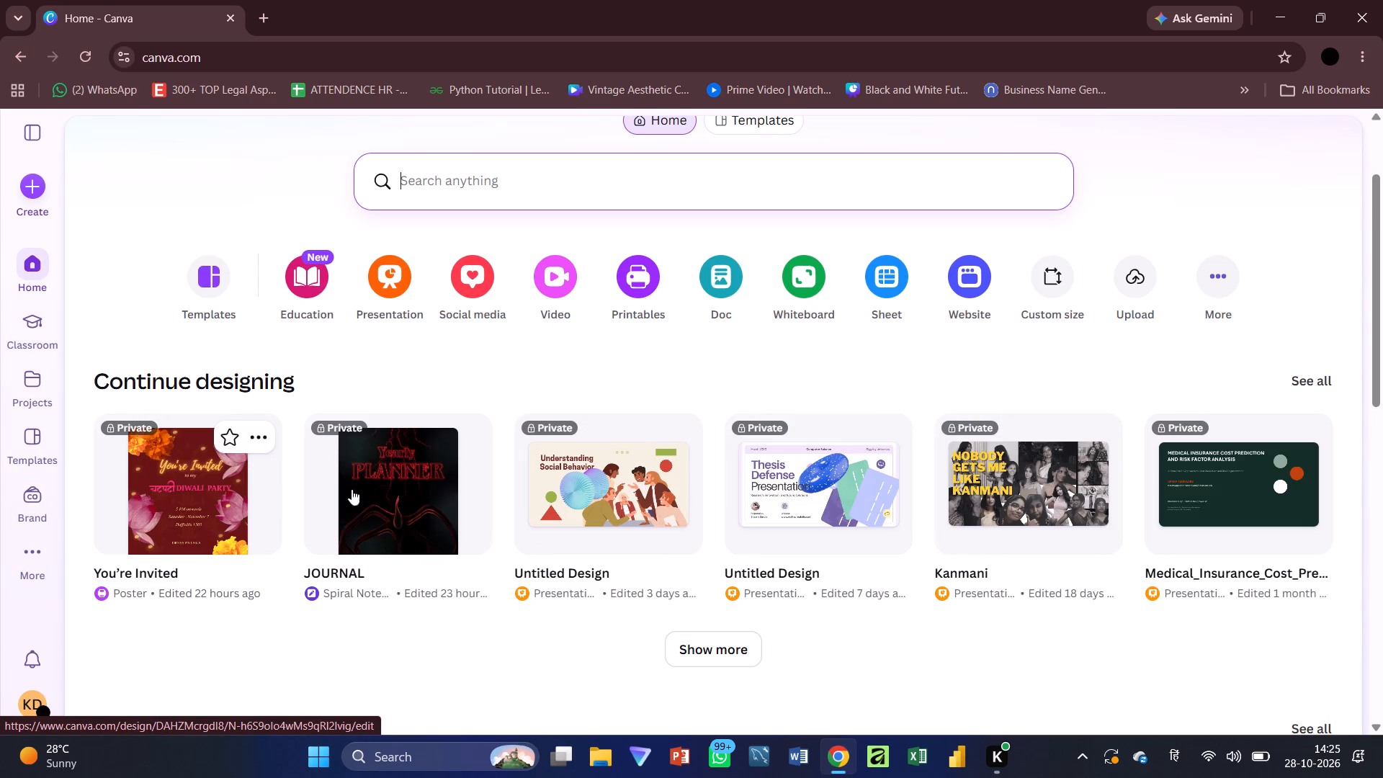
left_click(380, 492)
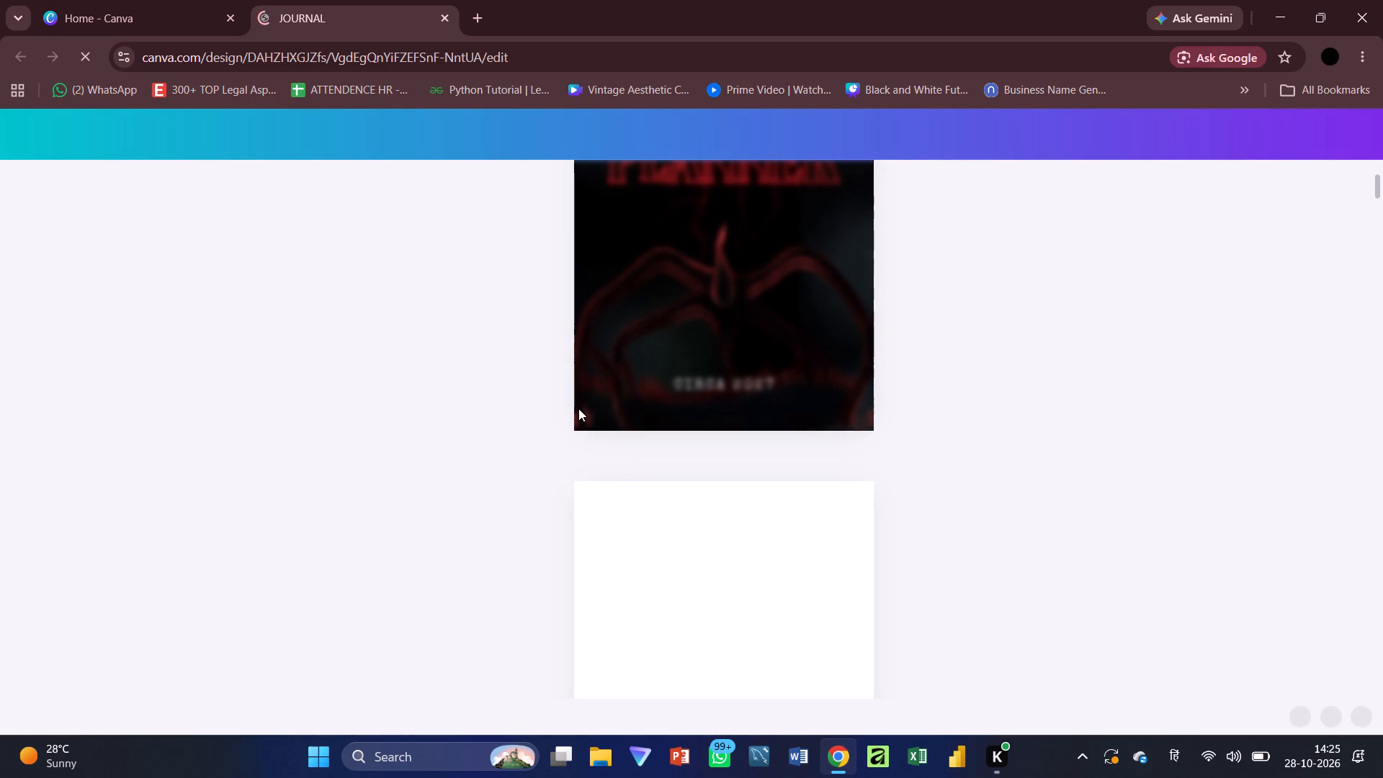
Look through the planner's opening pages, from the cover to the blank lined page 4.
scroll(578, 408, "up", 1)
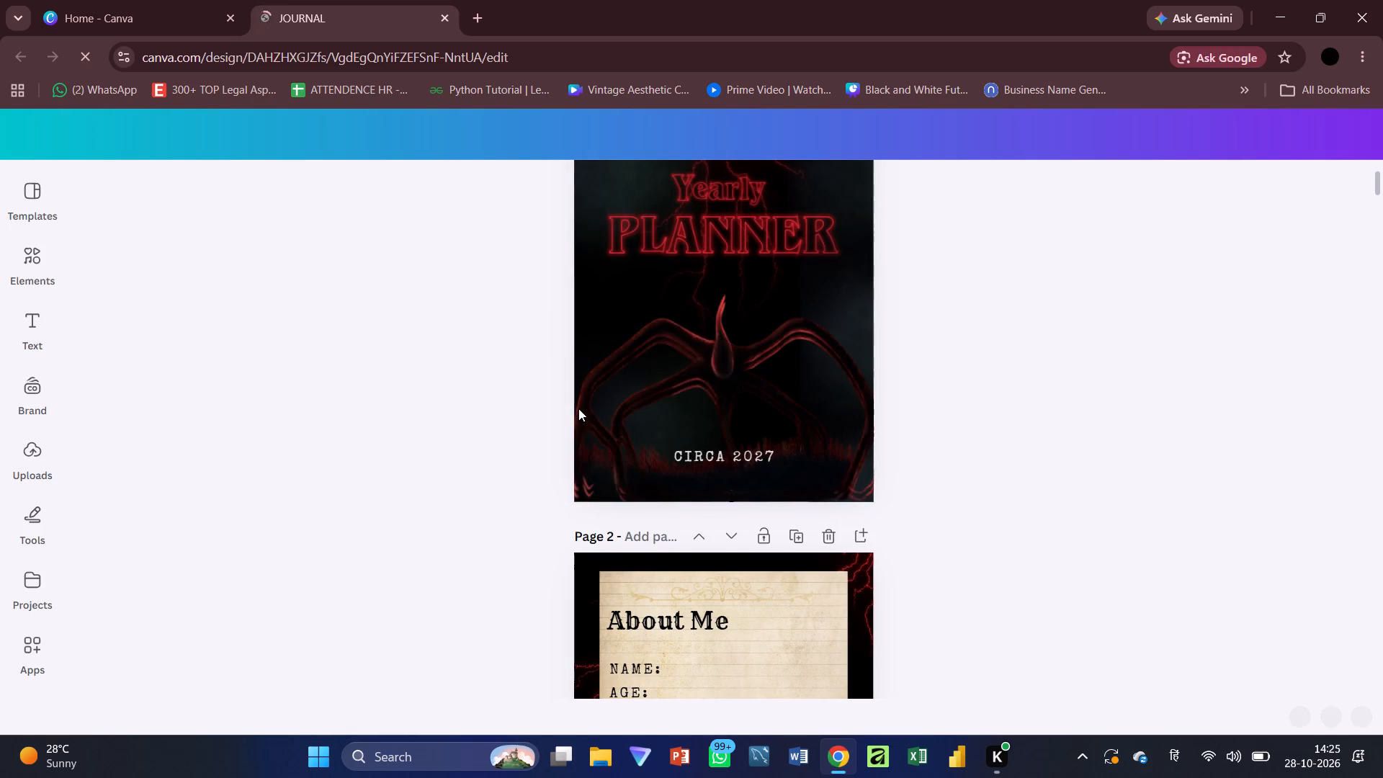
scroll(578, 408, "up", 2)
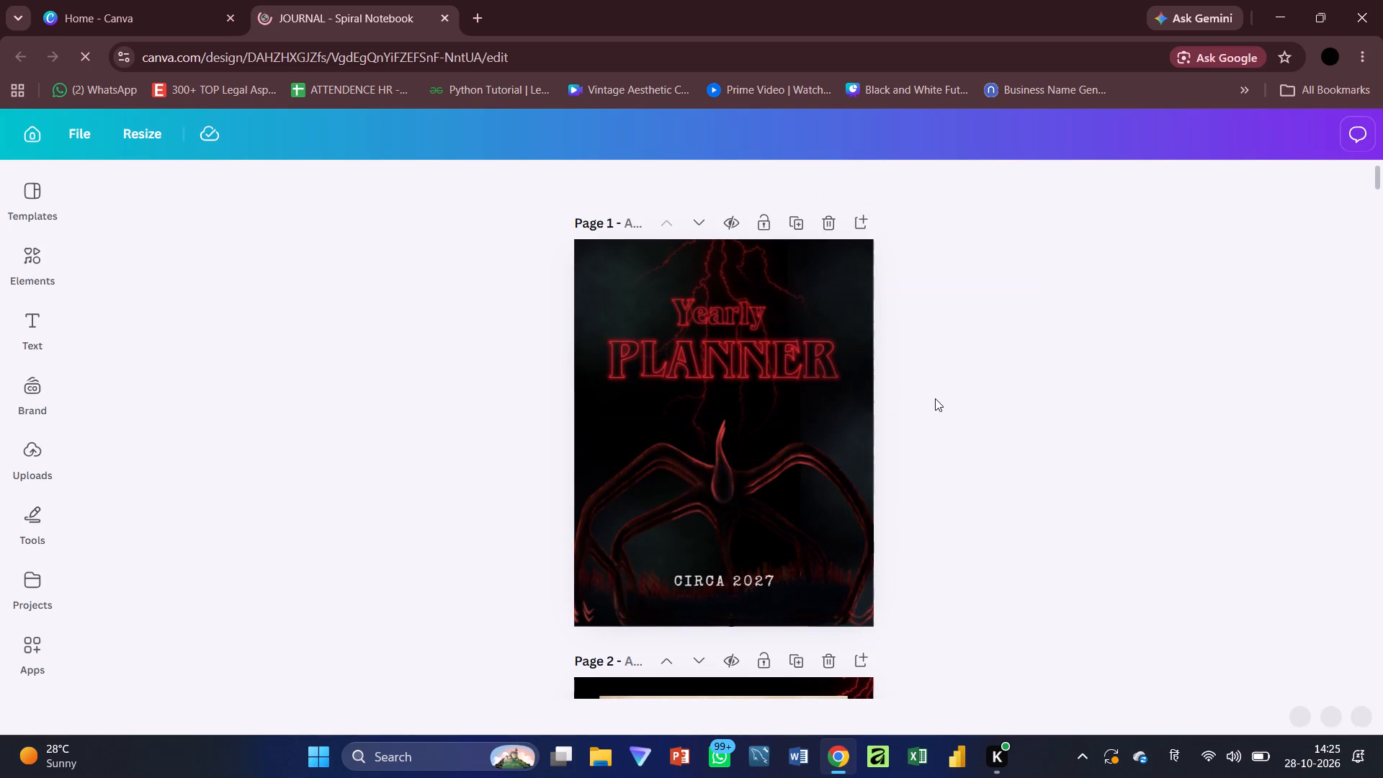
scroll(935, 398, "down", 4)
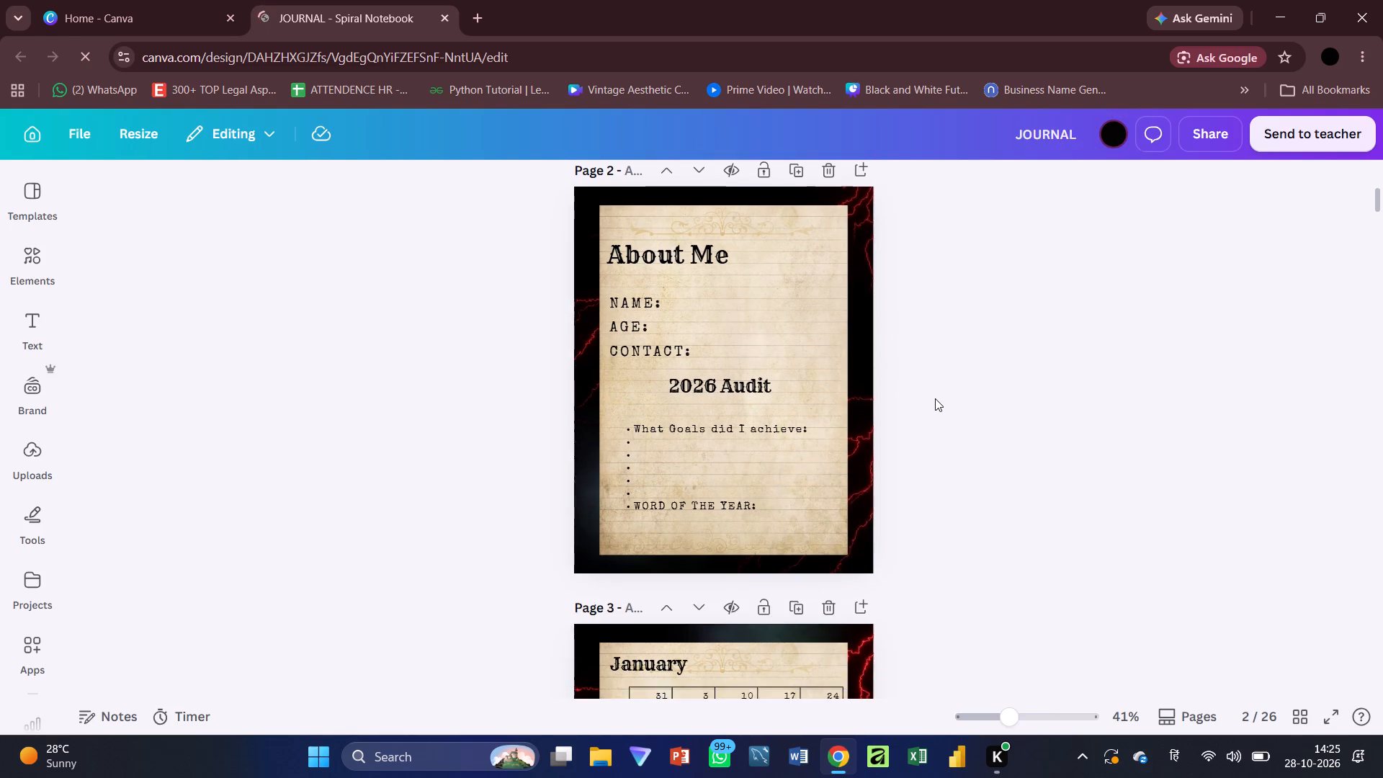
scroll(935, 398, "down", 4)
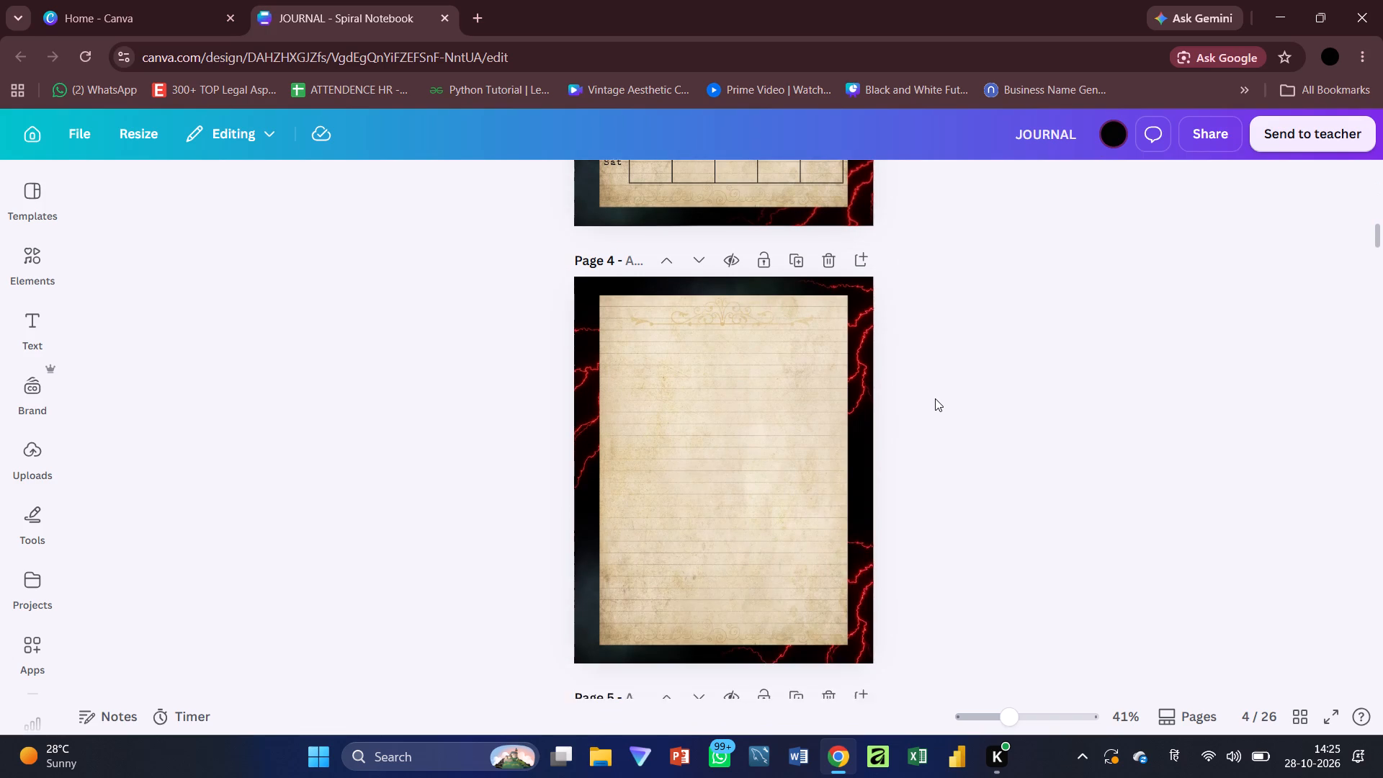
scroll(935, 398, "down", 1)
scroll(935, 398, "up", 2)
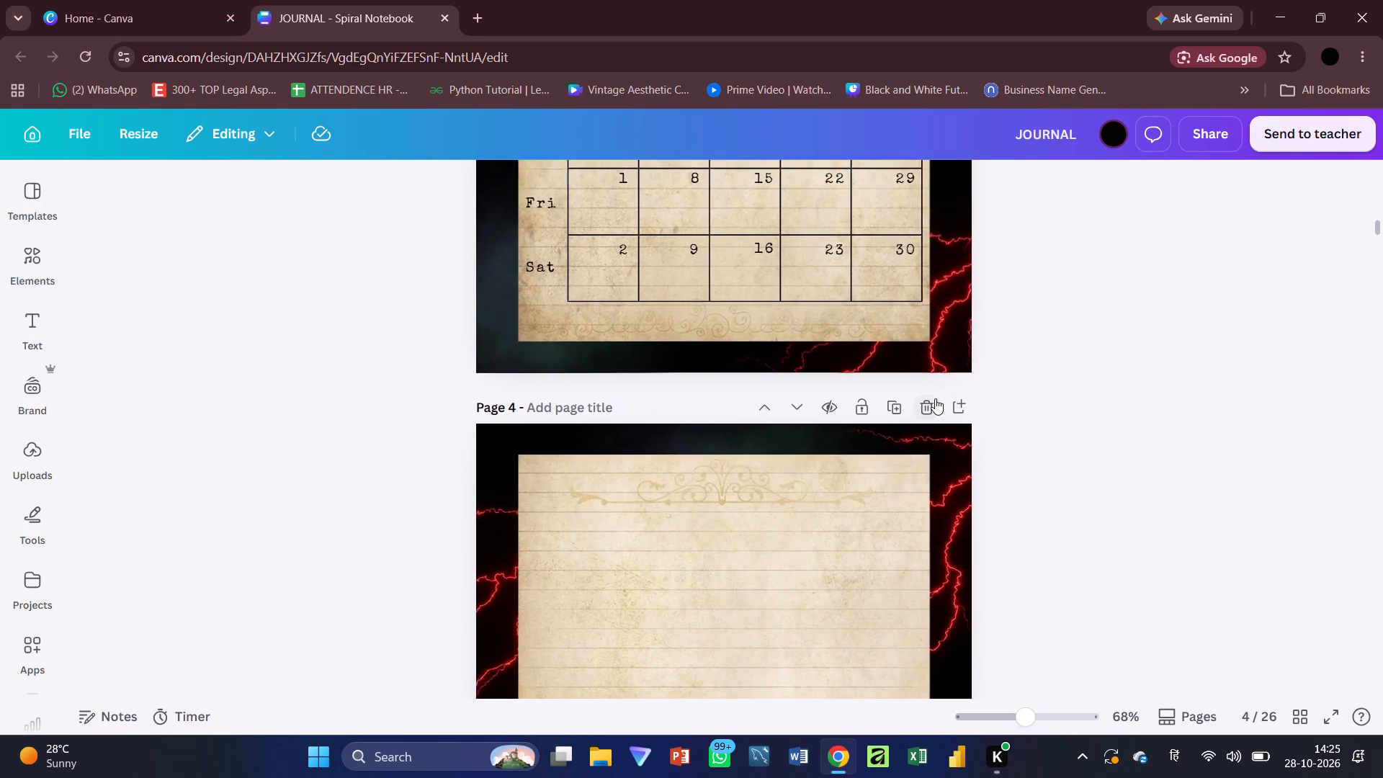
scroll(935, 398, "down", 3)
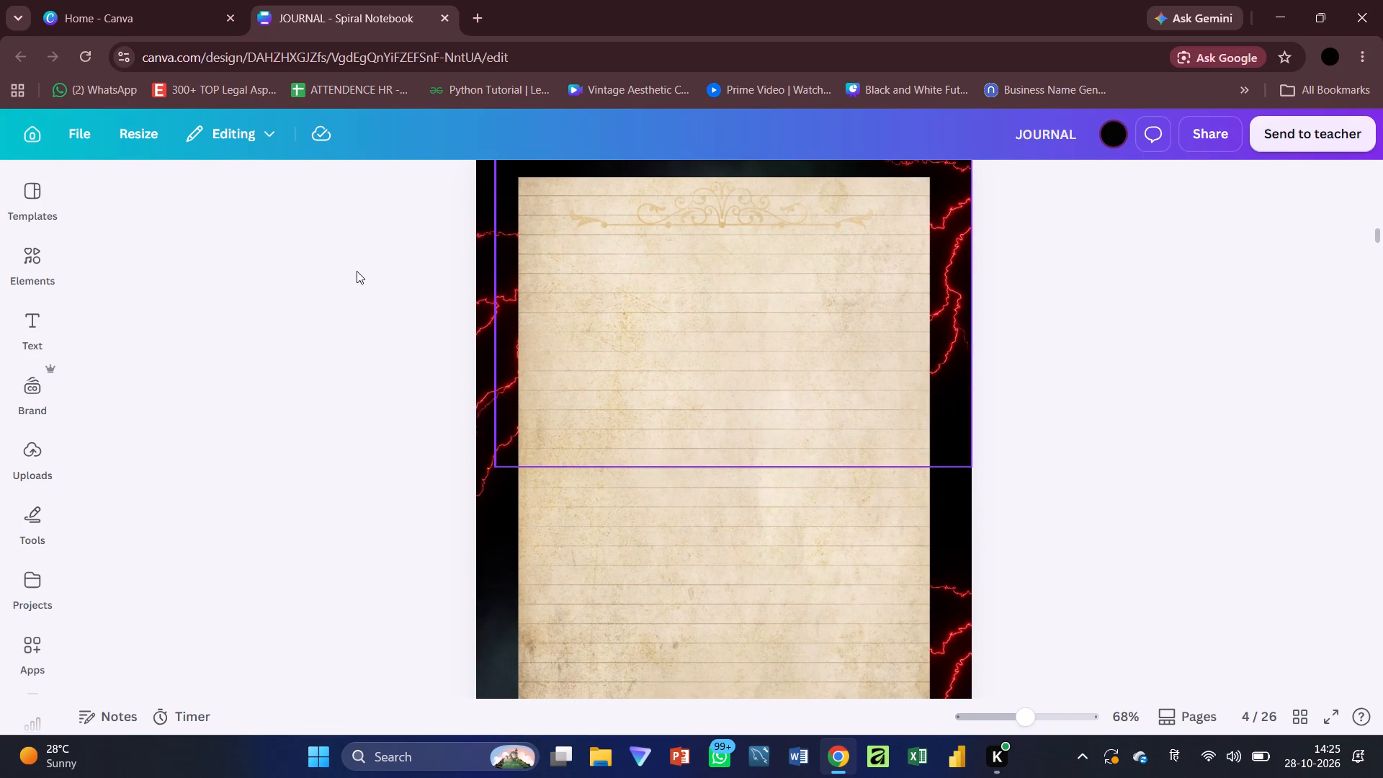
Insert the recently used "Authentic Leather / Blue Wood" font combination on page 4 and ungroup it.
left_click(46, 263)
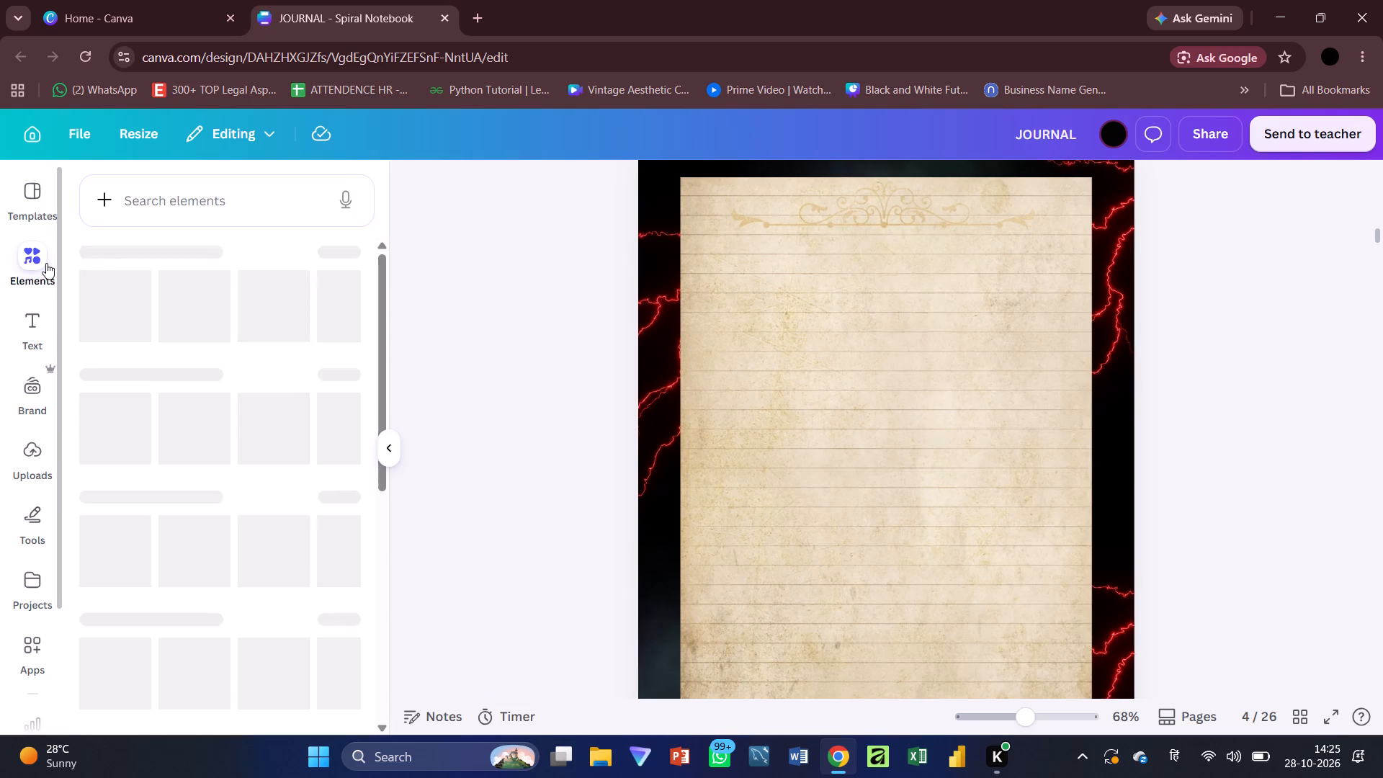
left_click(24, 329)
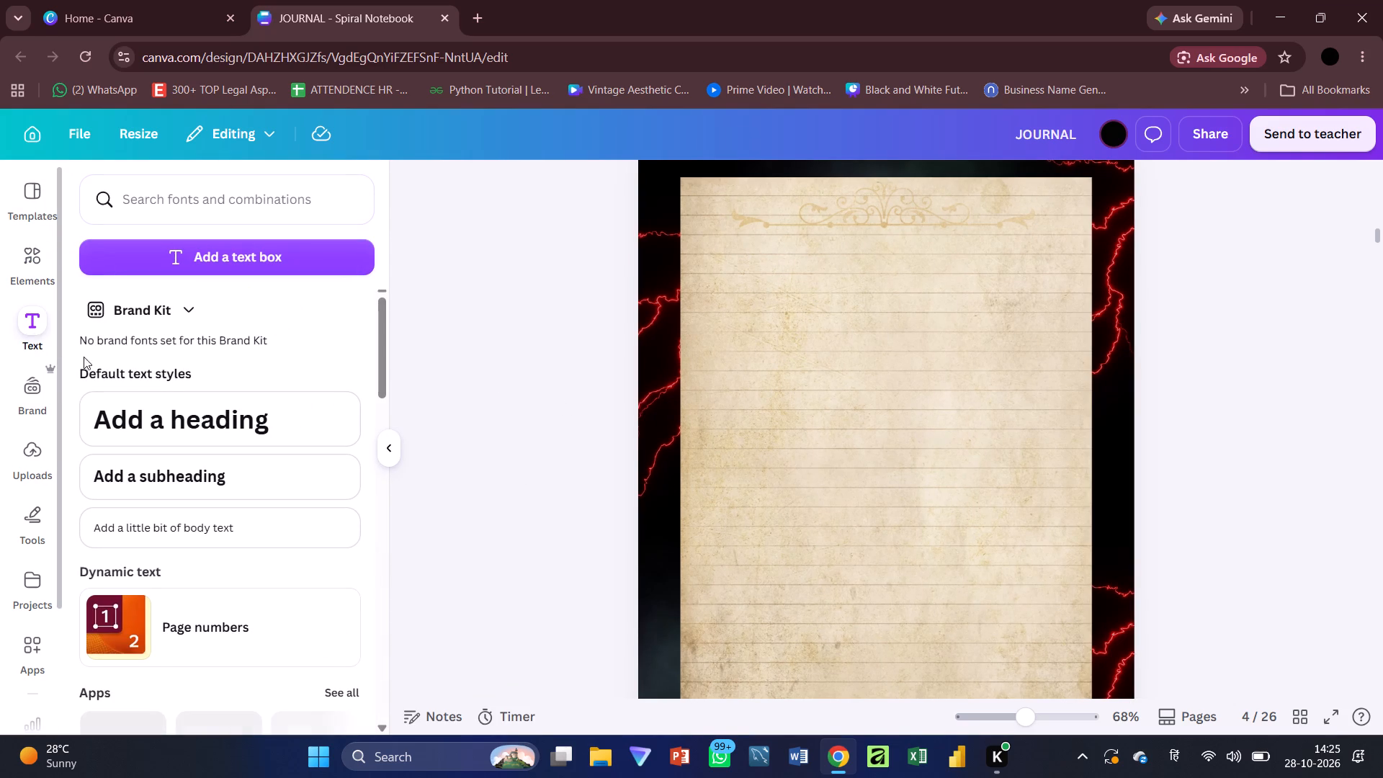
scroll(179, 504, "down", 3)
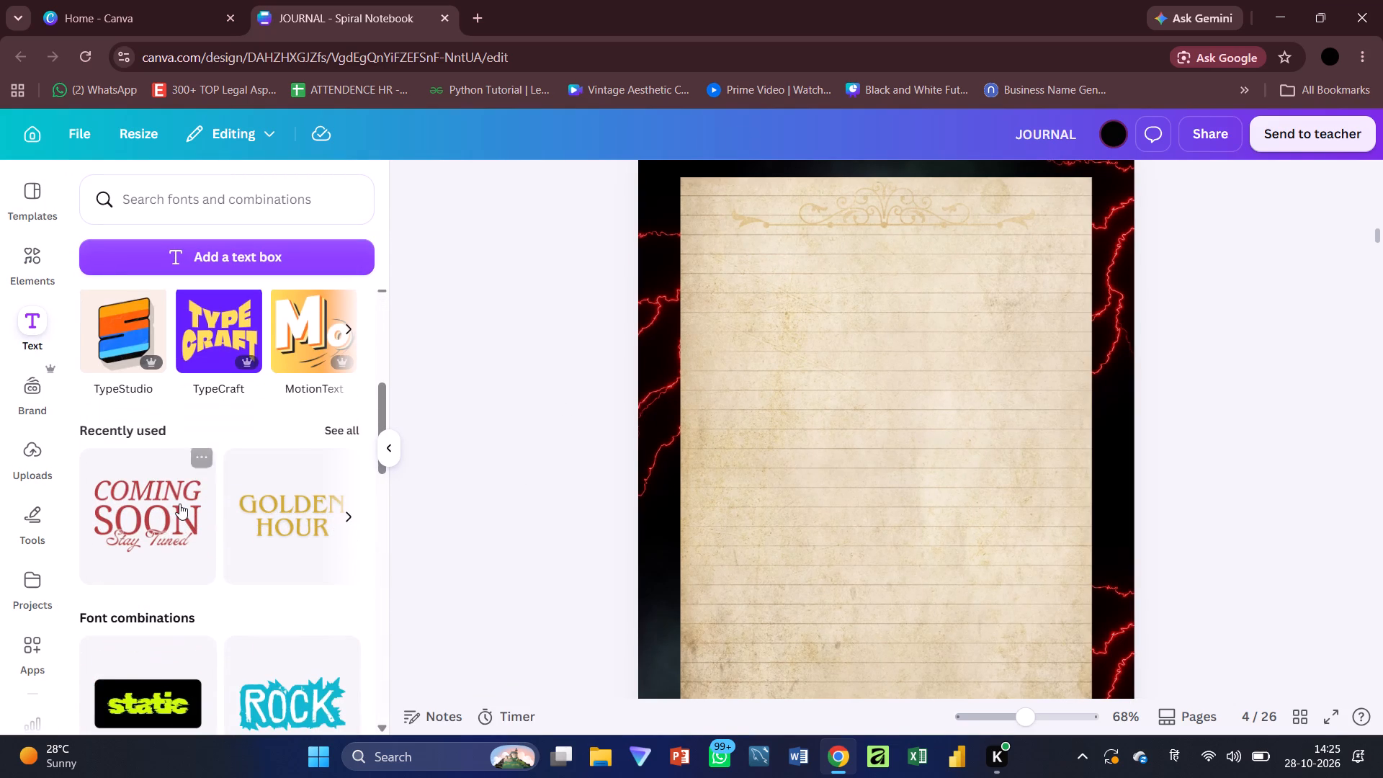
scroll(179, 504, "down", 2)
left_click(344, 313)
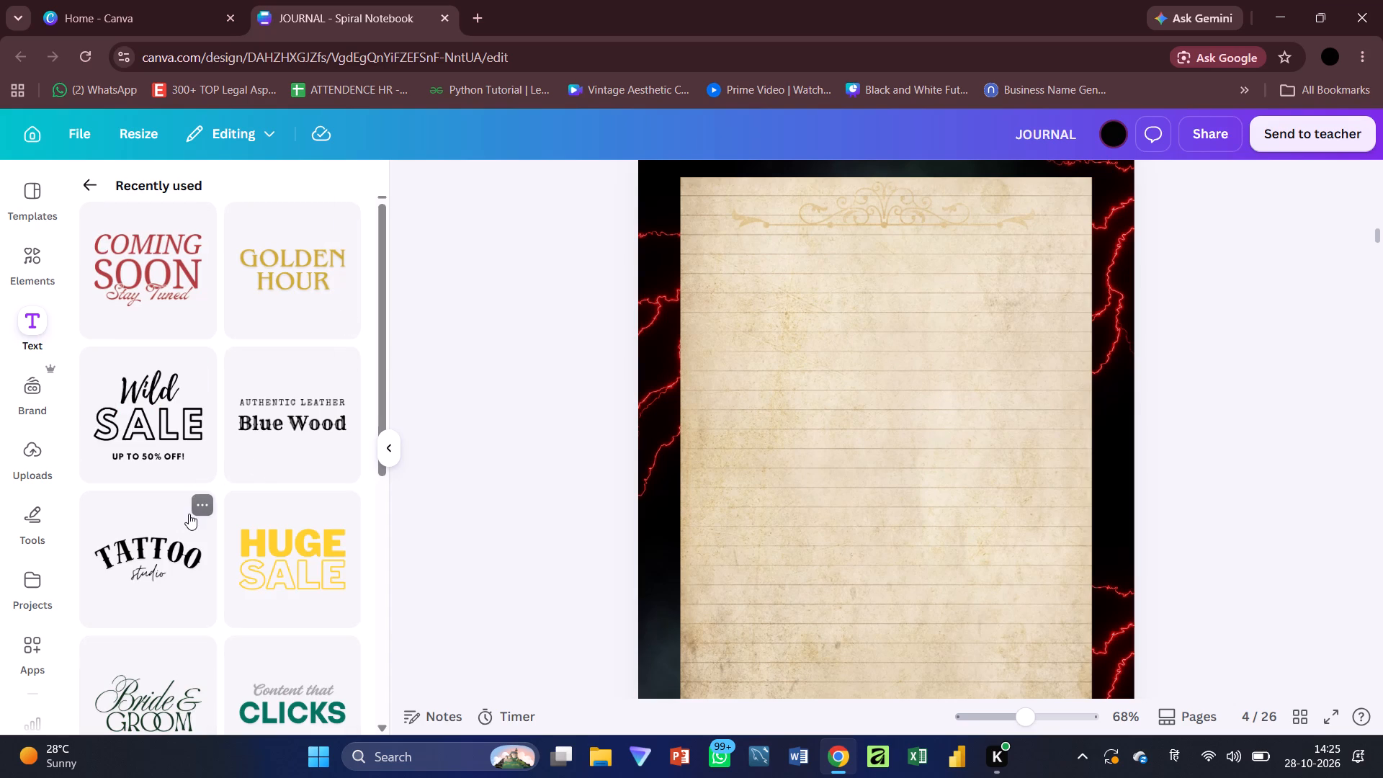
left_click(309, 425)
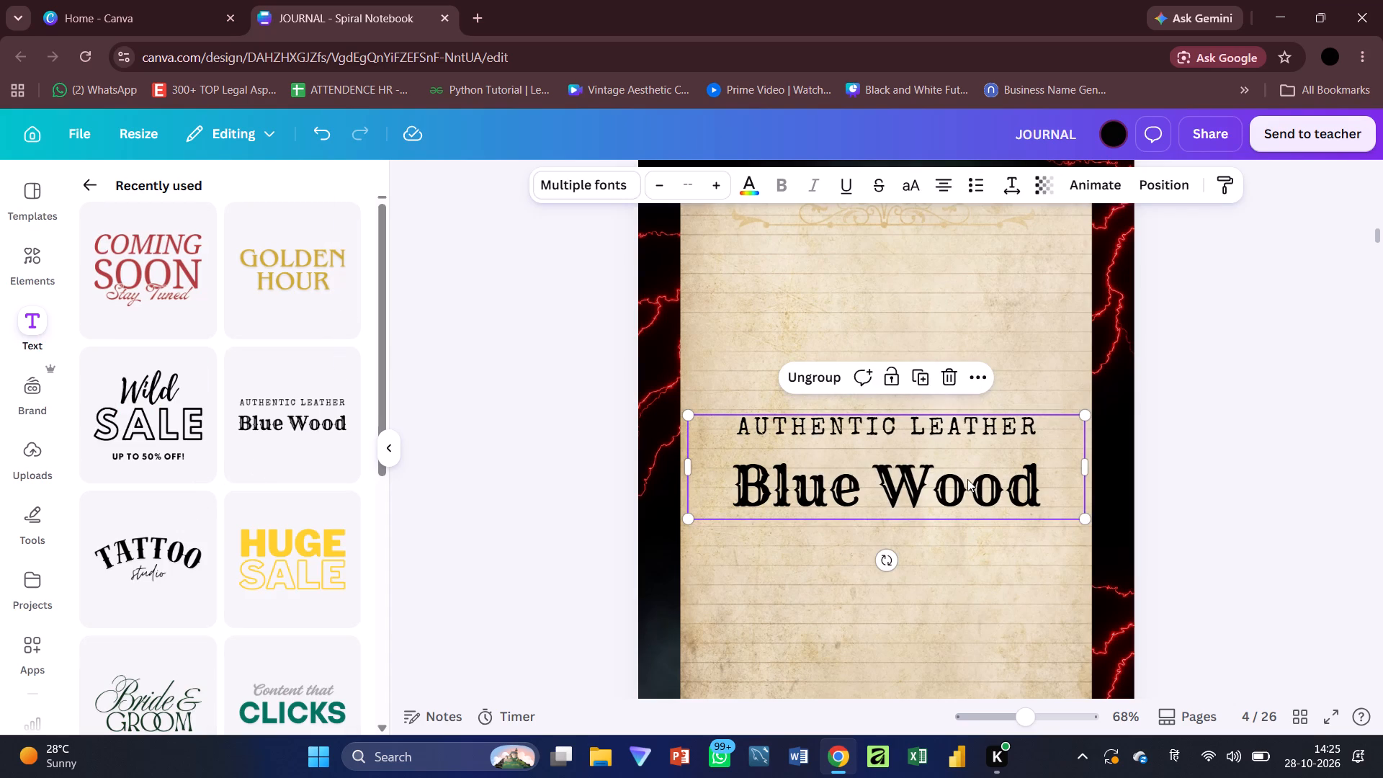
left_click(827, 380)
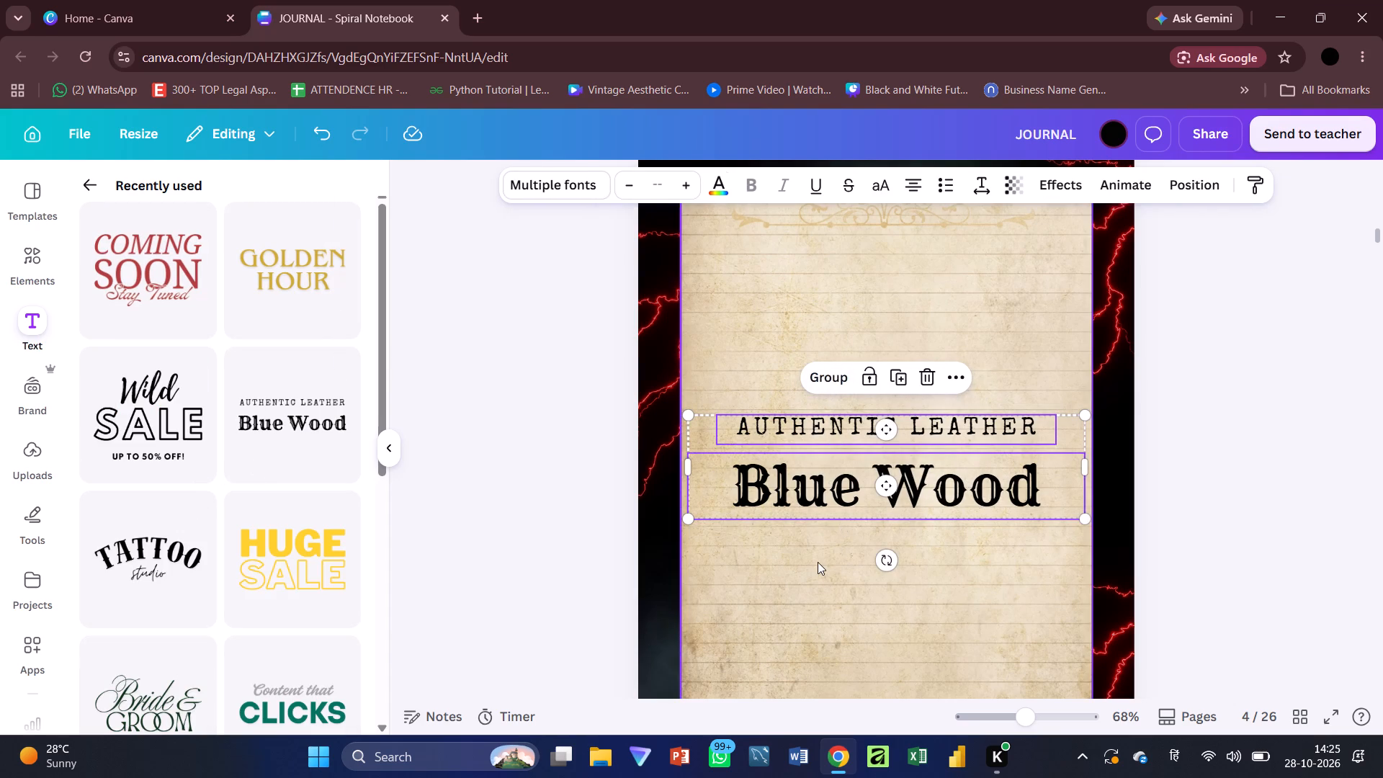
left_click(818, 562)
Delete the "Blue Wood" heading from page 4, keeping the "Authentic Leather" line.
left_click(825, 504)
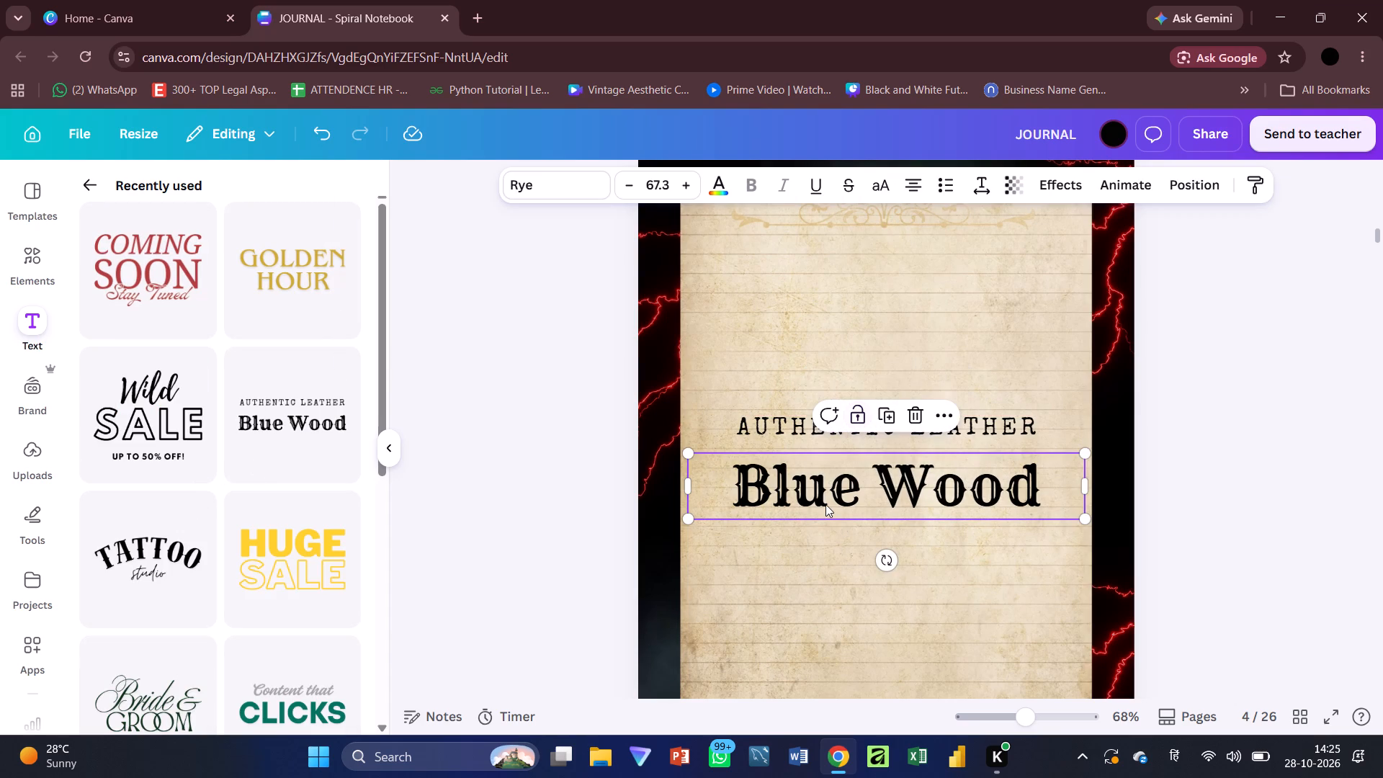
left_click_drag(811, 485, 802, 388)
left_click_drag(802, 388, 799, 274)
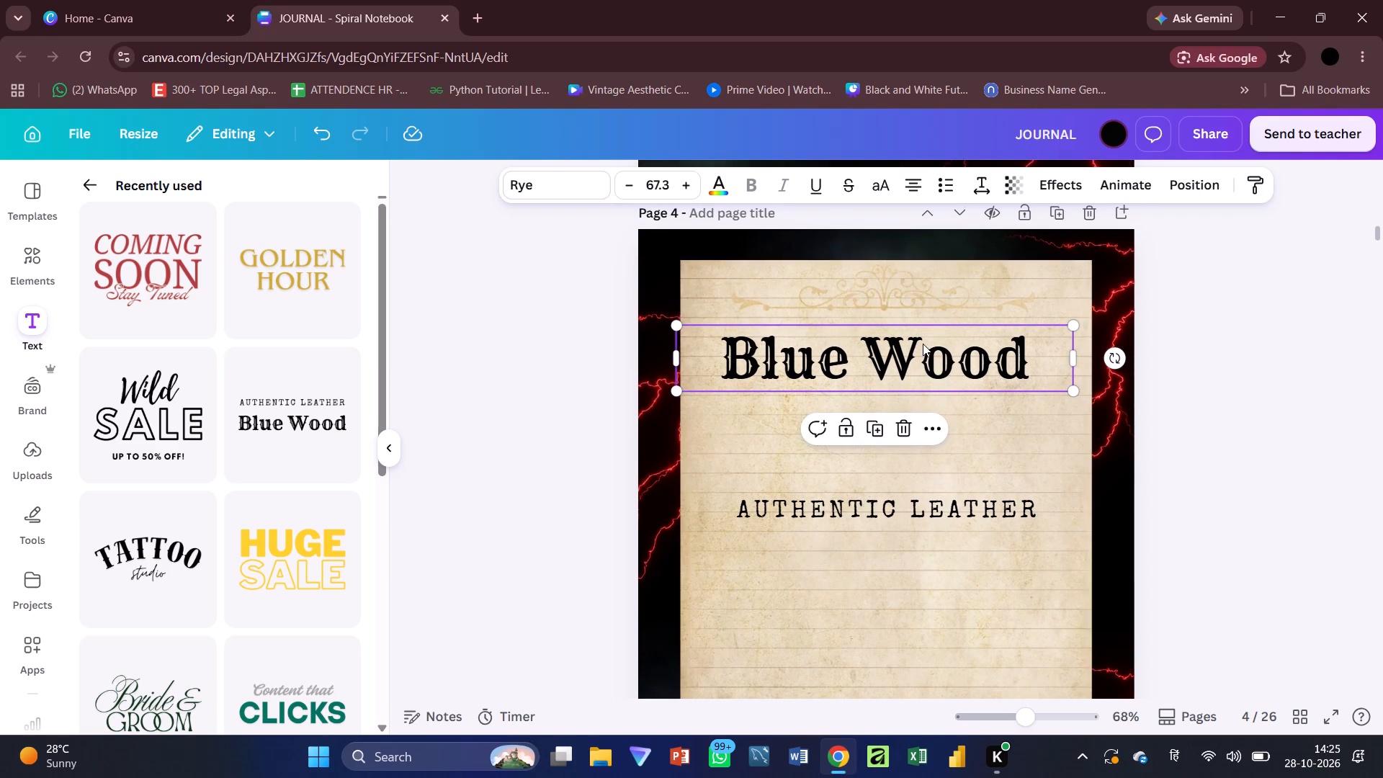
left_click(903, 419)
left_click(906, 352)
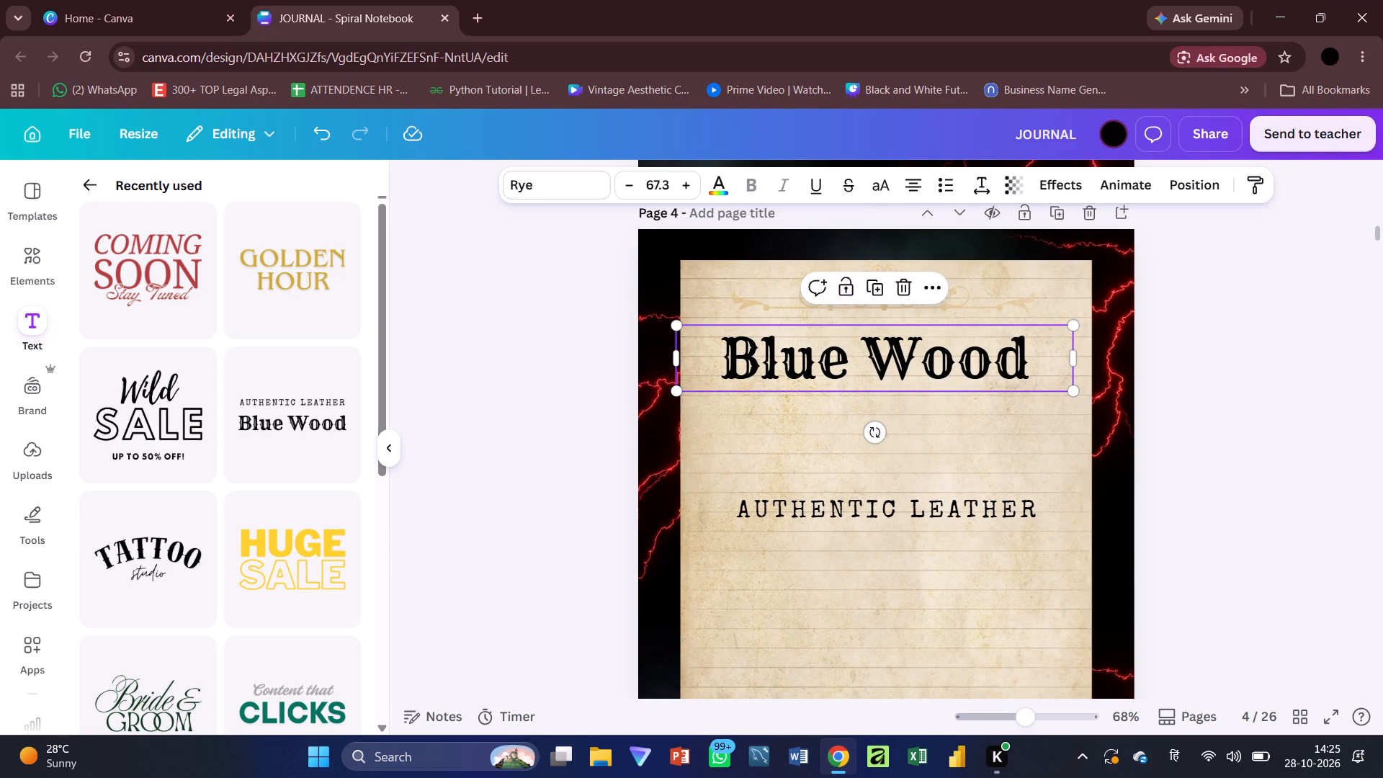
left_click(906, 288)
Move the "Authentic Leather" text to the top of page 4, replace it with "Weekly Planner" and centre it.
left_click_drag(861, 514, 833, 298)
double_click(833, 298)
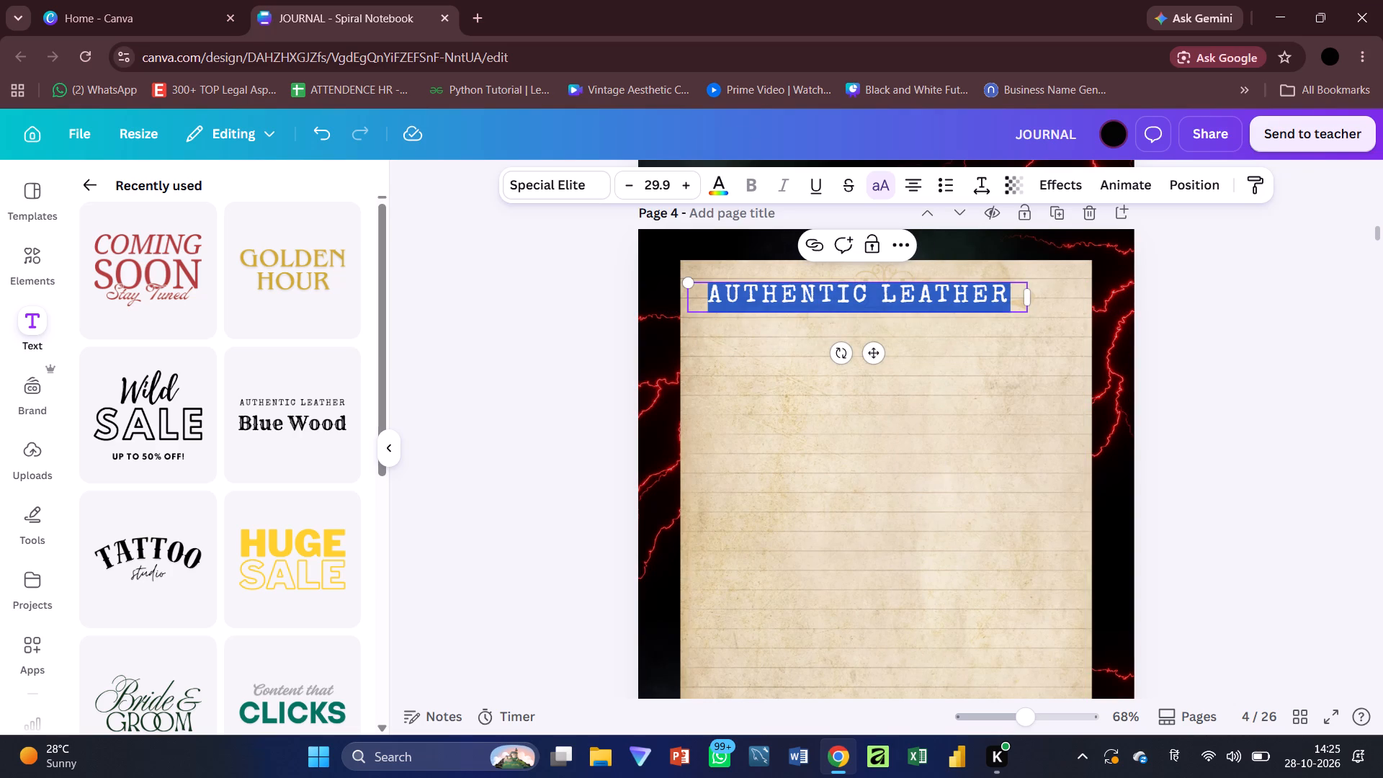
key("m")
key("BackSpace")
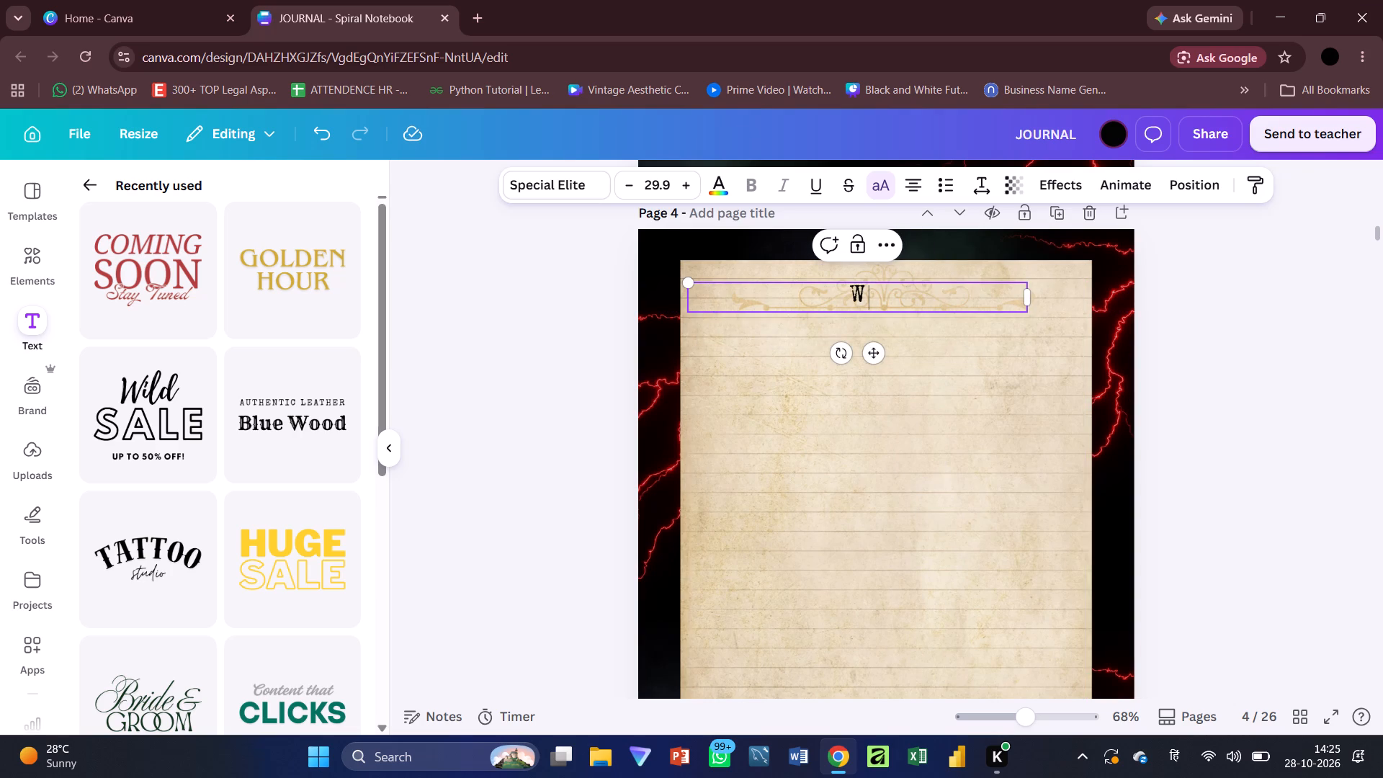
type("eekly")
key("space")
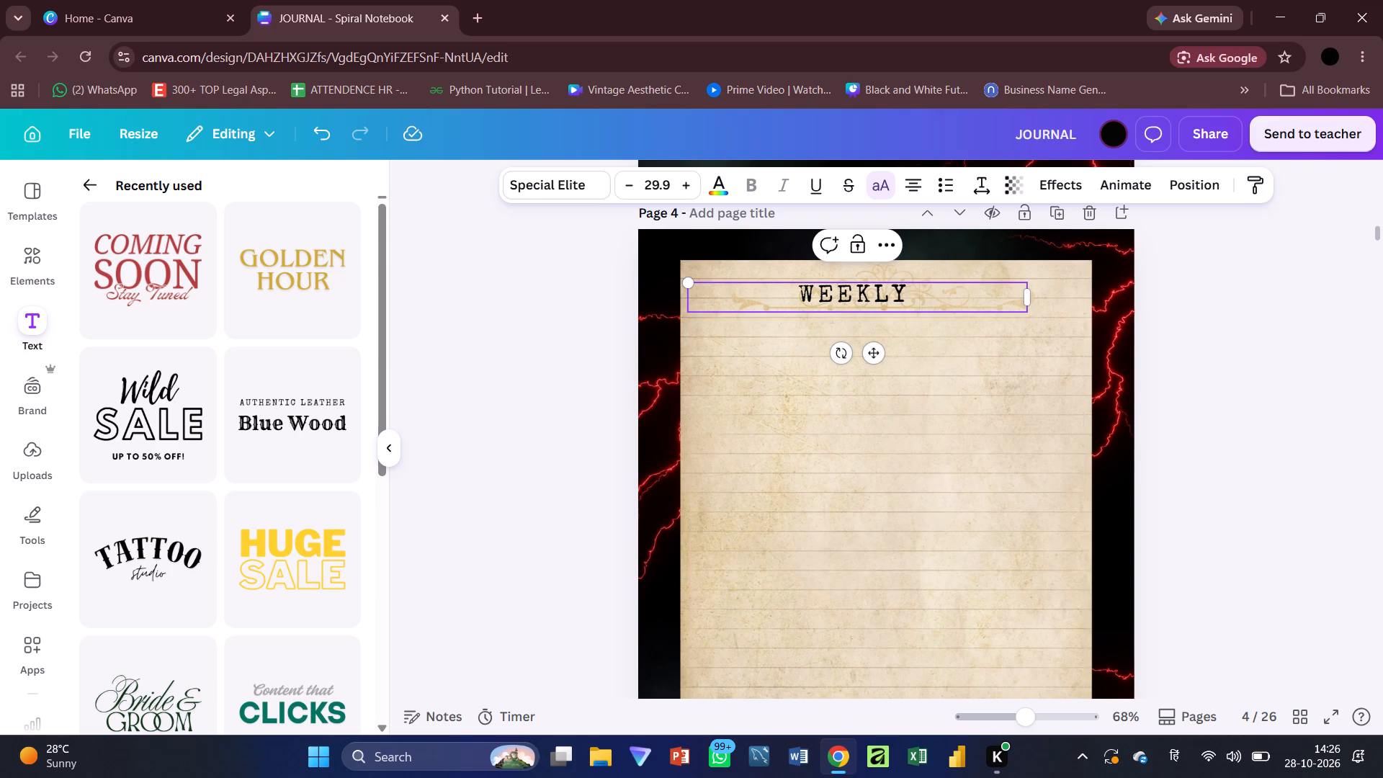
type("planner")
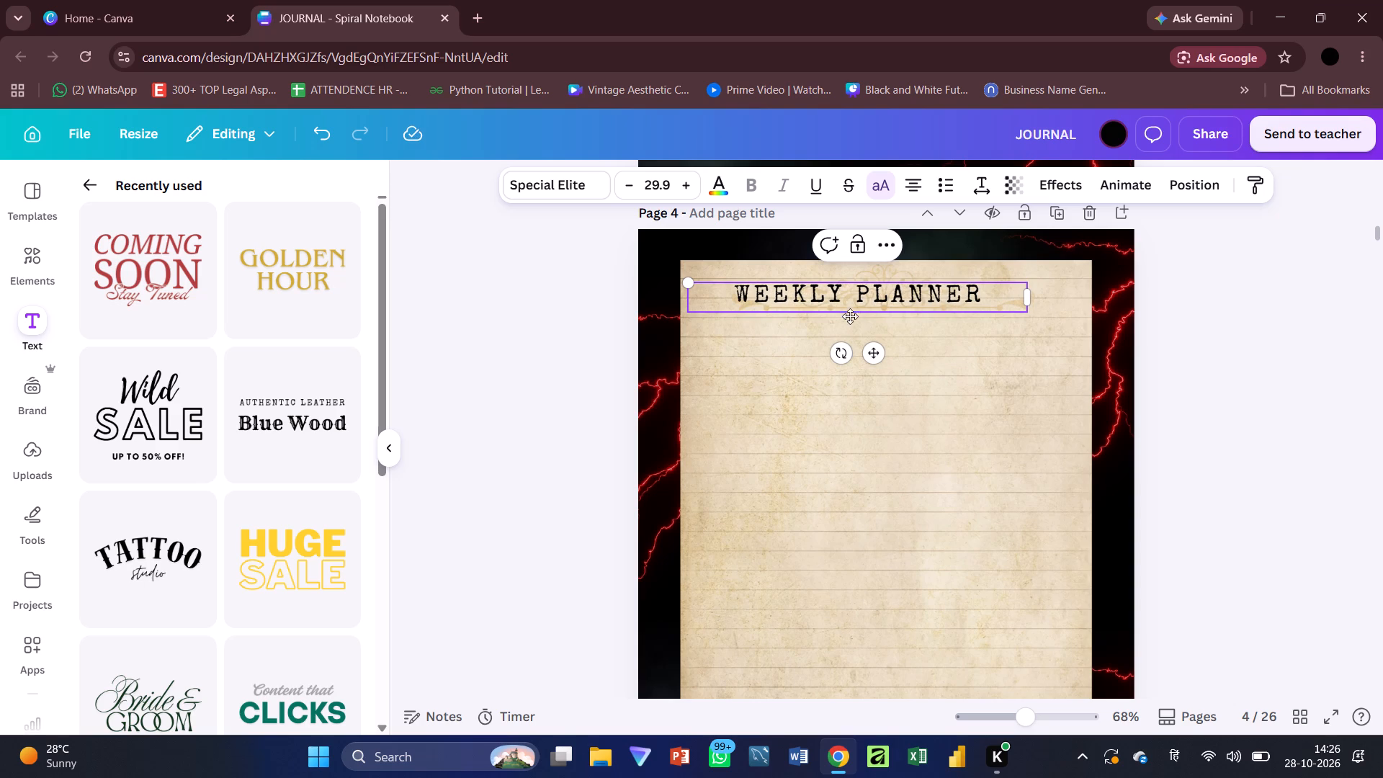
left_click_drag(872, 348, 908, 341)
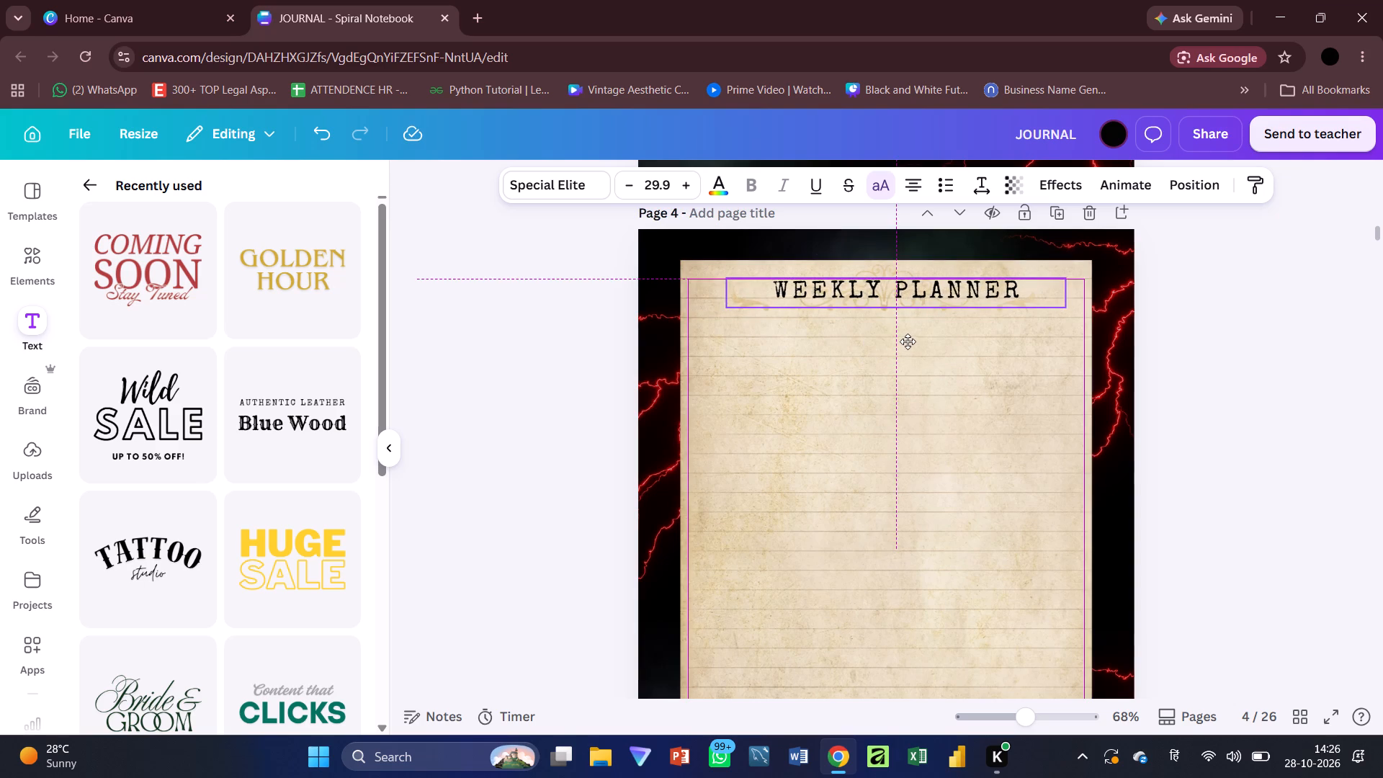
left_click_drag(908, 341, 905, 339)
left_click(916, 382)
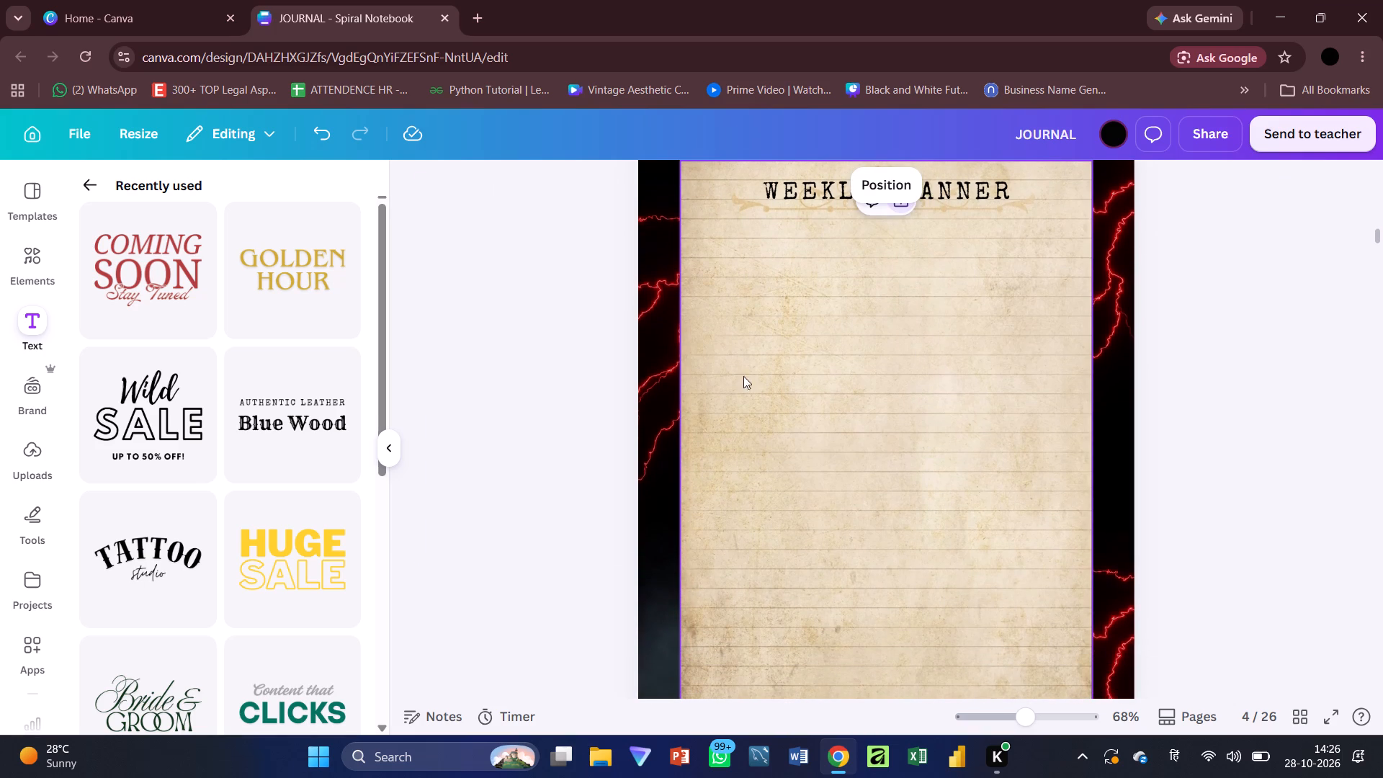
Insert the recently used rounded square on page 4 and place it below the "Weekly Planner" title, near the page's left edge.
left_click(20, 249)
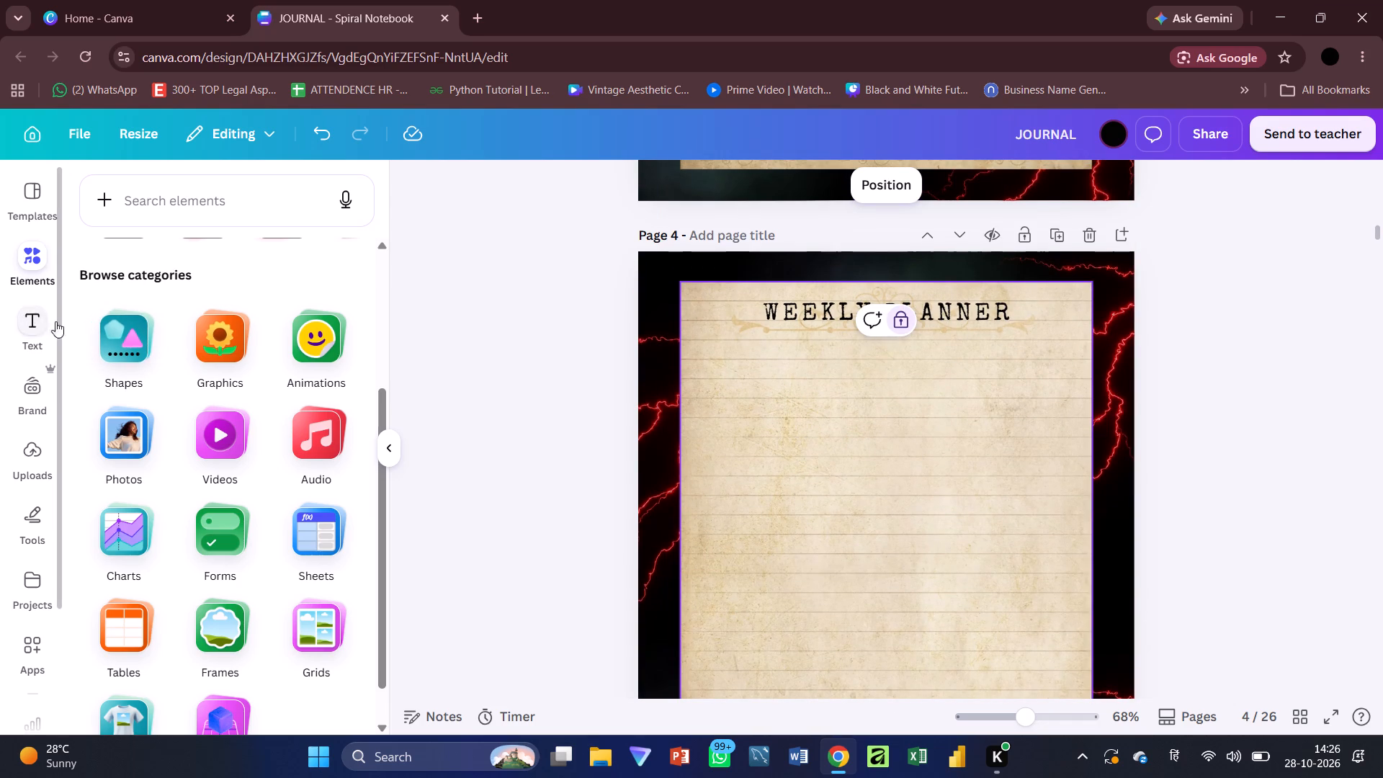
left_click(118, 332)
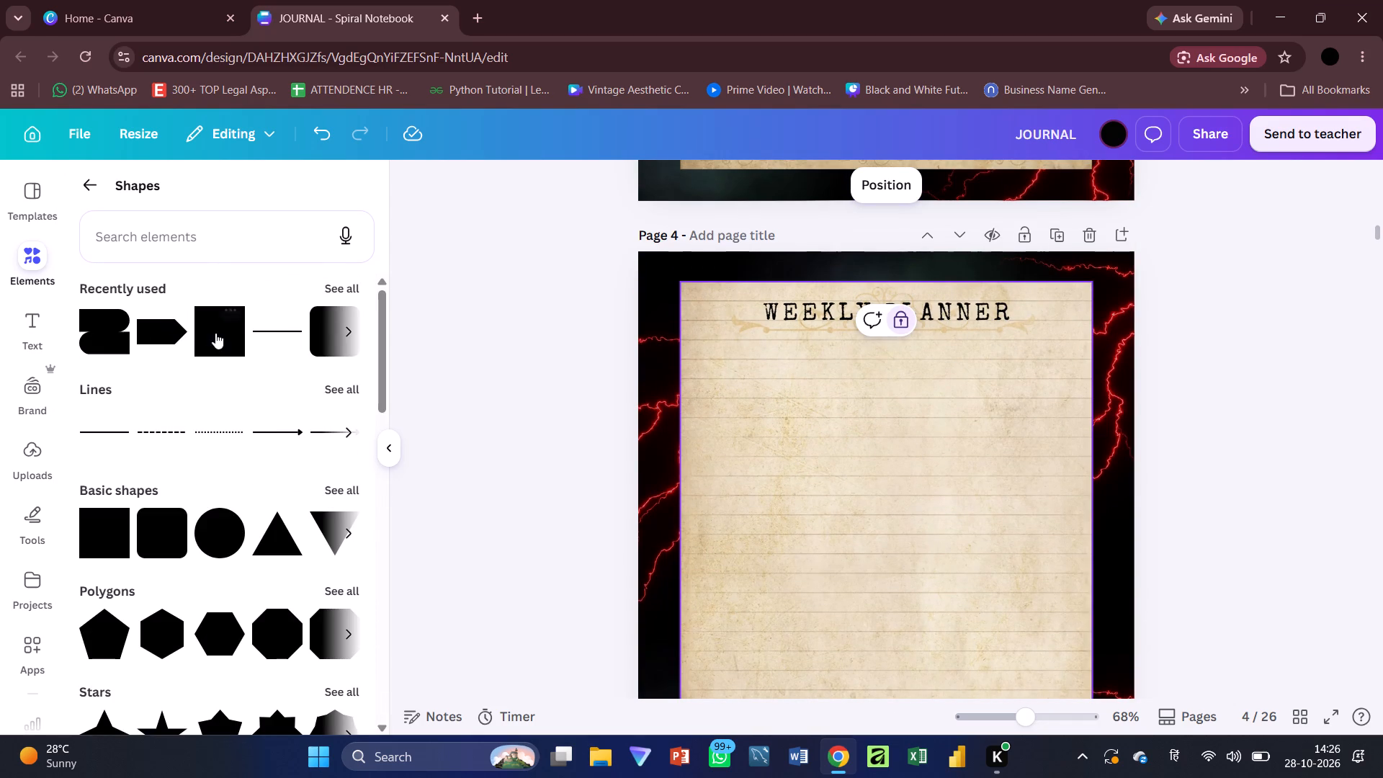
left_click(313, 329)
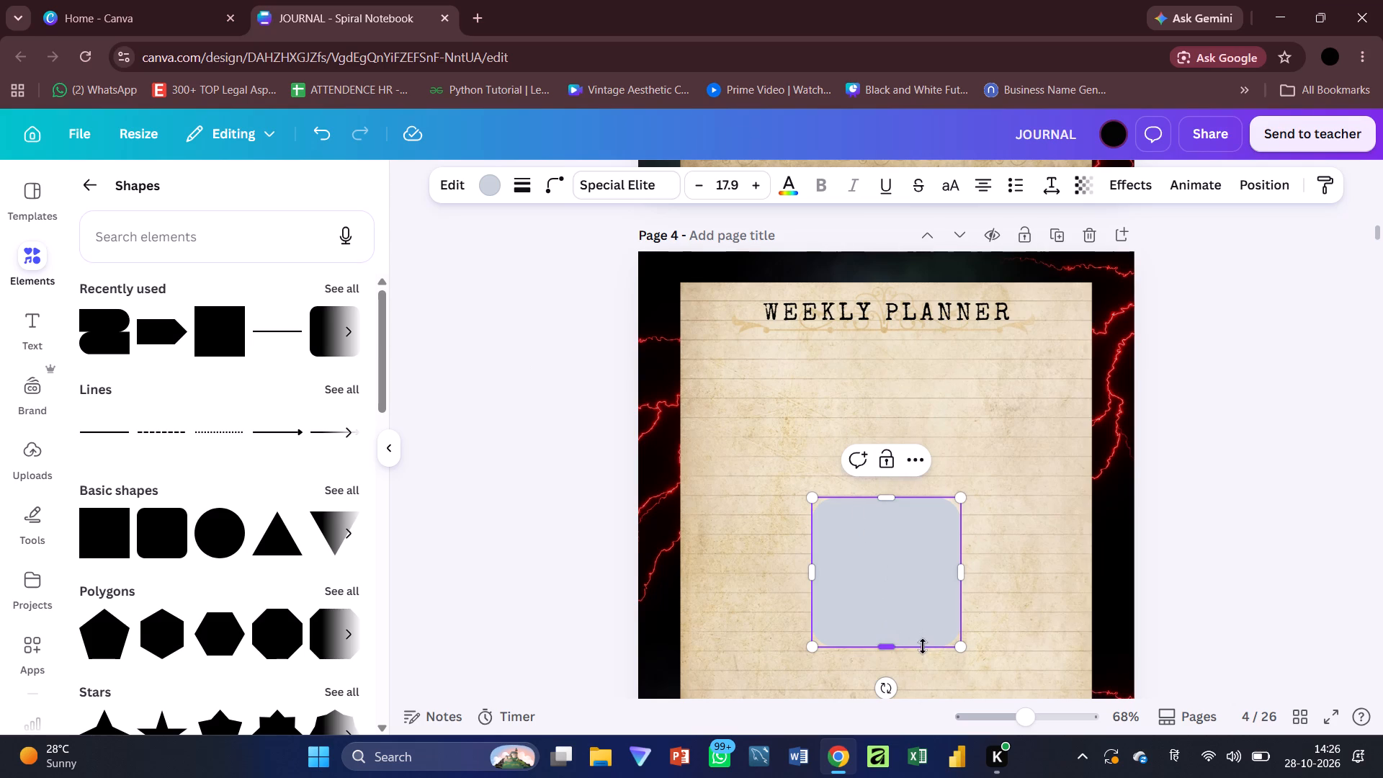
left_click_drag(927, 591, 813, 442)
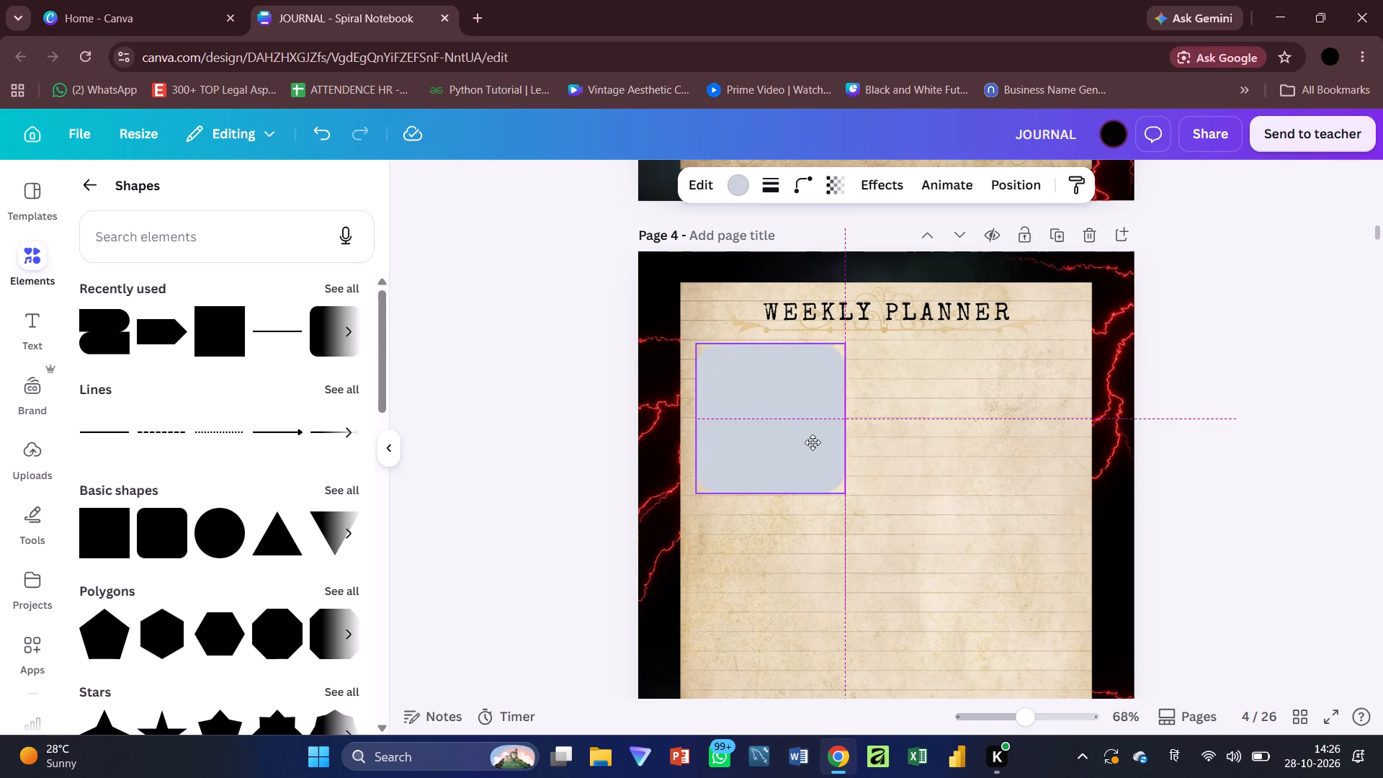
left_click_drag(813, 442, 823, 439)
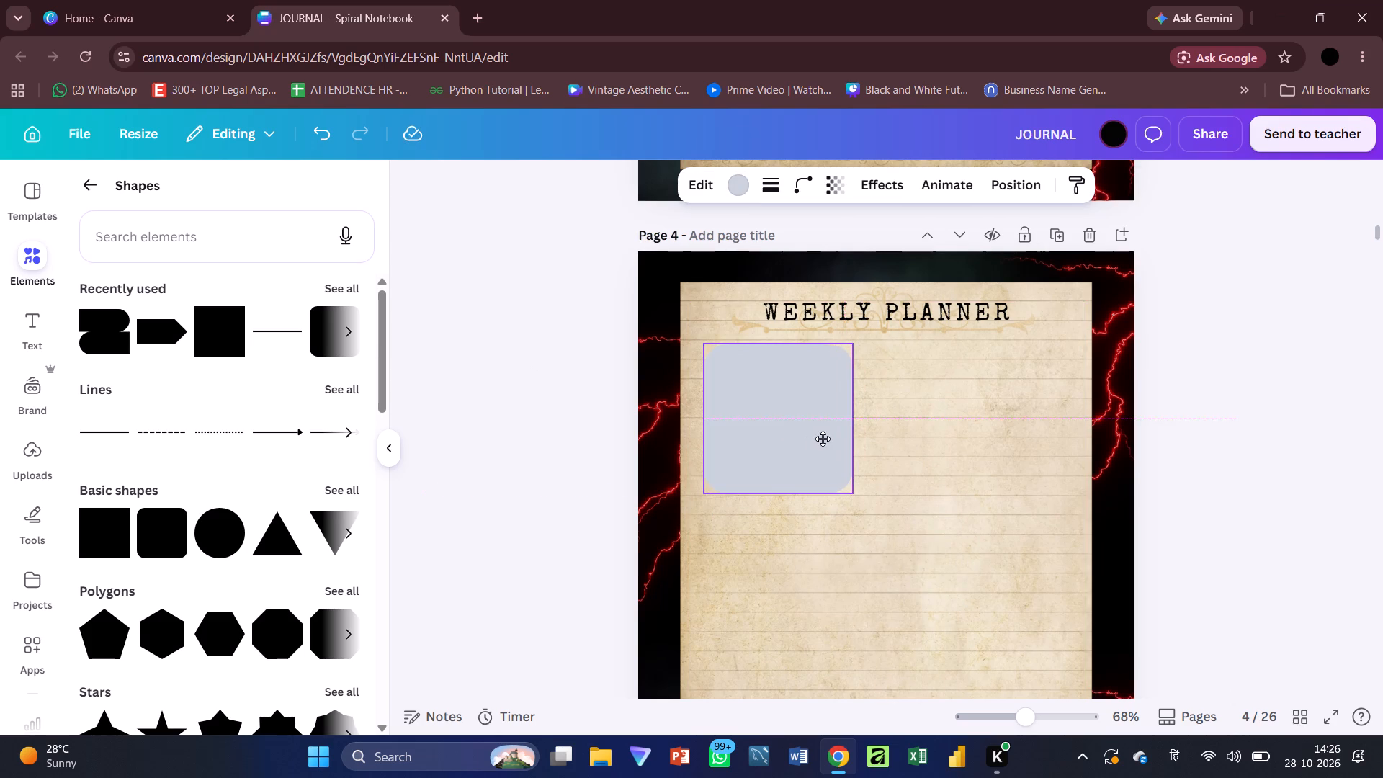
left_click_drag(823, 439, 821, 439)
Enlarge the rounded square into an upright rounded box and shift it slightly towards the page's left margin.
left_click_drag(859, 492, 843, 526)
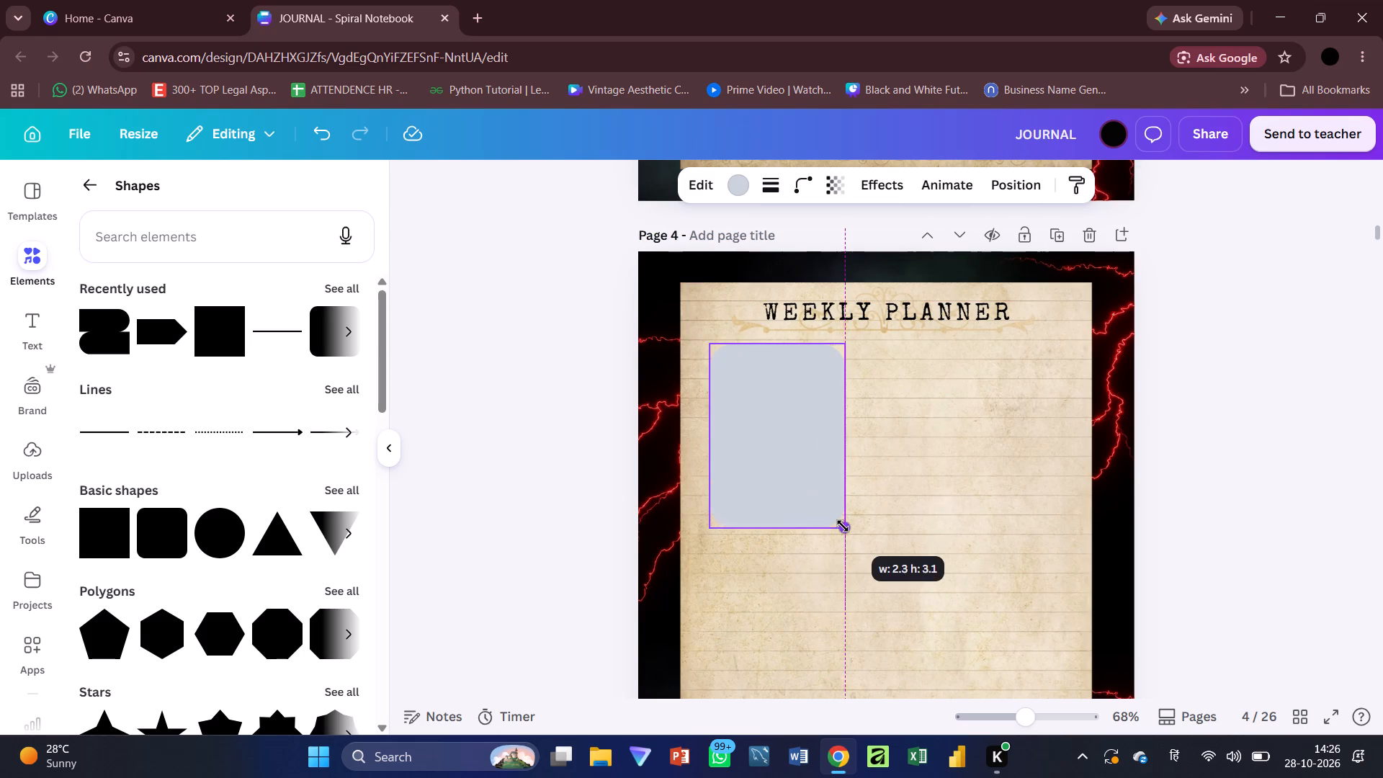
left_click_drag(843, 526, 872, 537)
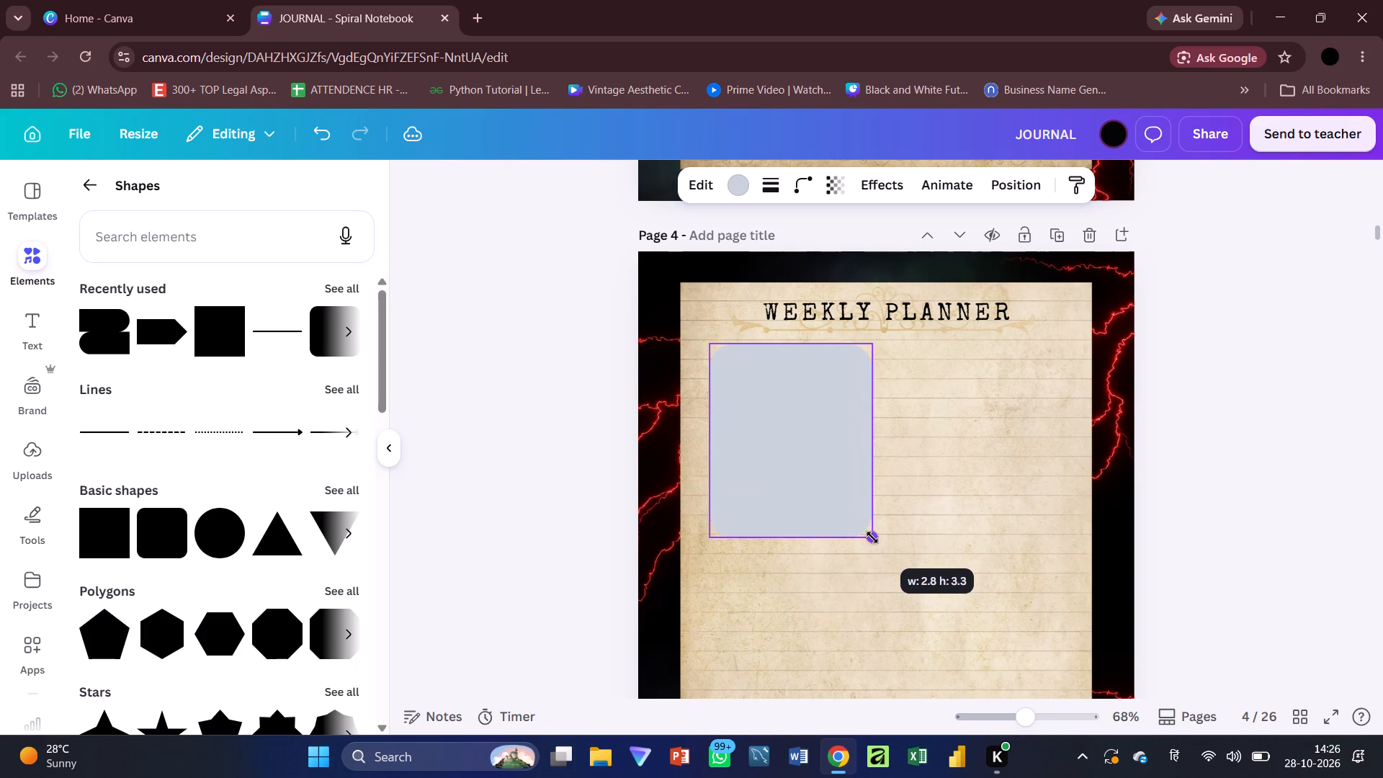
left_click_drag(872, 537, 872, 539)
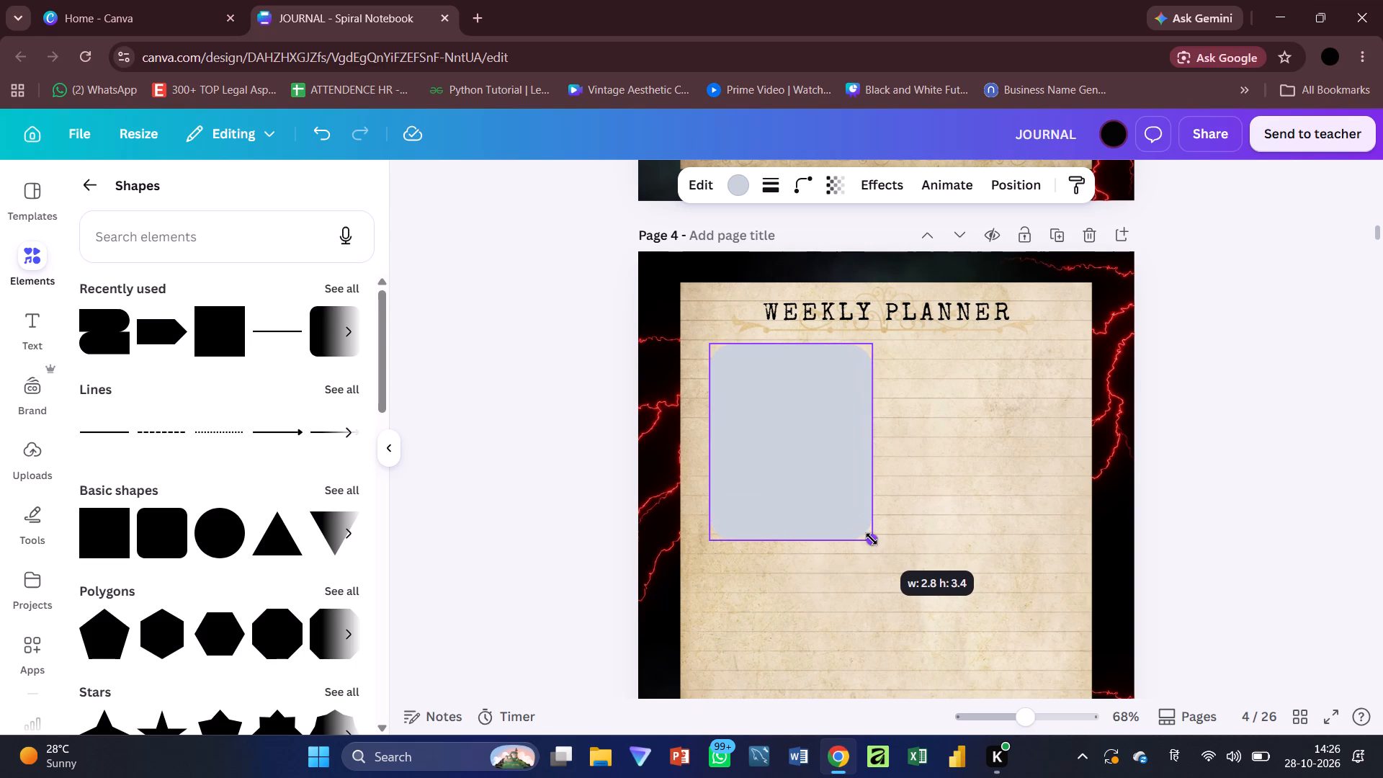
left_click_drag(872, 539, 880, 551)
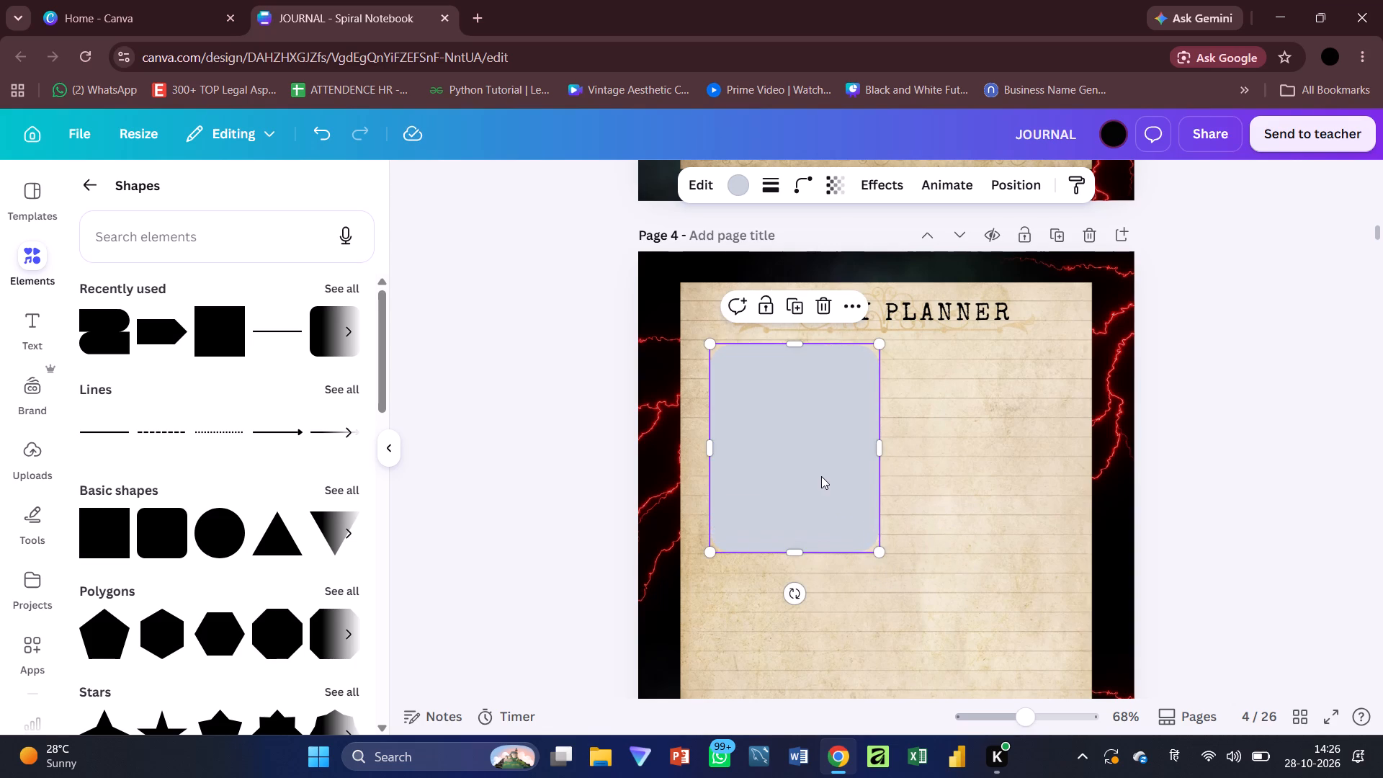
left_click_drag(821, 476, 815, 487)
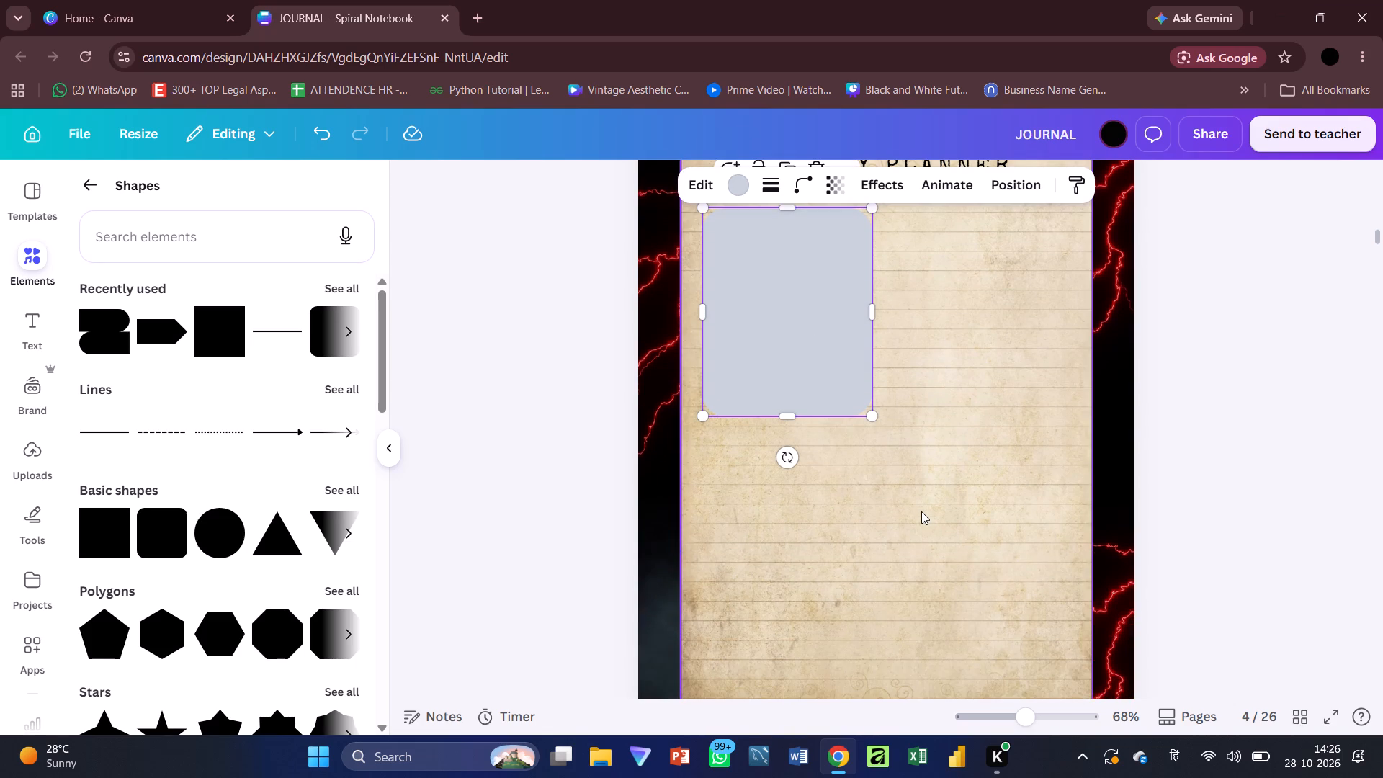
Duplicate the rounded box three times and arrange the four boxes as an aligned two-by-two grid on page 4.
key("ctrl+d")
key("ctrl+d")
key("ctrl+d")
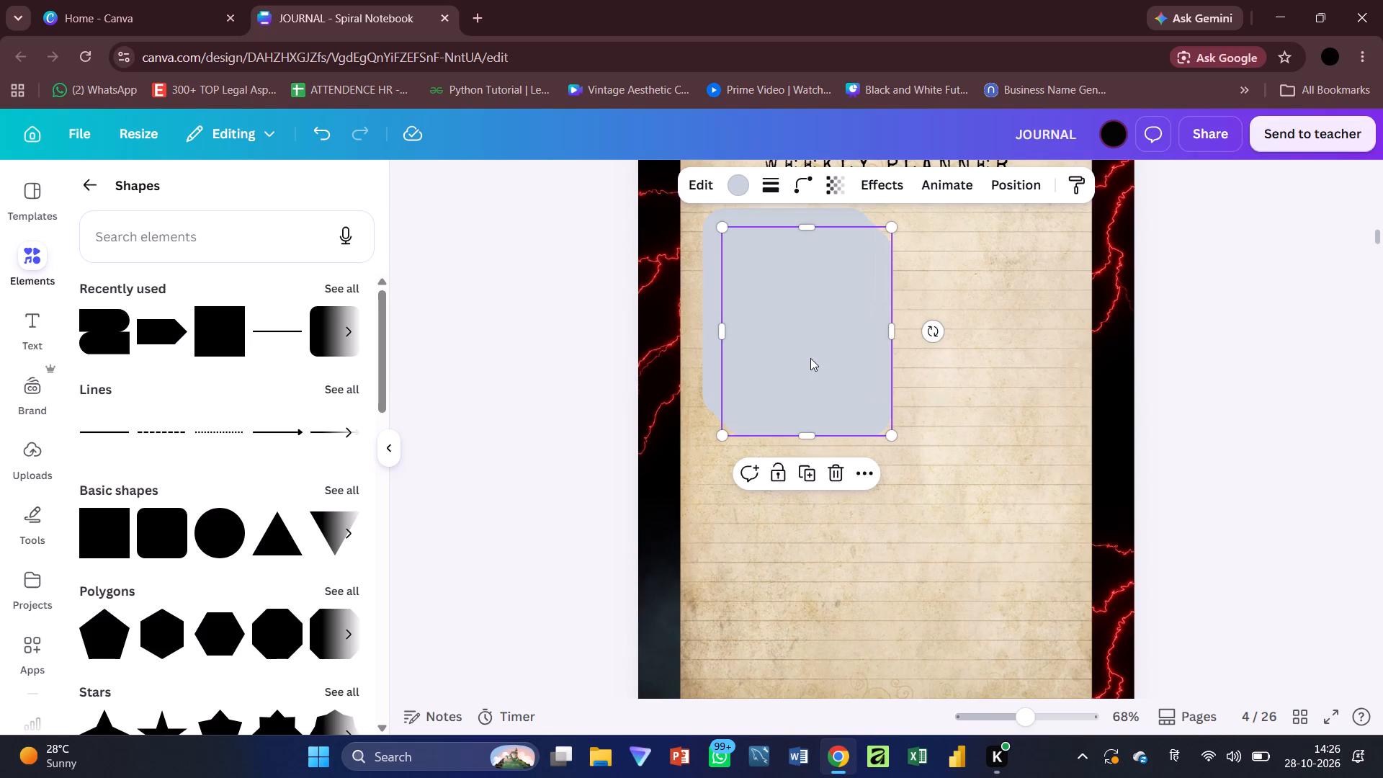
left_click_drag(816, 358, 970, 329)
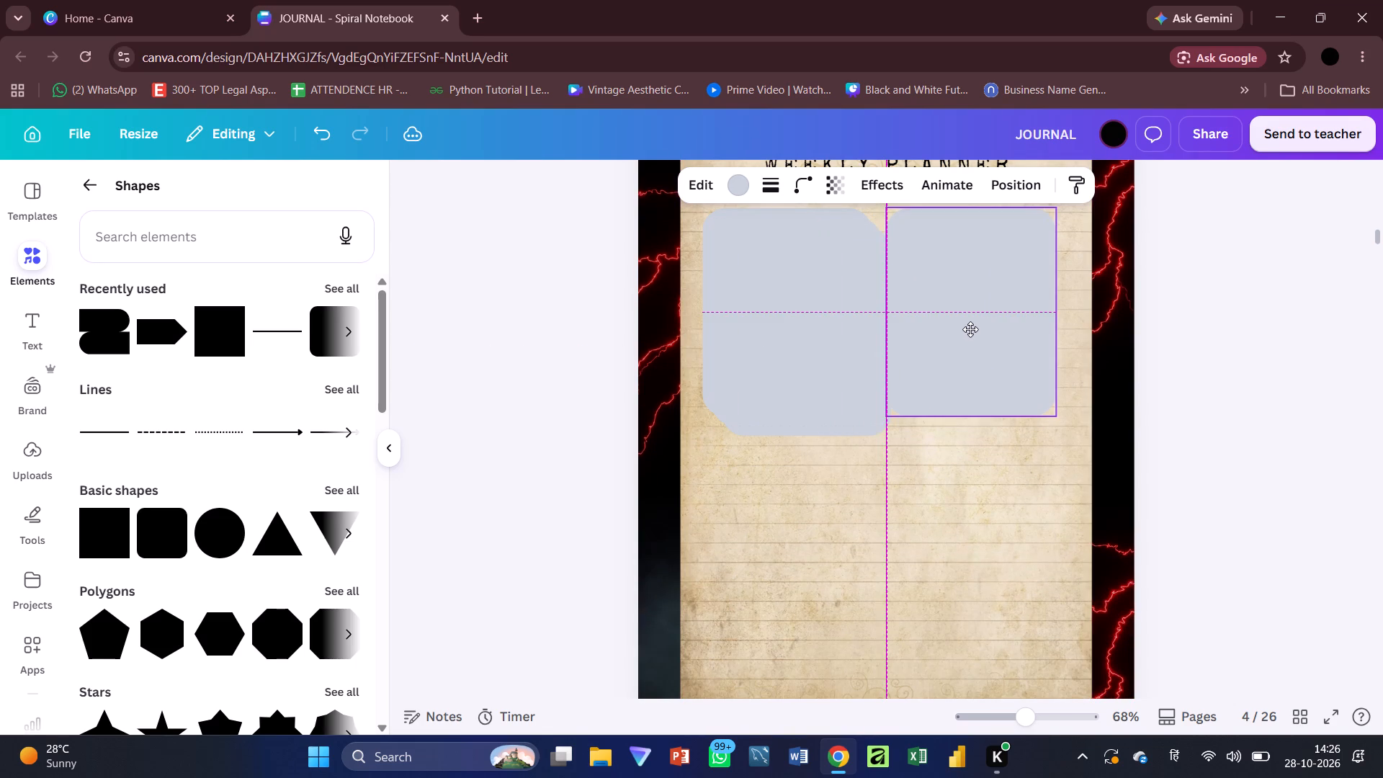
left_click_drag(970, 329, 970, 336)
left_click_drag(805, 349, 796, 542)
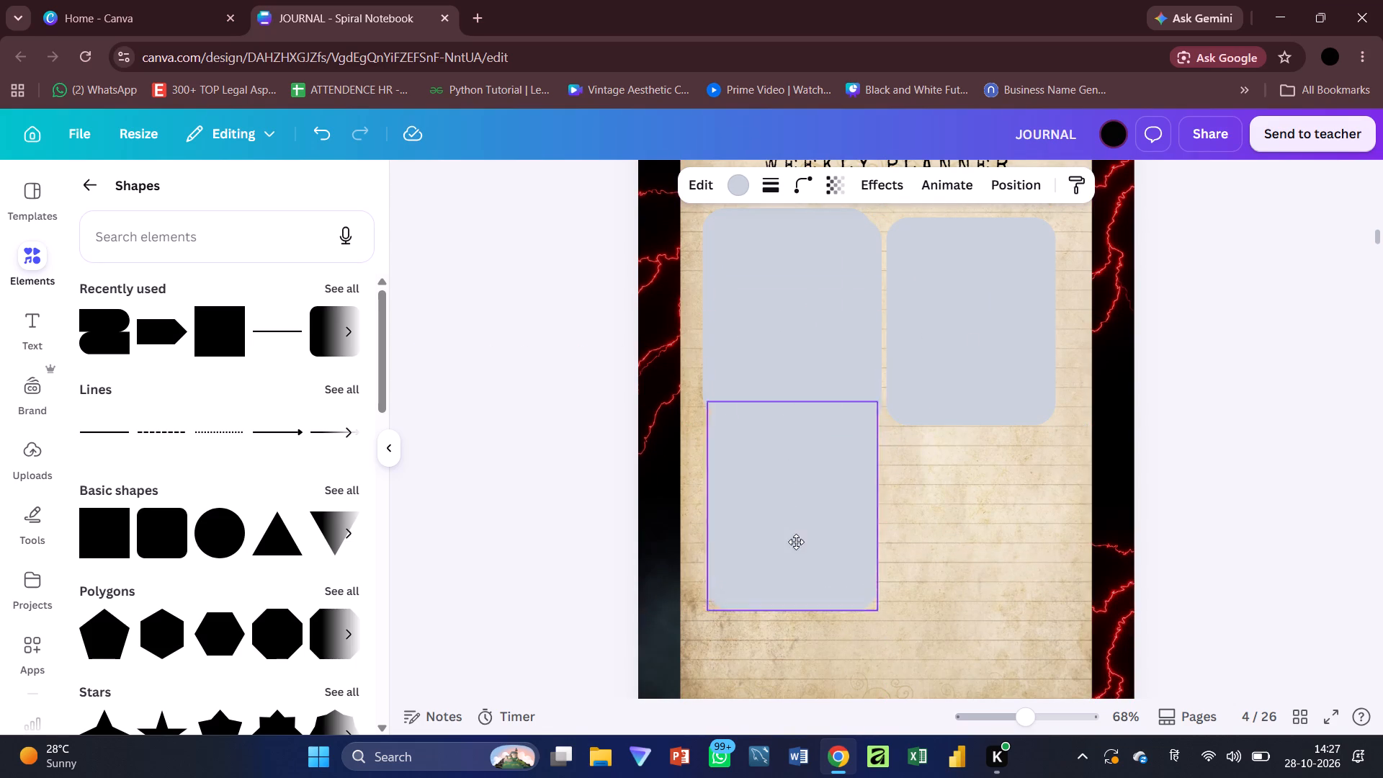
left_click_drag(796, 542, 788, 580)
left_click_drag(799, 347, 962, 581)
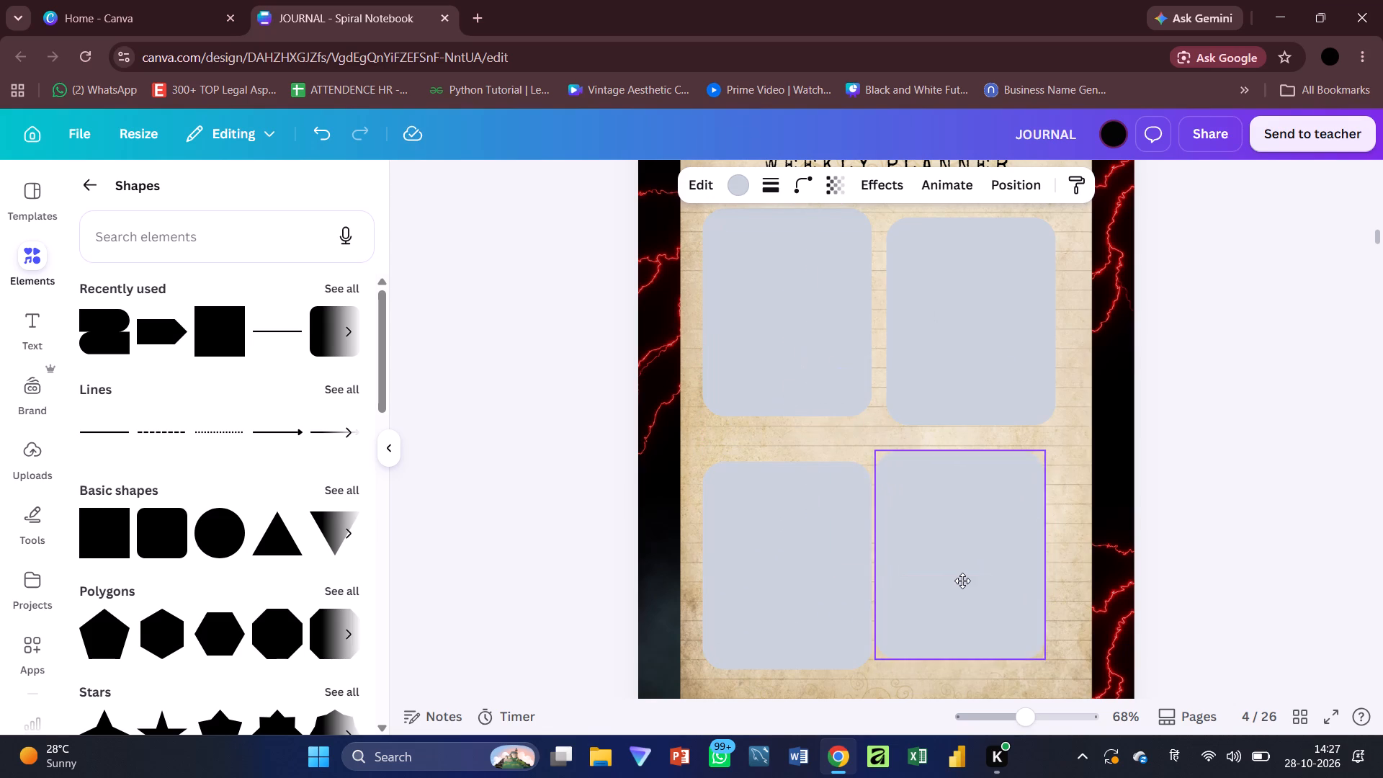
left_click_drag(962, 581, 975, 592)
left_click_drag(972, 284, 972, 277)
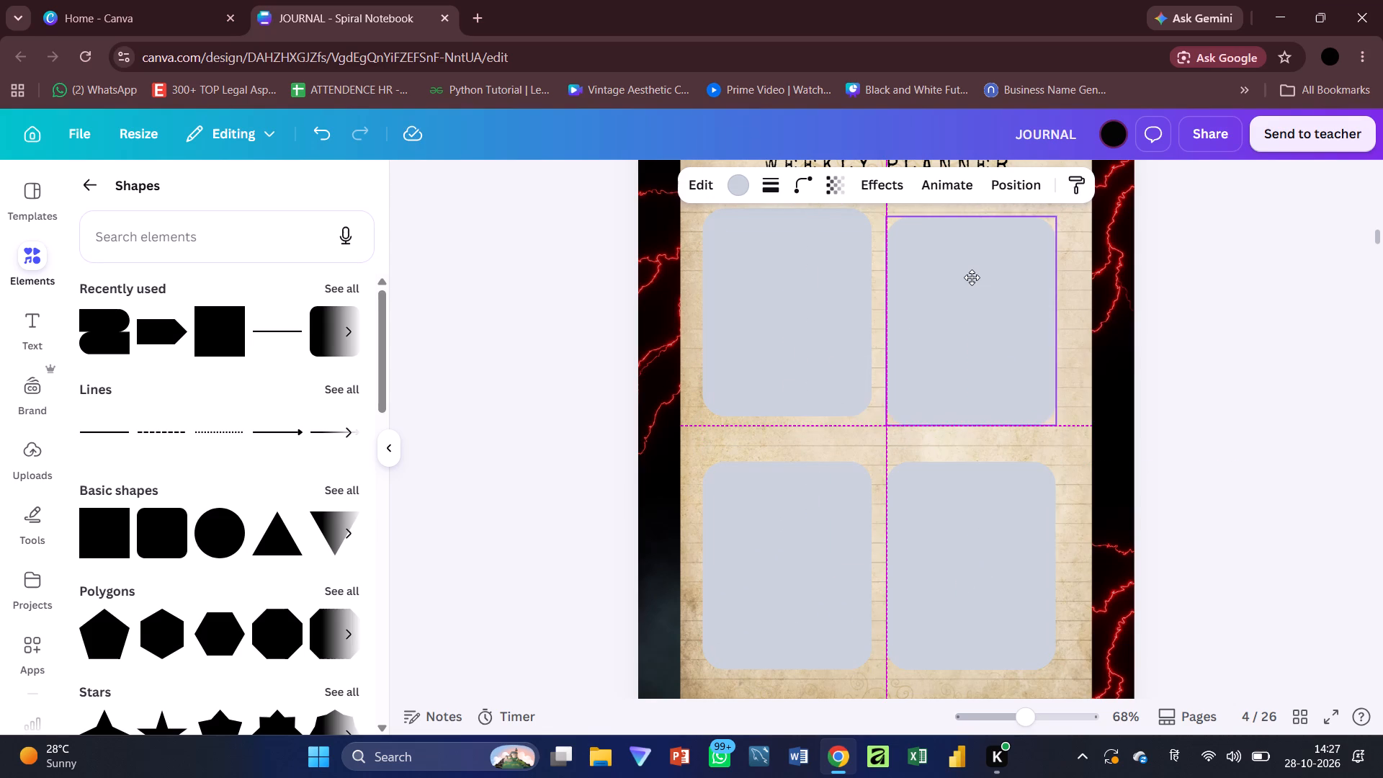
left_click_drag(972, 277, 972, 277)
left_click(1224, 398)
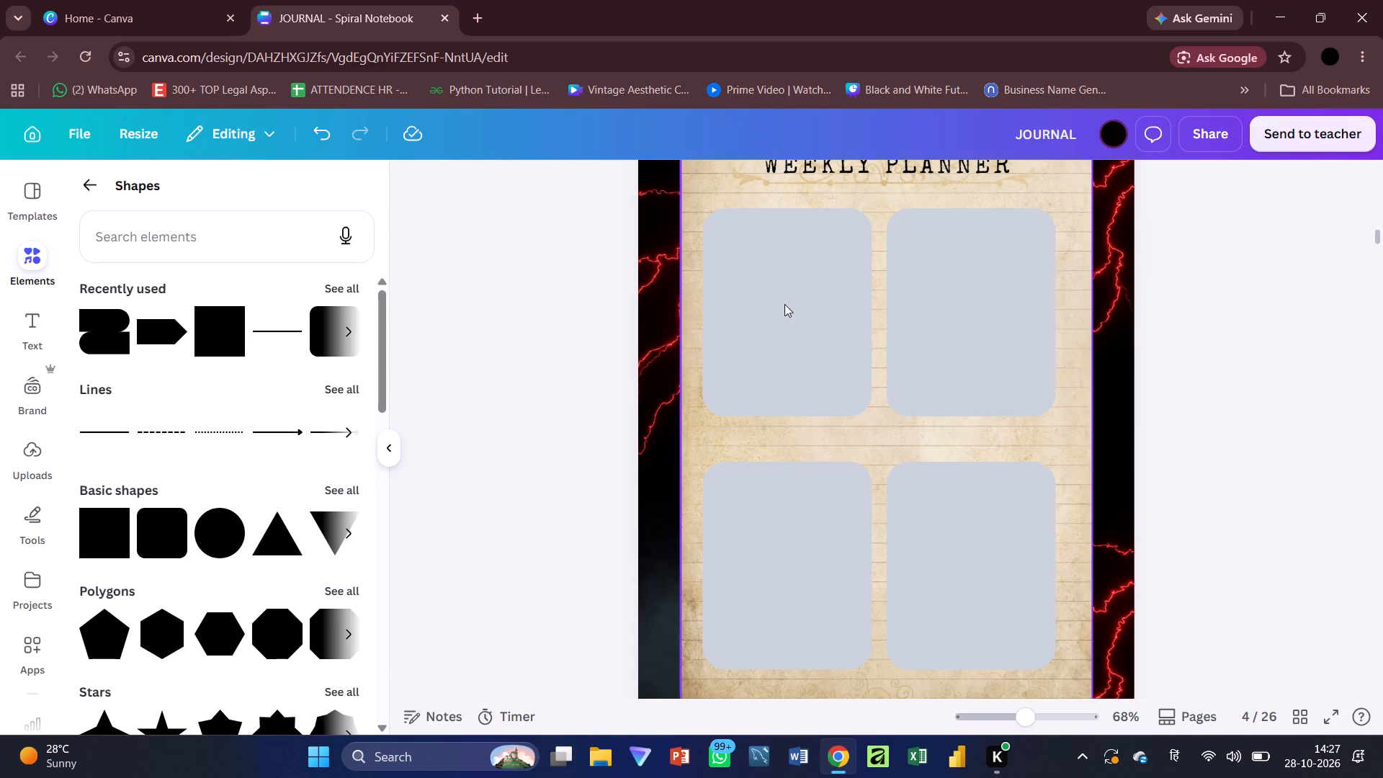
Recolour all four rounded boxes with the darkest tan from the parchment photo's colours.
left_click(734, 288)
left_click(744, 187)
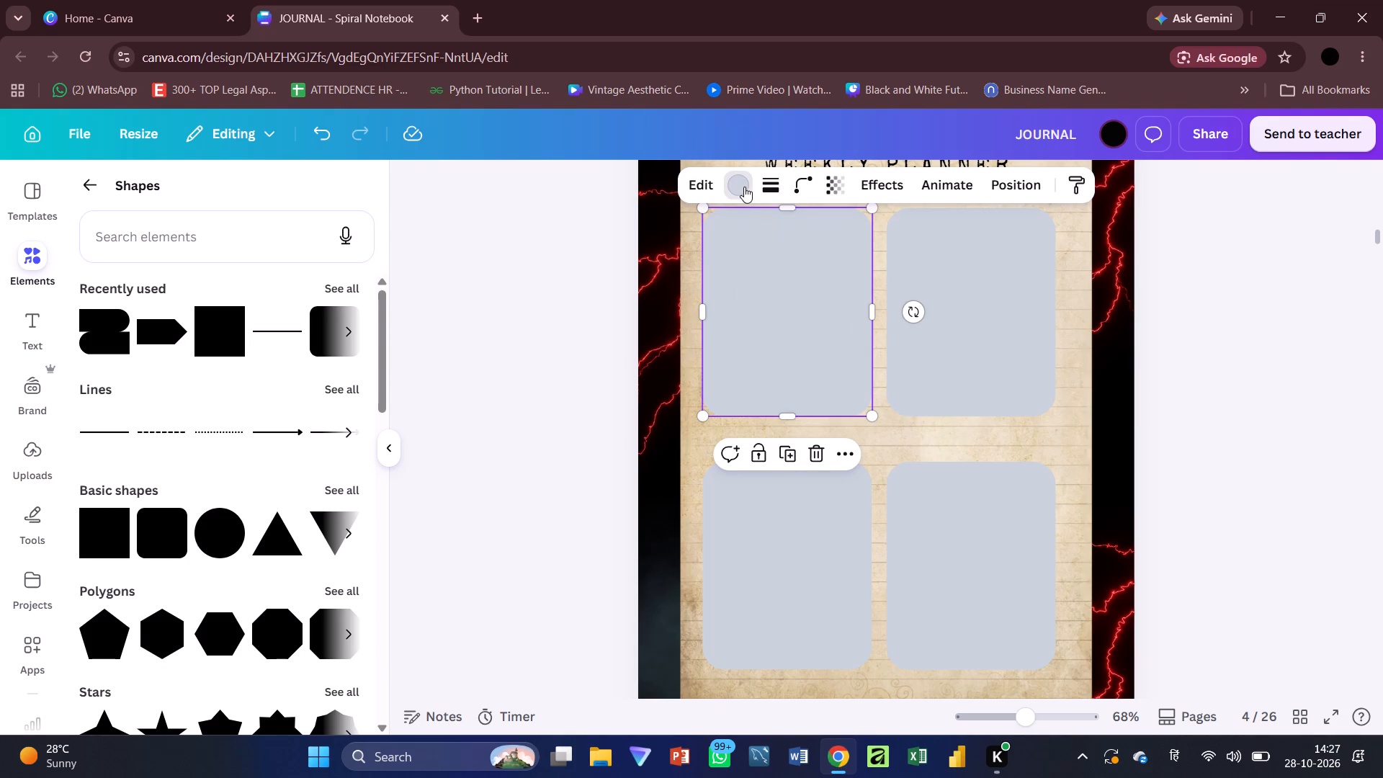
left_click(261, 600)
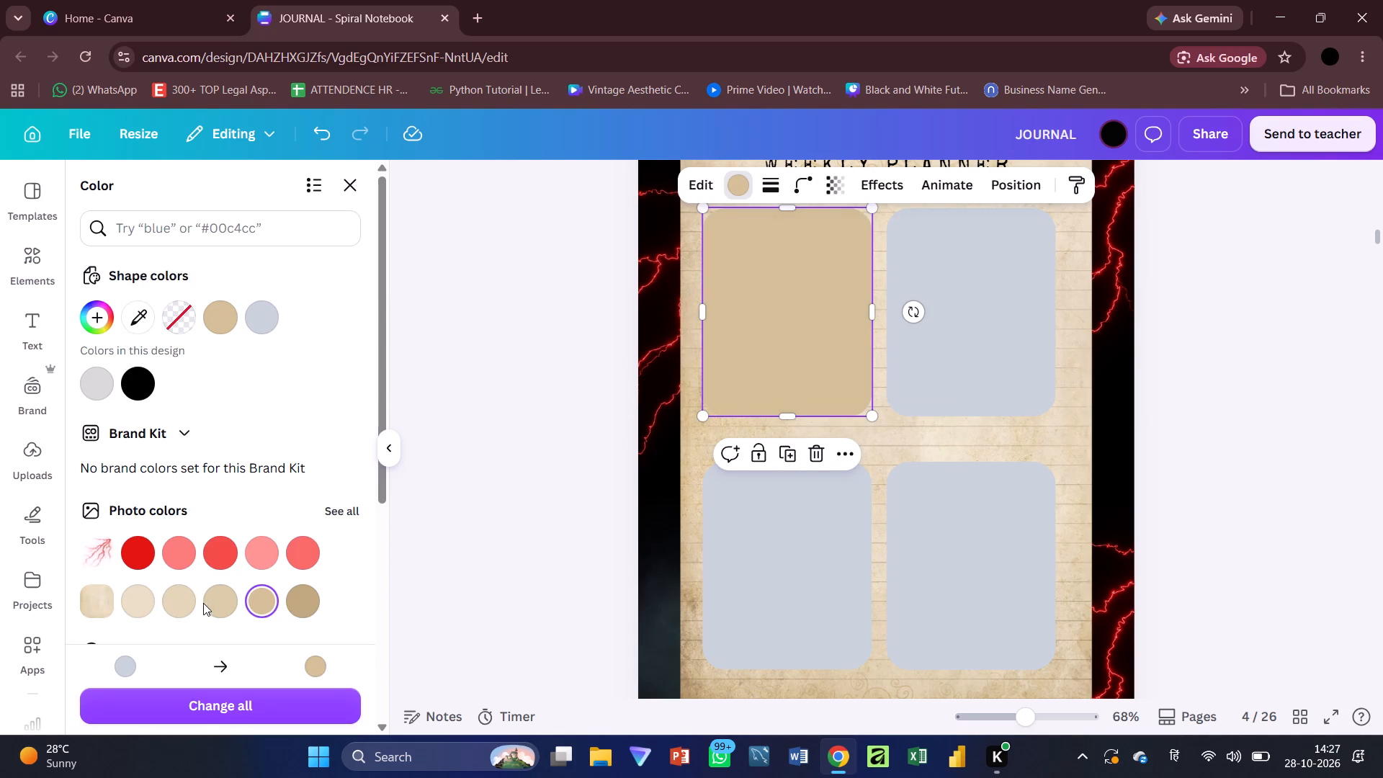
left_click(297, 600)
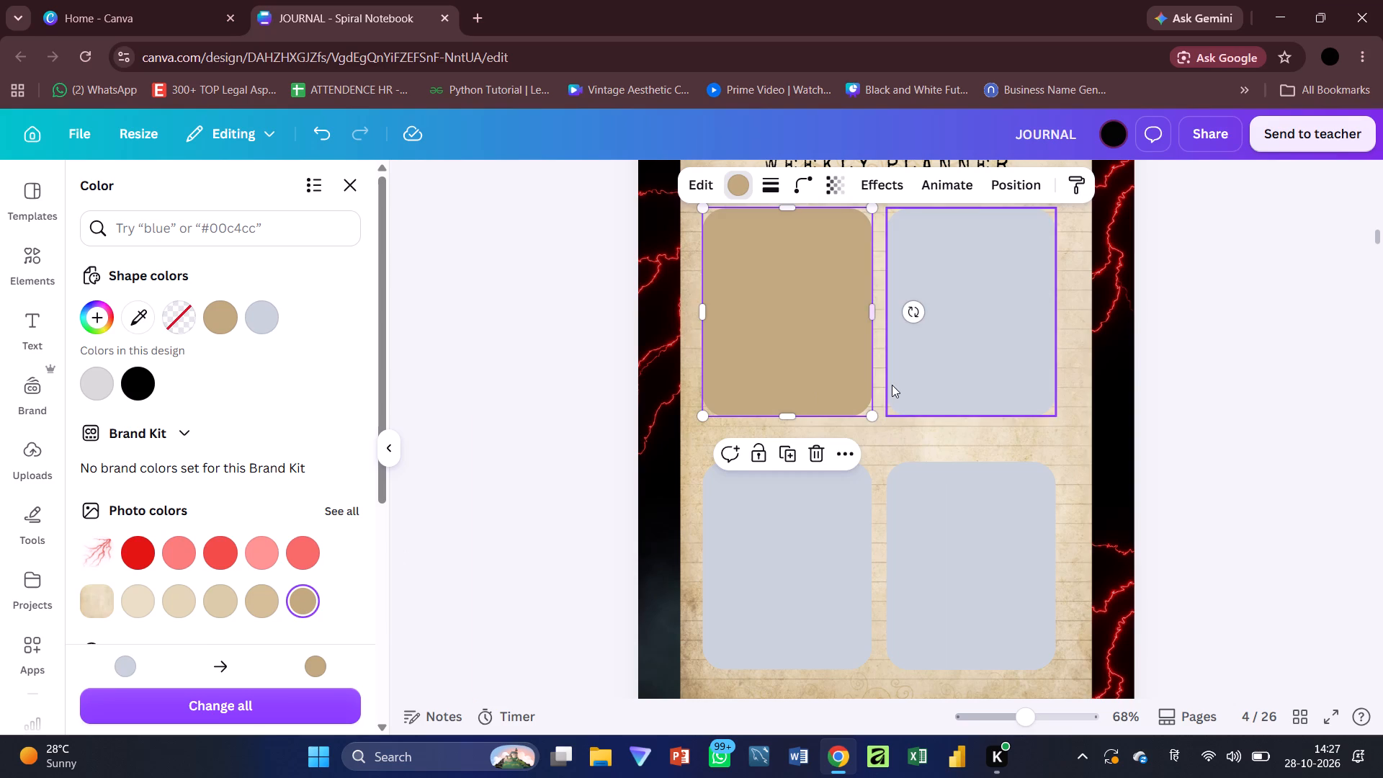
left_click(892, 385)
left_click(305, 606)
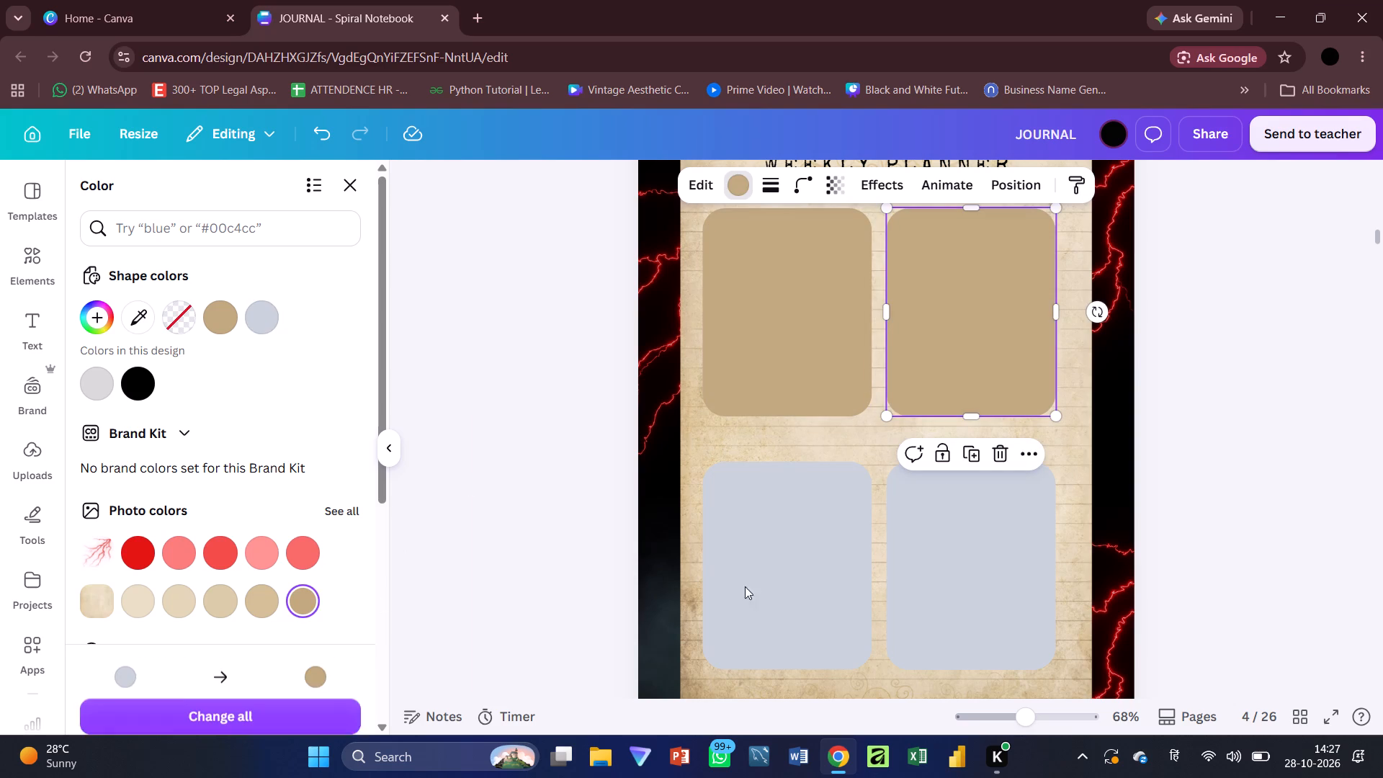
left_click(791, 583)
left_click(292, 606)
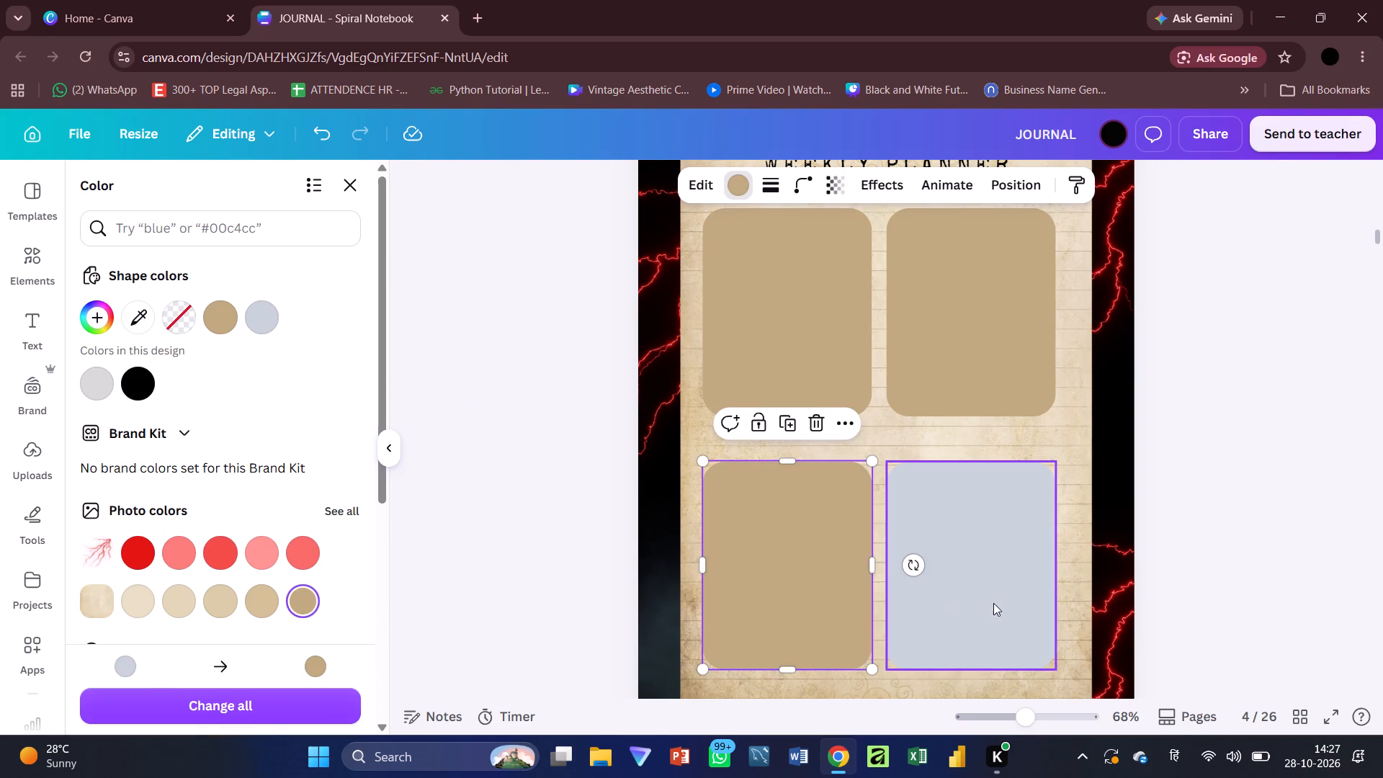
left_click(993, 603)
left_click(308, 605)
left_click(621, 474)
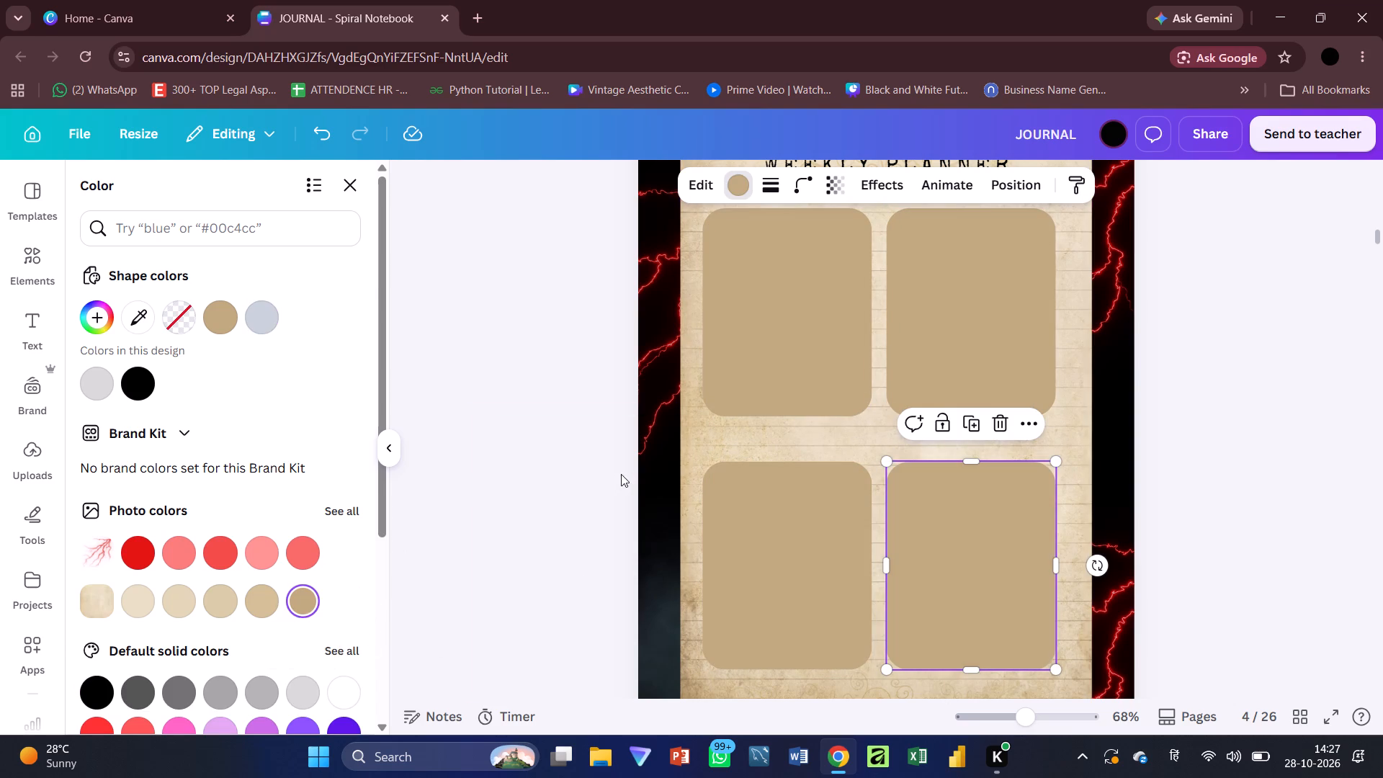
left_click(1196, 382)
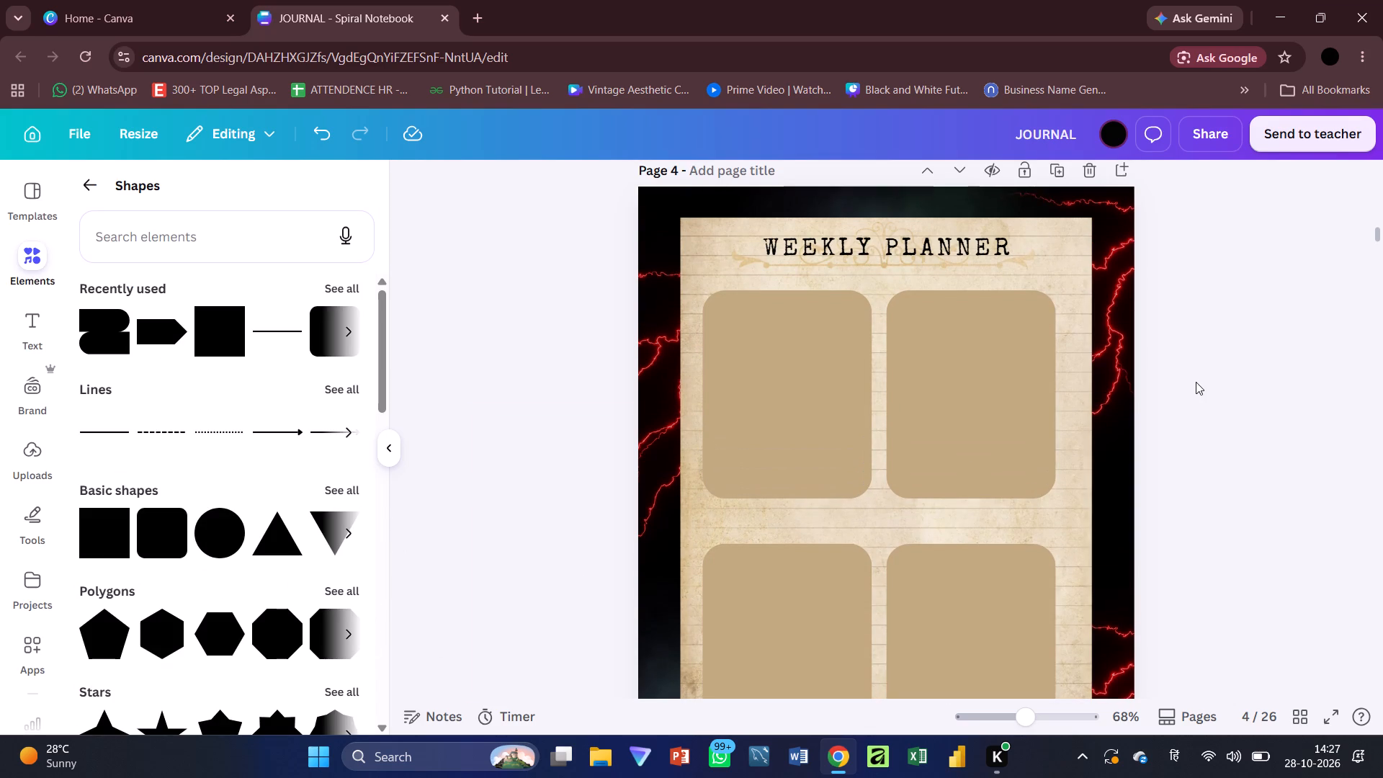
Move the "Weekly Planner" title slightly down, closer to the boxes.
left_click_drag(872, 253, 871, 254)
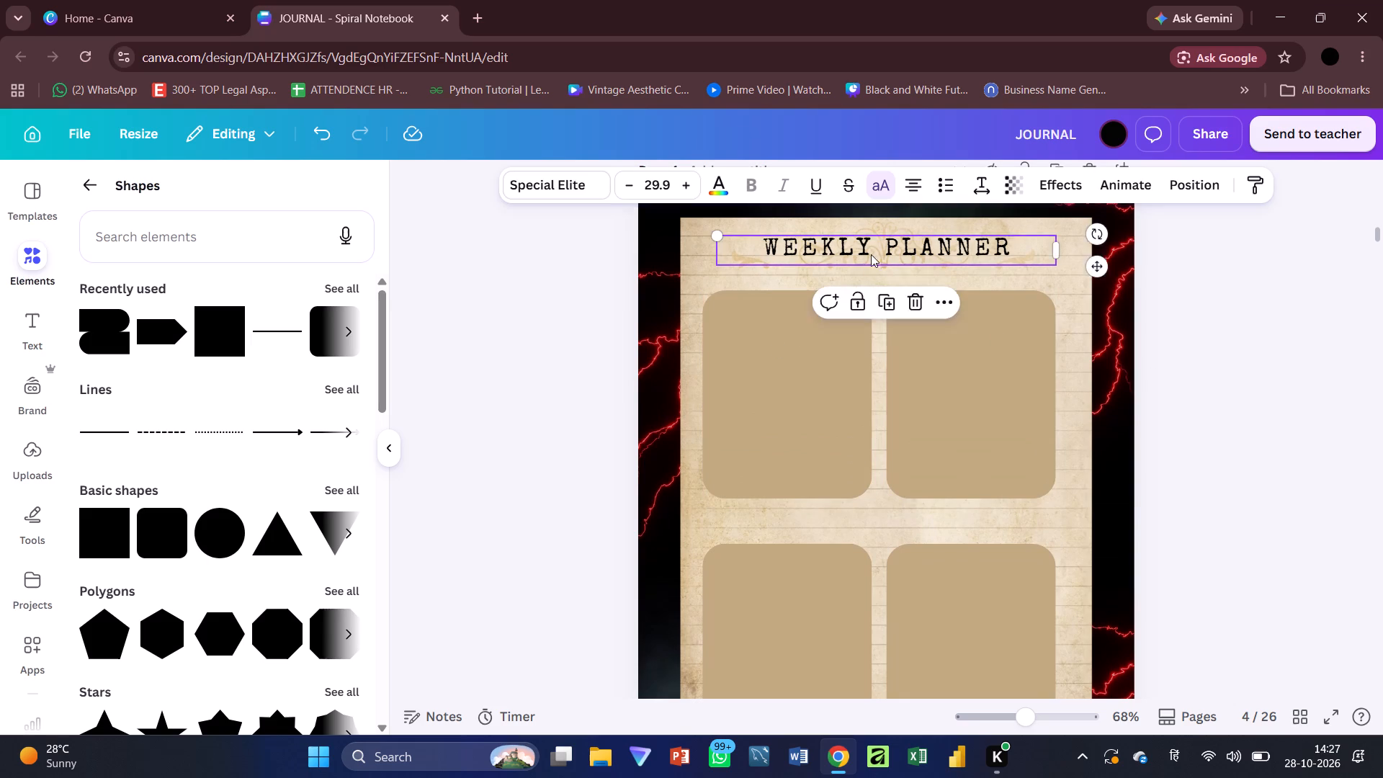
left_click_drag(871, 254, 869, 262)
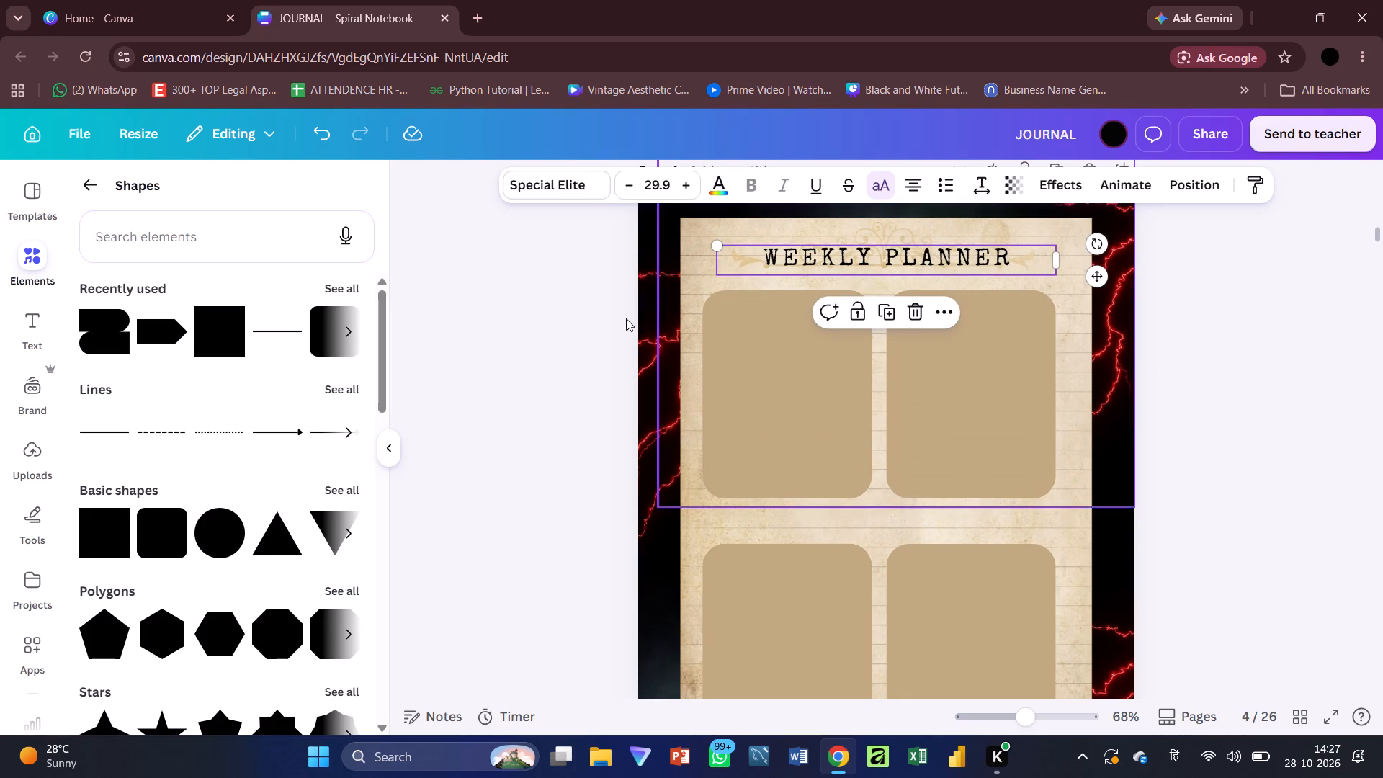
left_click(329, 318)
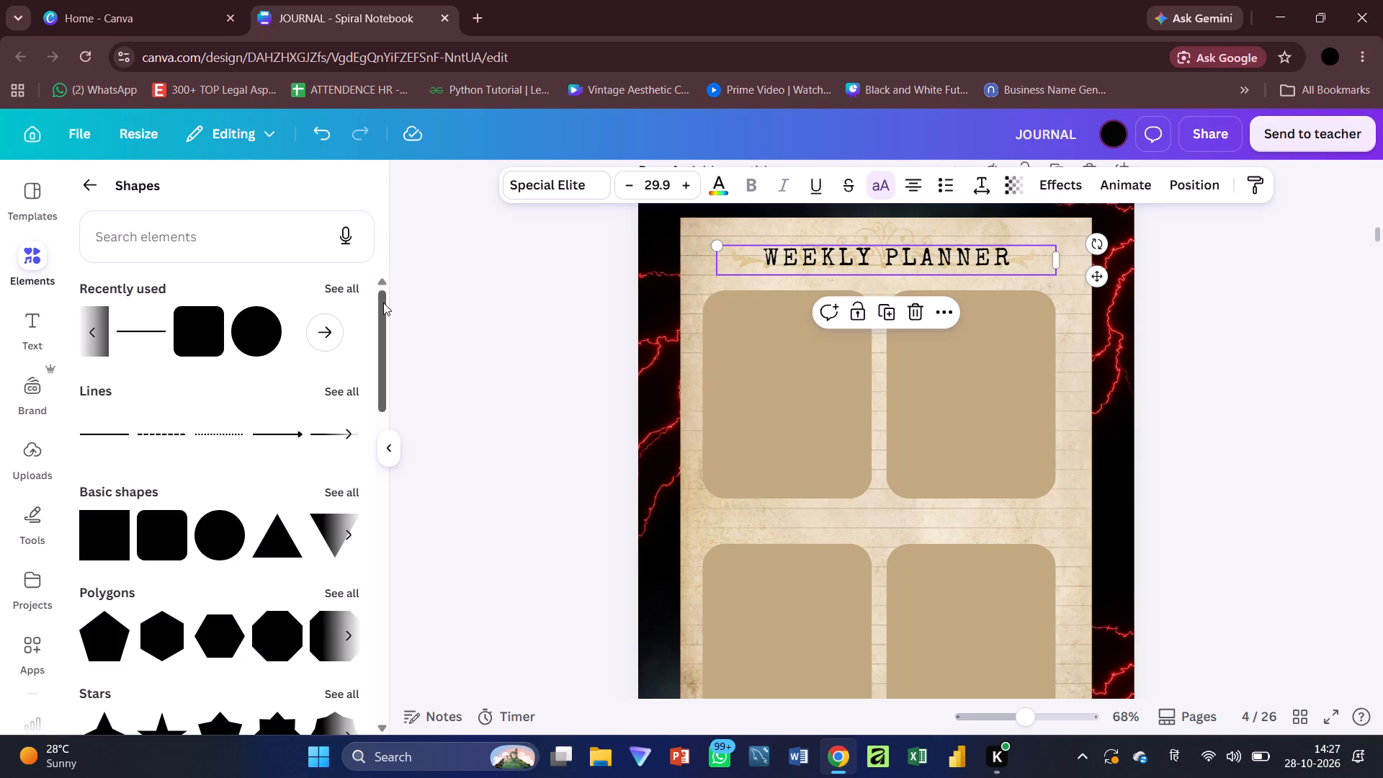
left_click(1129, 407)
left_click(1209, 362)
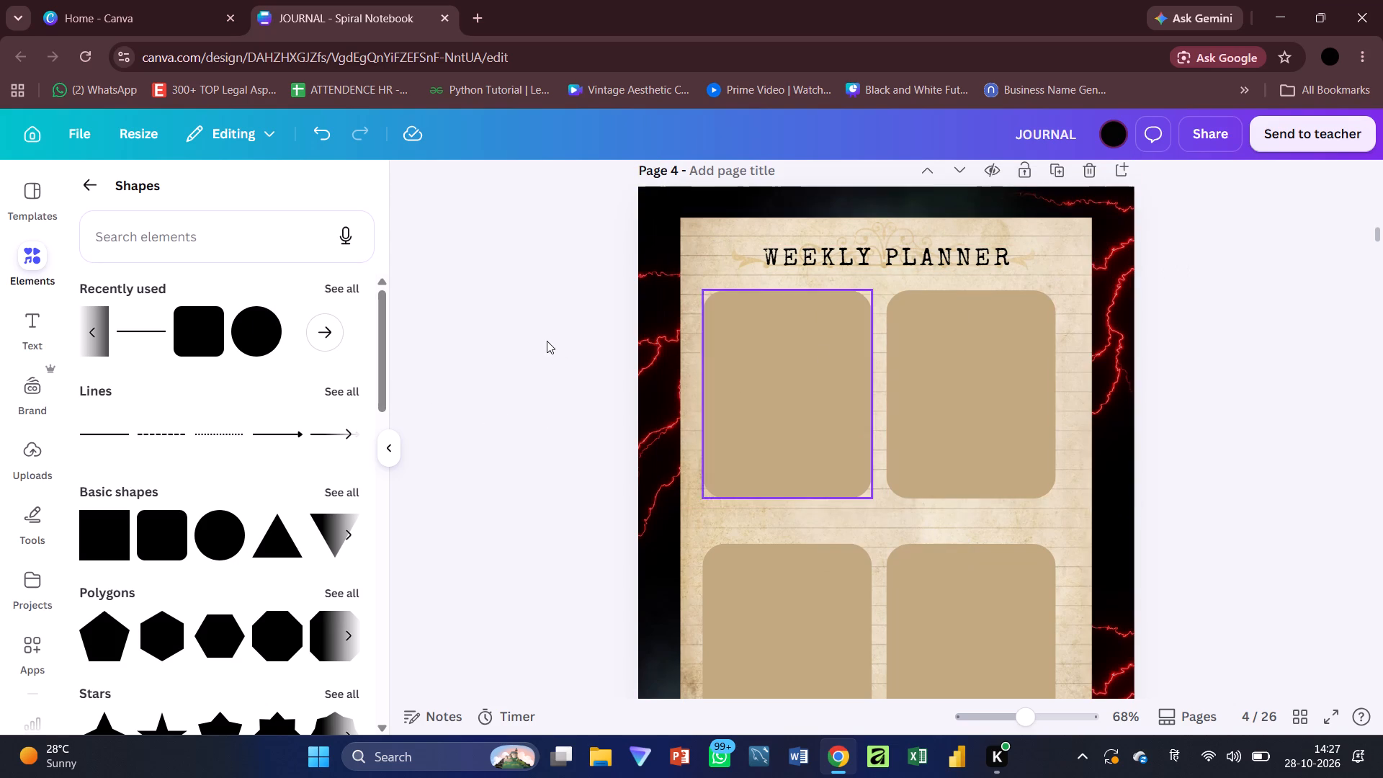
Start text entry inside the page's upper-left box and left-align its text.
left_click(722, 357)
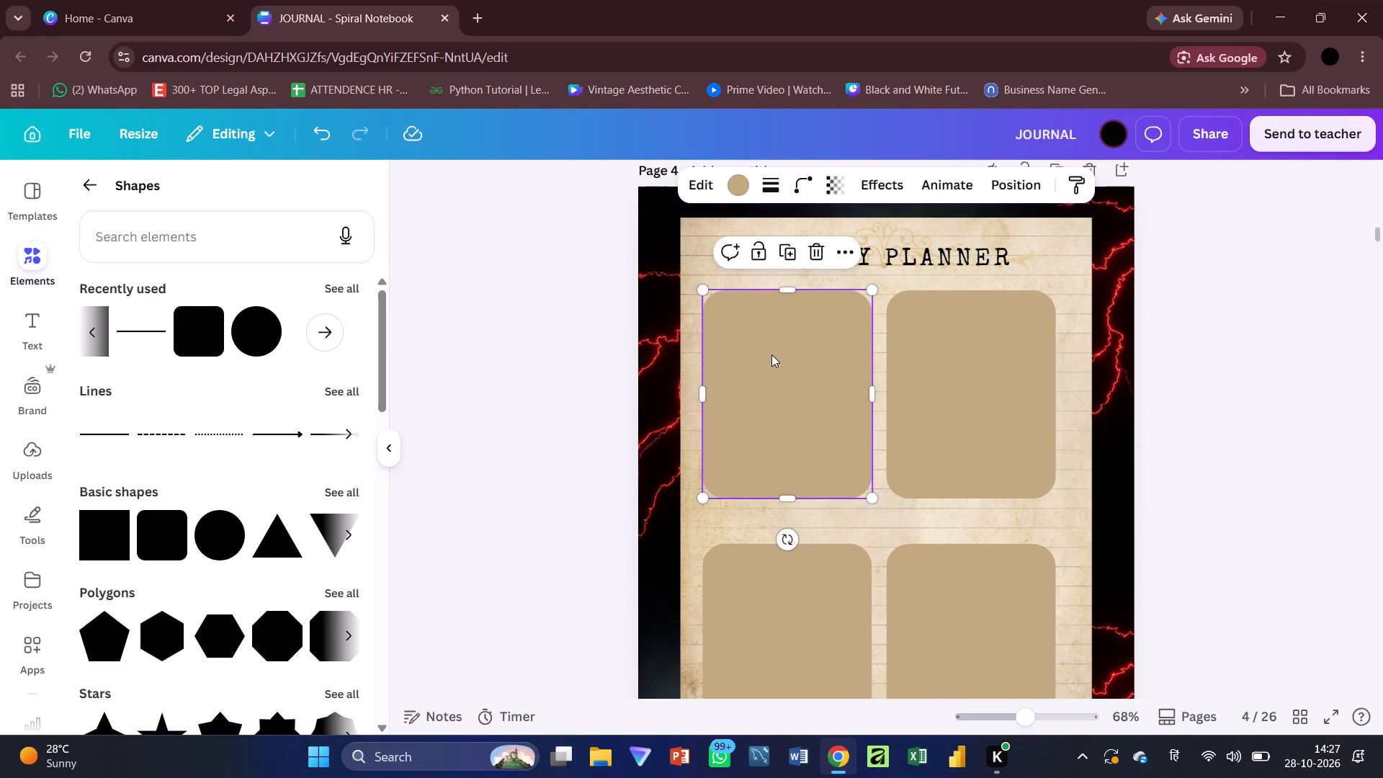
left_click(771, 354)
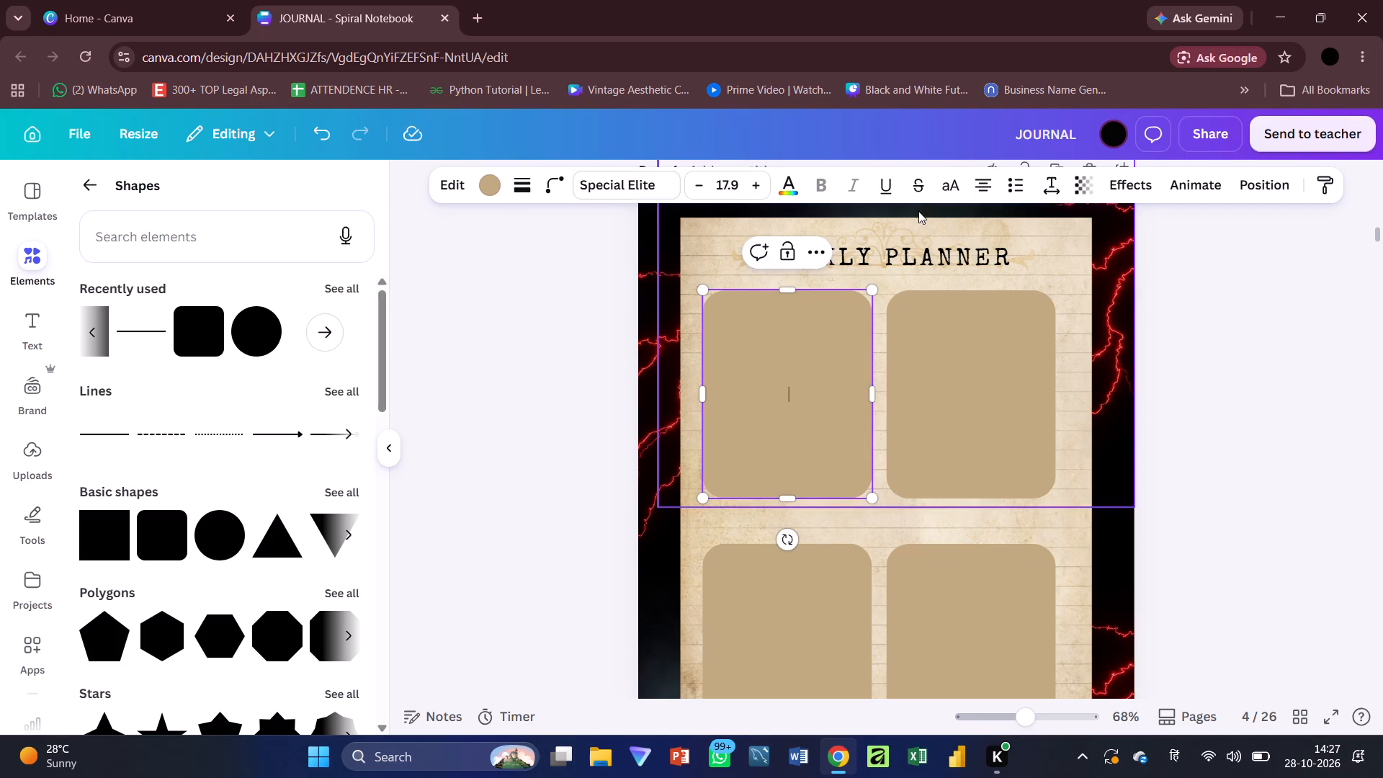
left_click(987, 183)
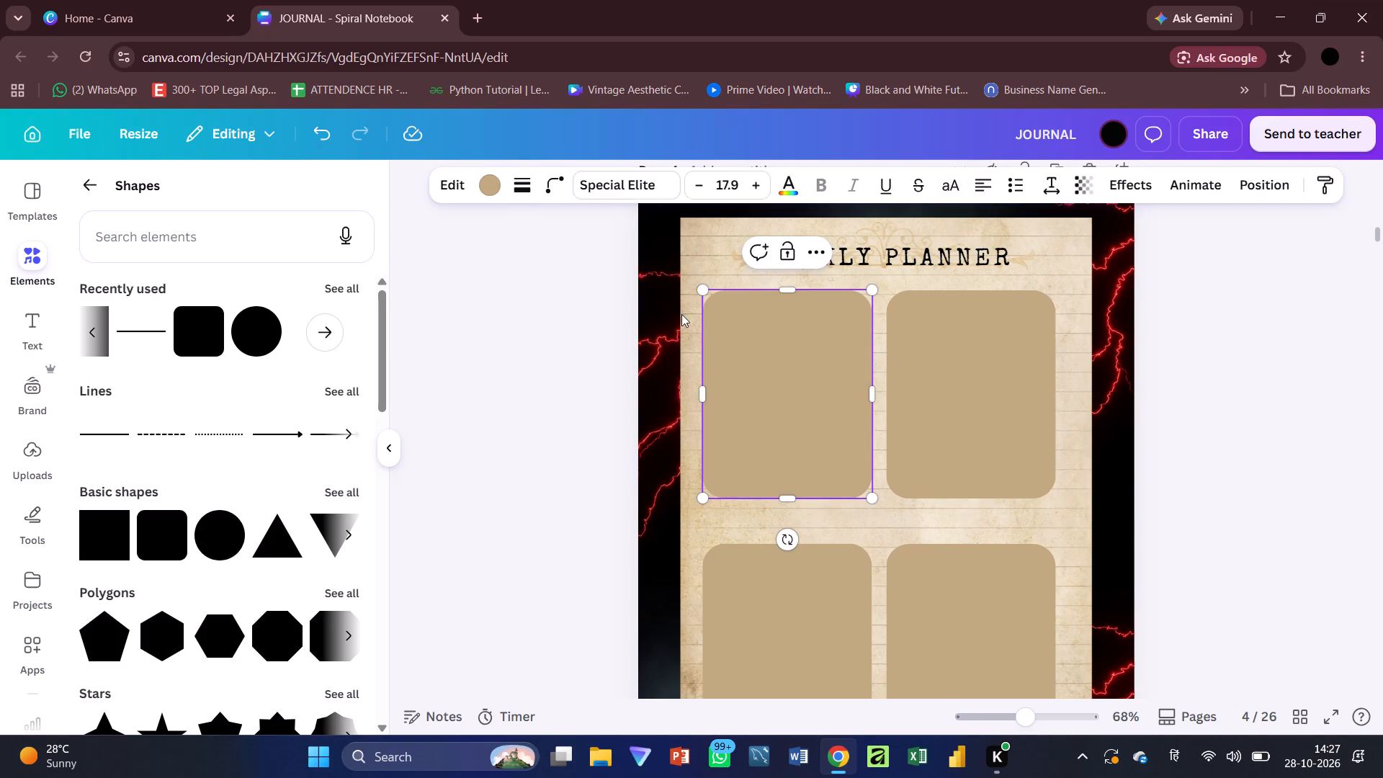
Add a bulleted list of five blank items in the upper-left box, keeping the Special Elite font.
left_click(597, 179)
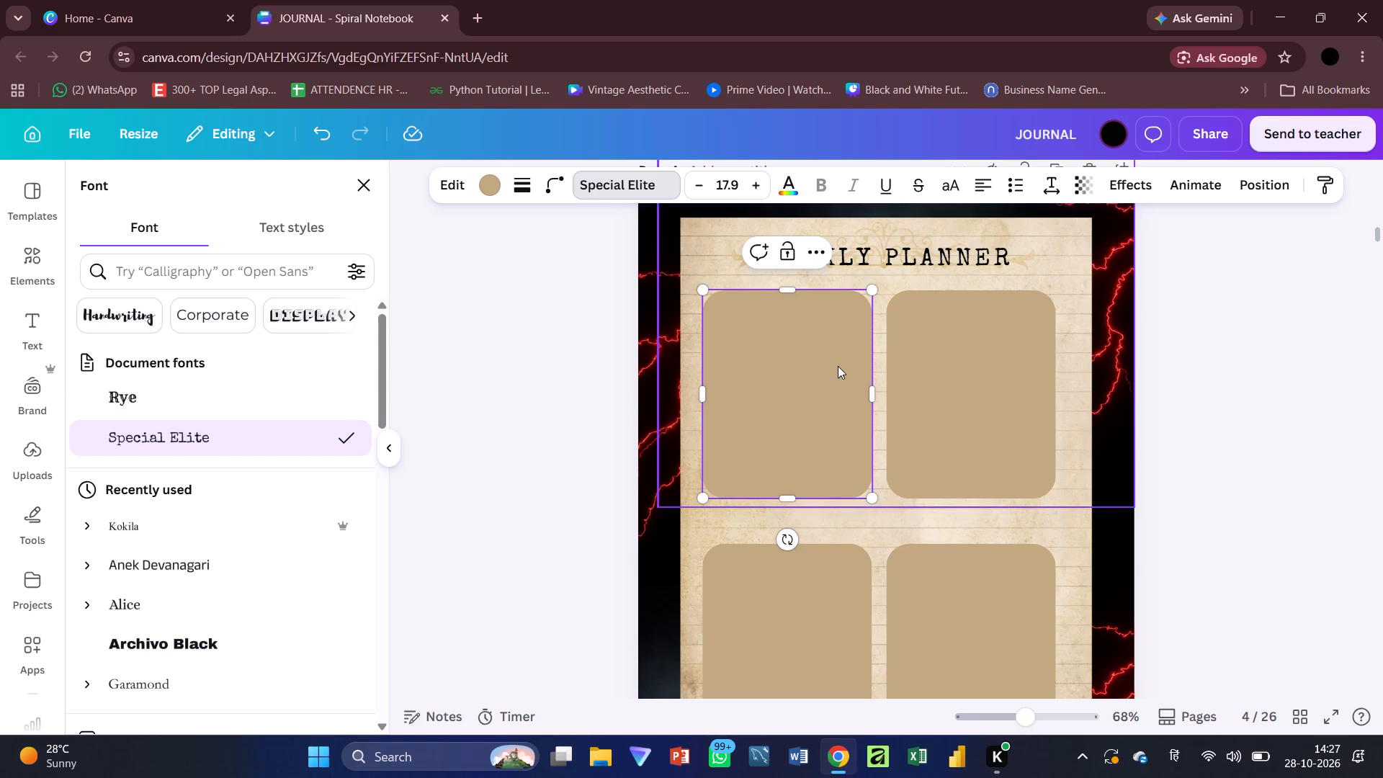
left_click(1013, 176)
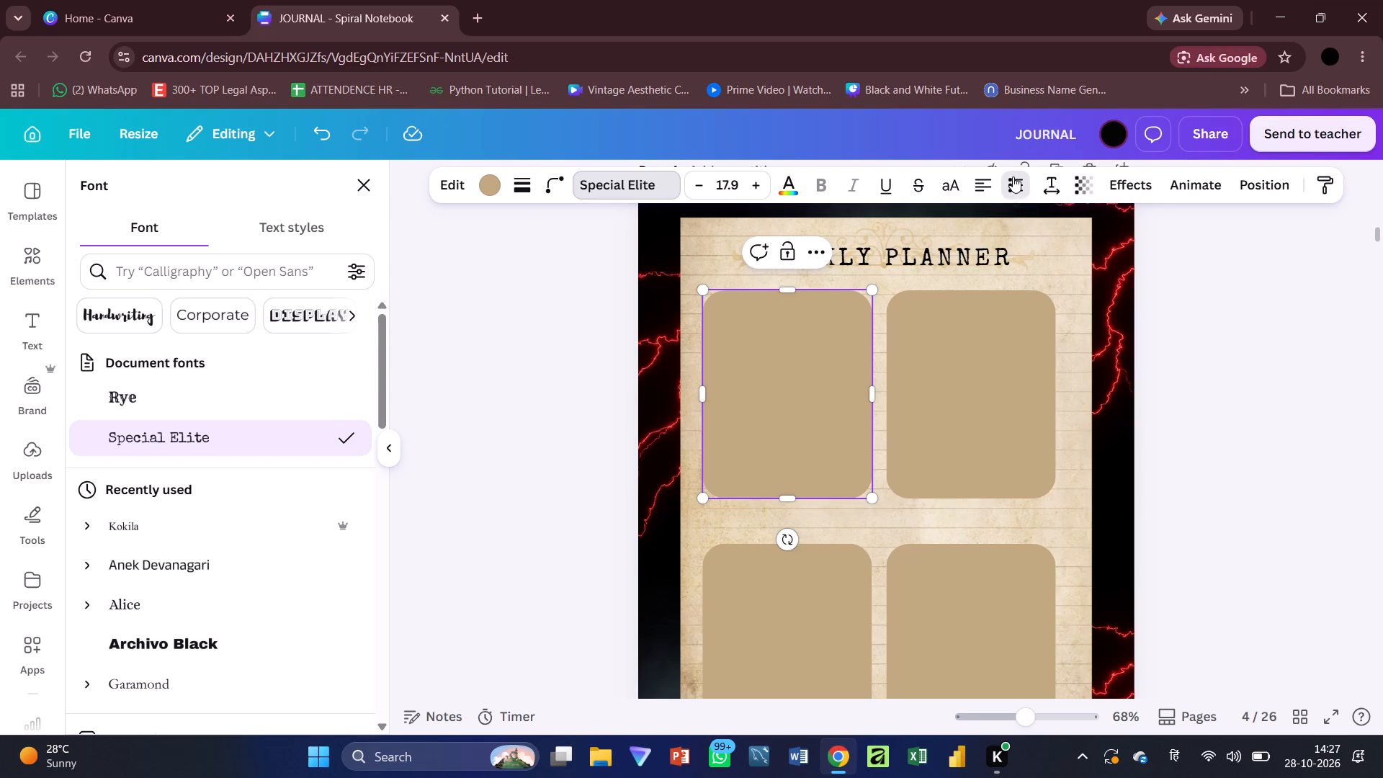
key("Return")
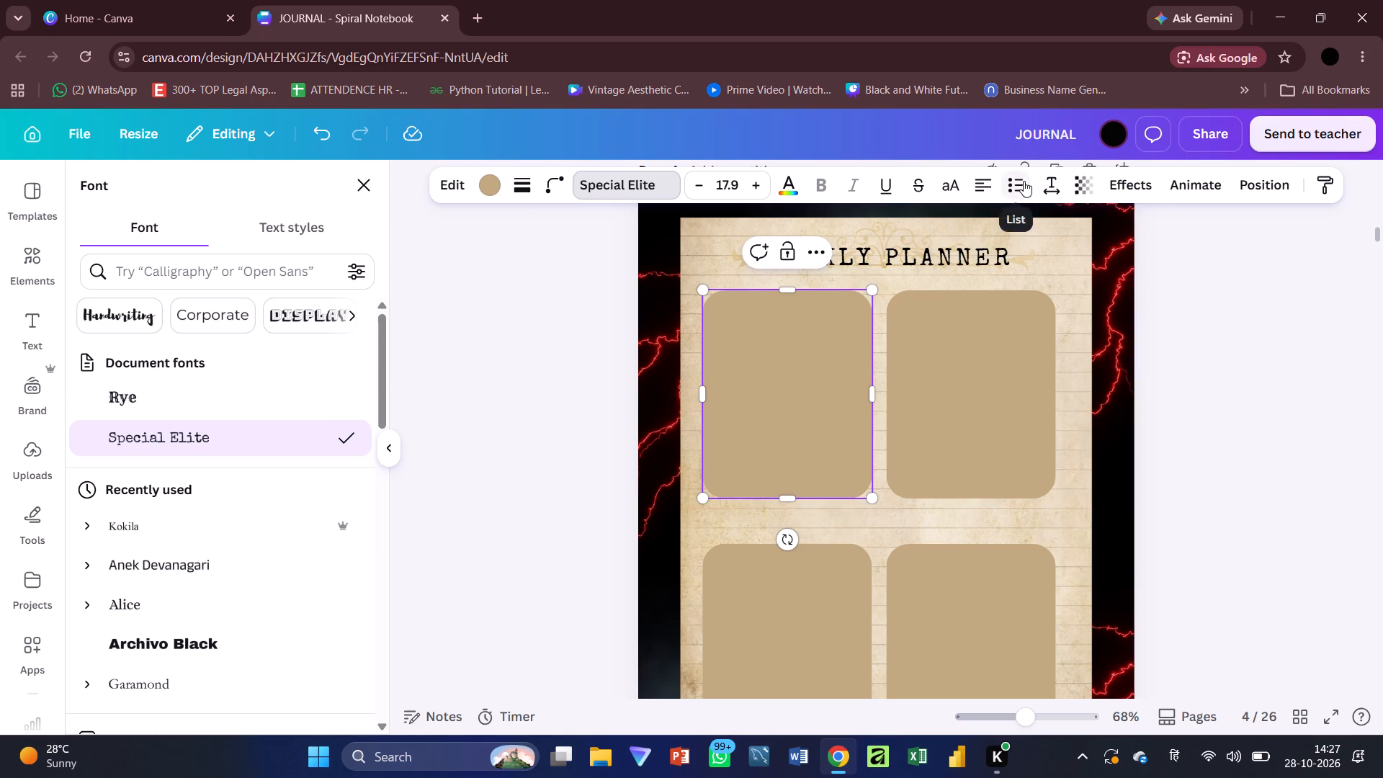
left_click(1024, 181)
key("space")
key("Return")
key("space")
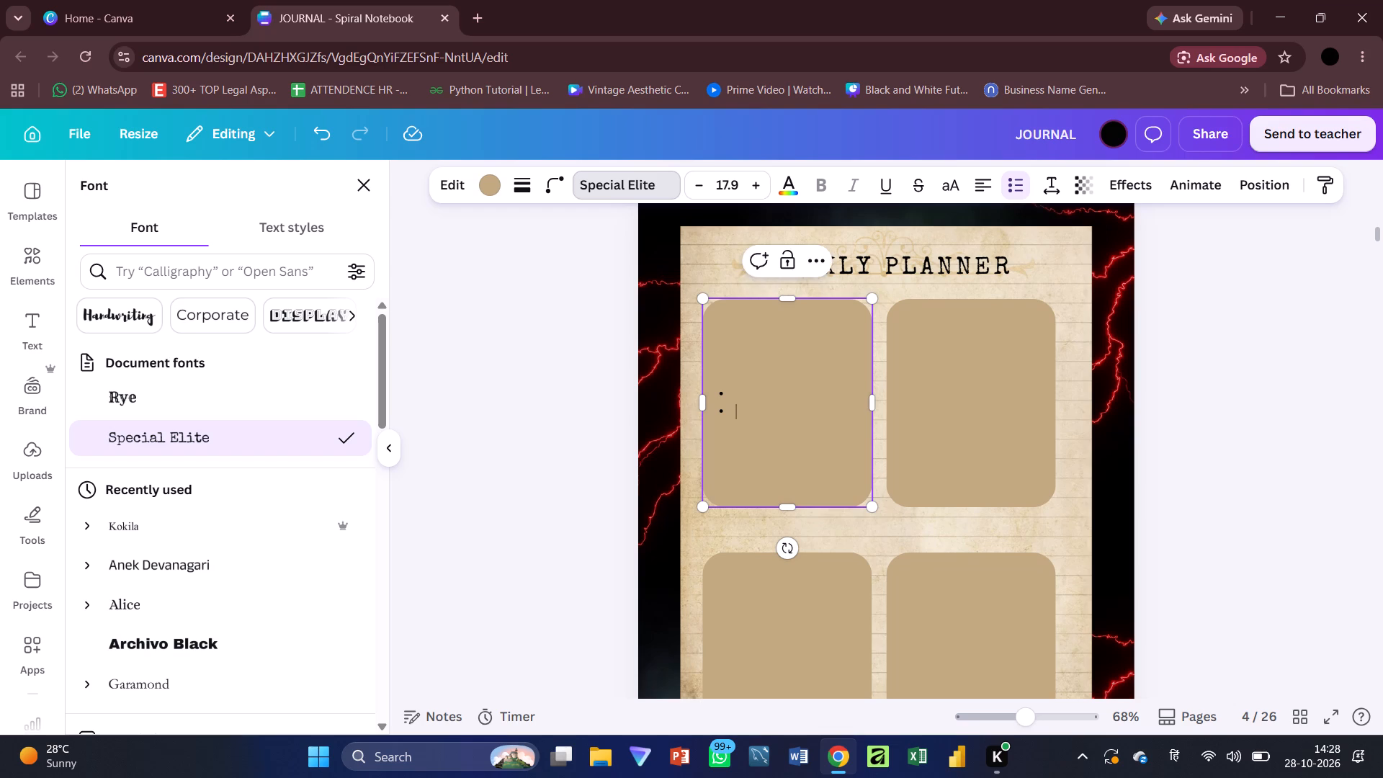
key("Return")
key("space")
key("Return")
key("space")
key("Return")
key("space")
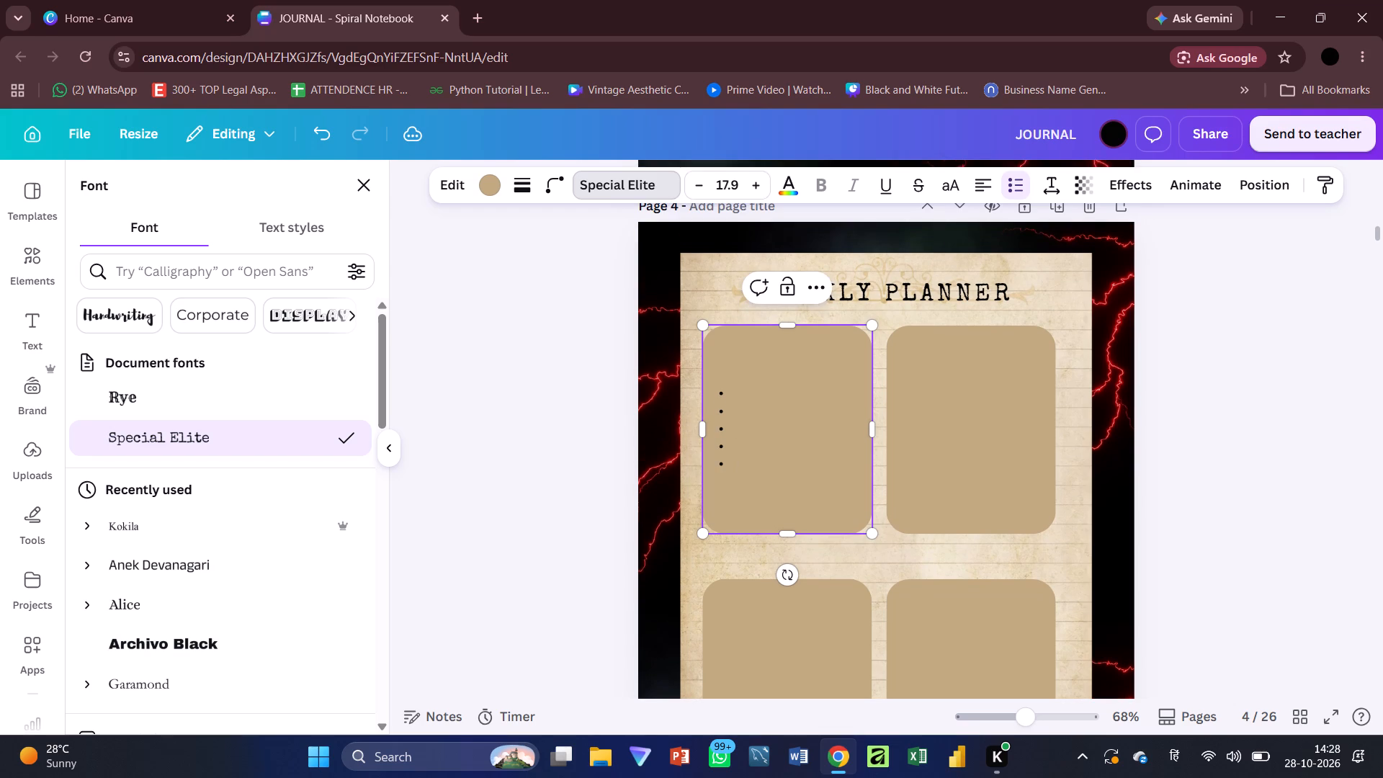
Undo the bulleted list in the upper-left box, leaving the box empty.
key("ctrl+z")
key("ctrl+z")
key("ctrl+z")
key("ctrl+z")
key("ctrl+z")
key("ctrl+z")
key("ctrl+z")
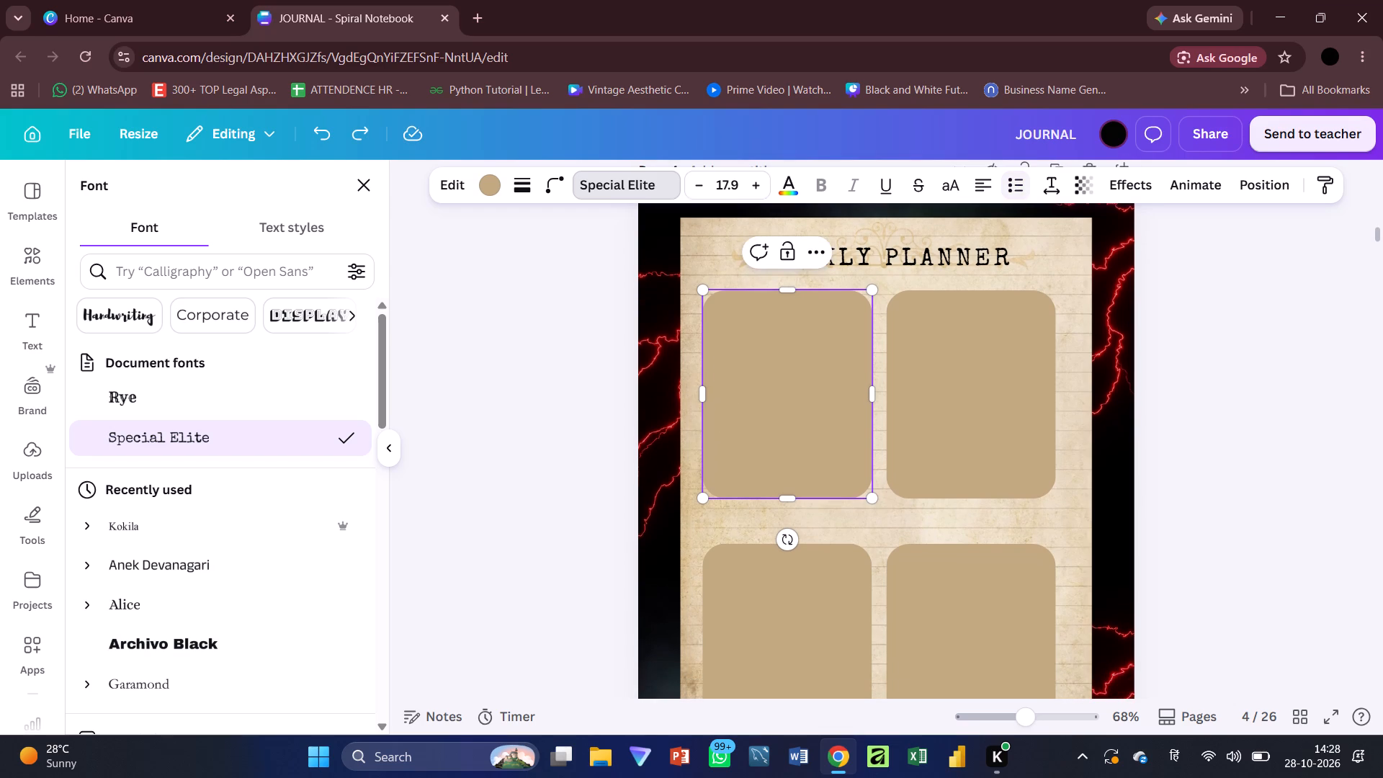
left_click(1229, 417)
Duplicate the "Weekly Planner" title into the upper-left box, narrow it to fit and replace its text with "TO DO".
left_click(918, 251)
key("ctrl+d")
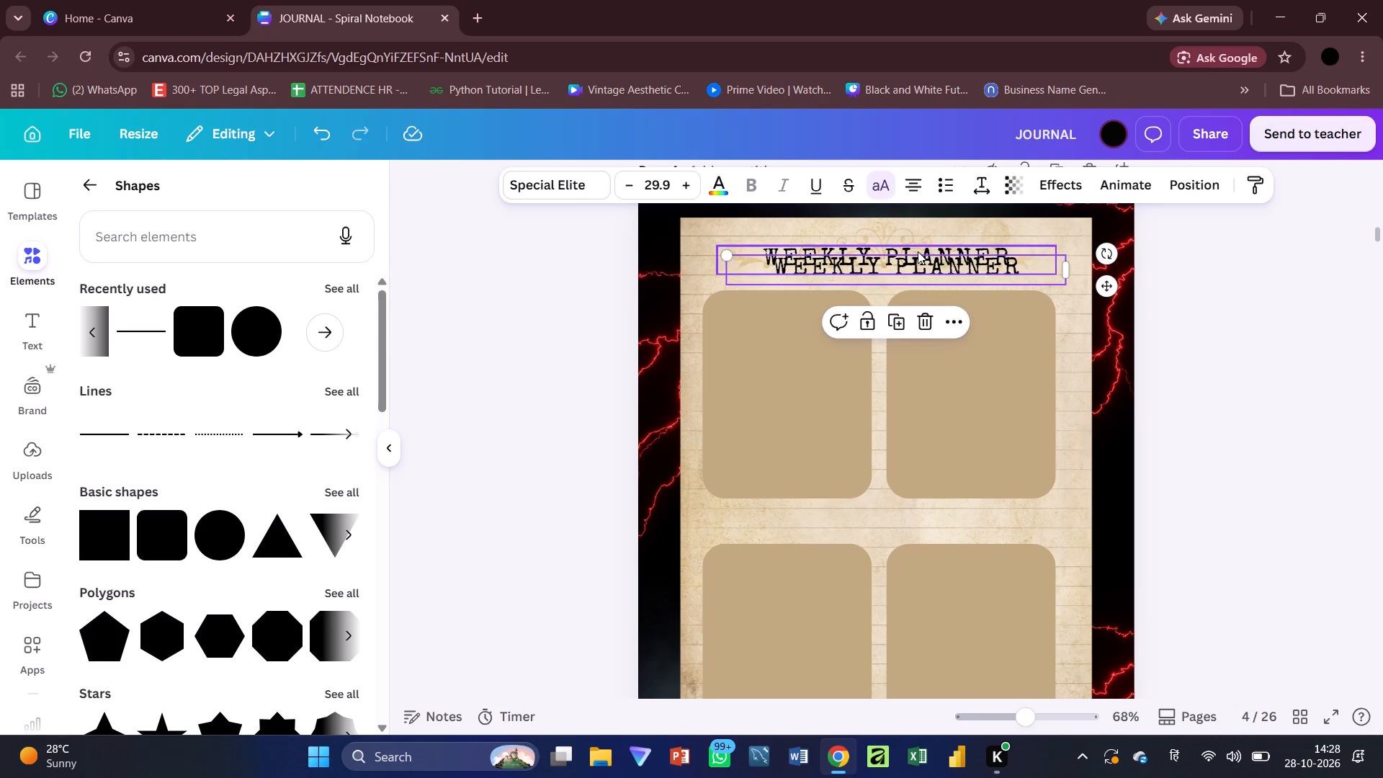
left_click_drag(914, 259, 900, 332)
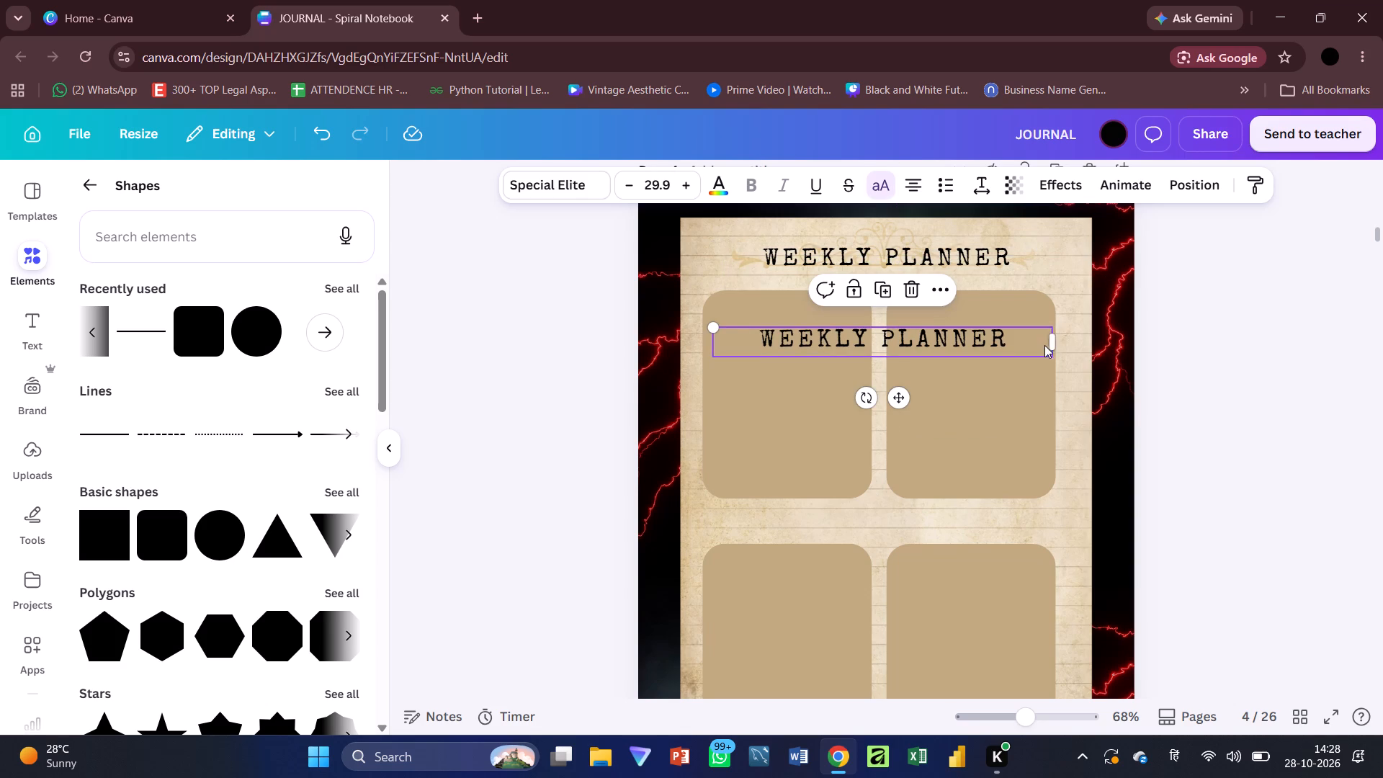
left_click_drag(1058, 341, 838, 335)
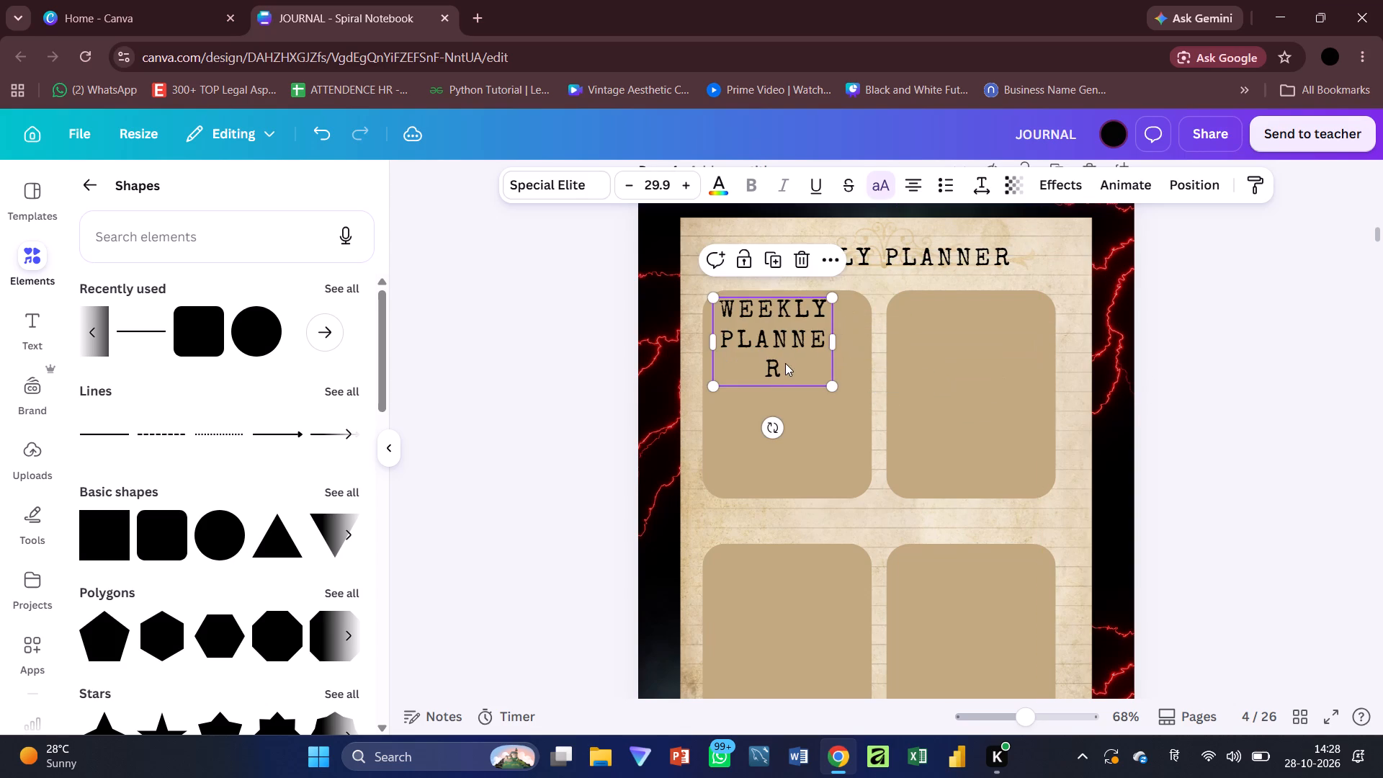
double_click(785, 363)
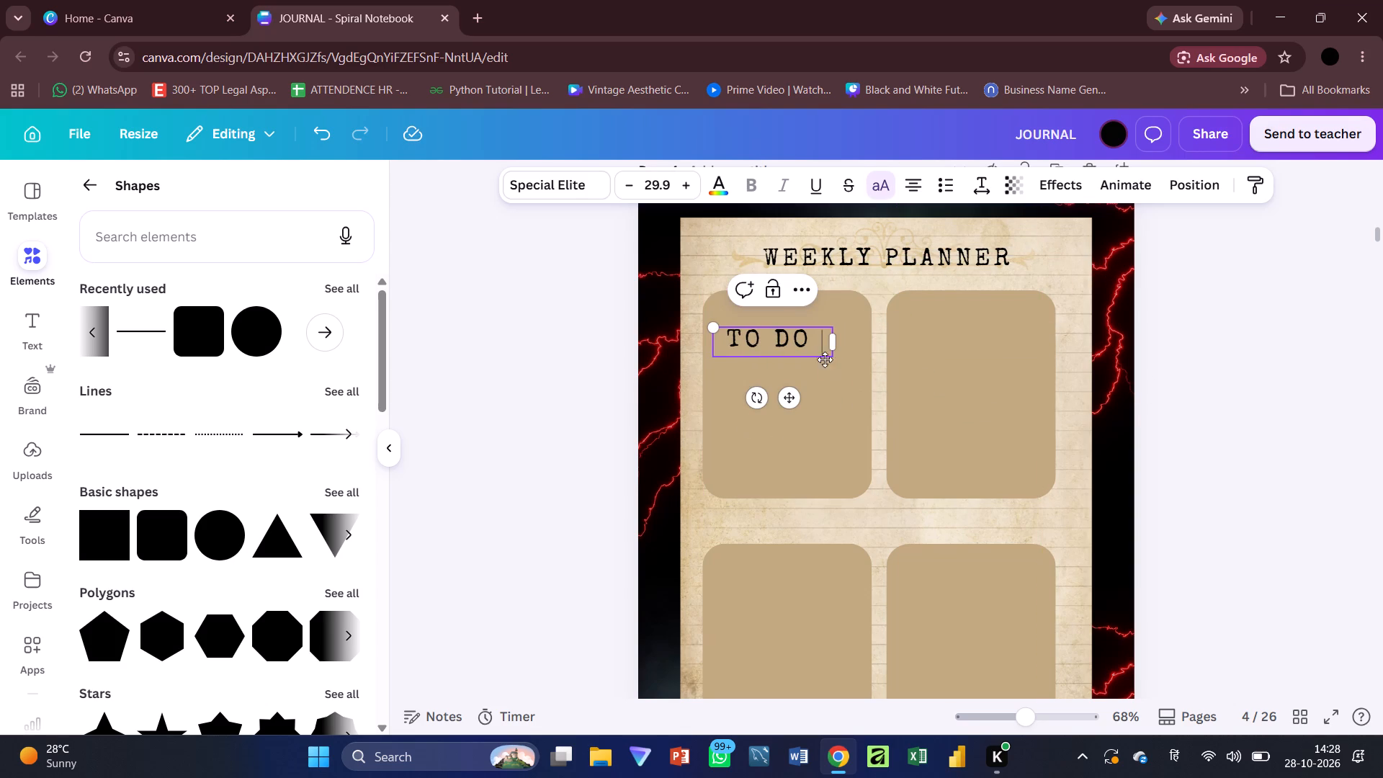
Reduce the "TO DO" heading to size 24.9 and centre it near the top edge of the upper-left box.
left_click_drag(807, 341, 722, 339)
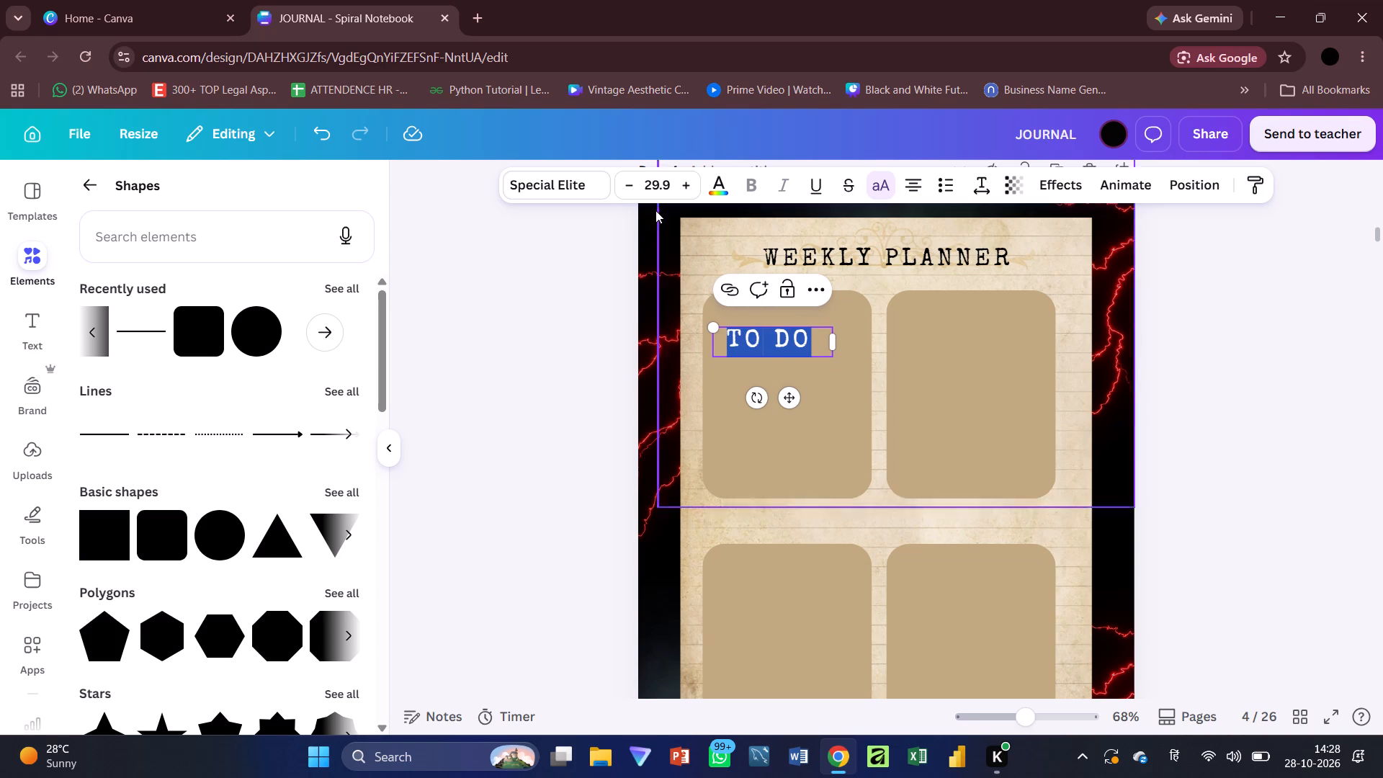
left_click(627, 192)
triple_click(627, 192)
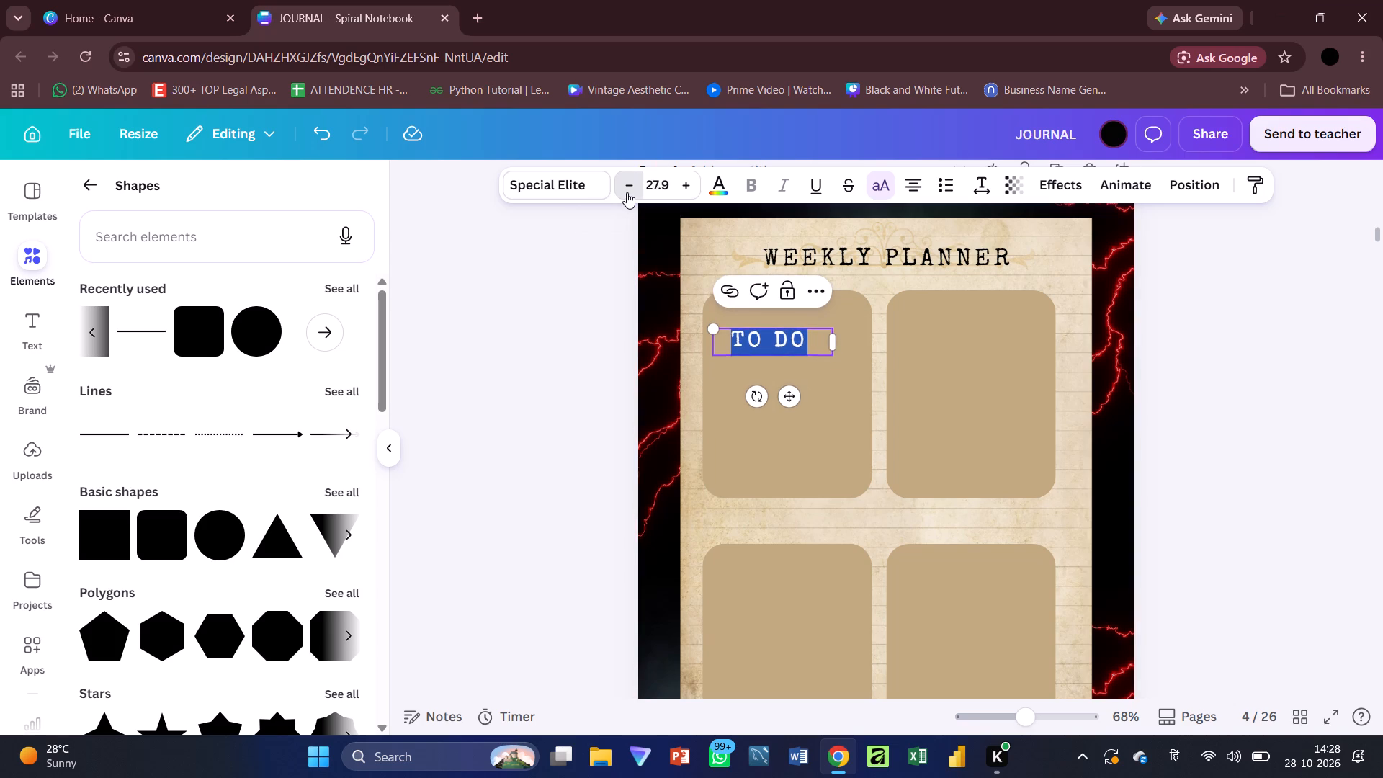
left_click(627, 192)
left_click(1191, 410)
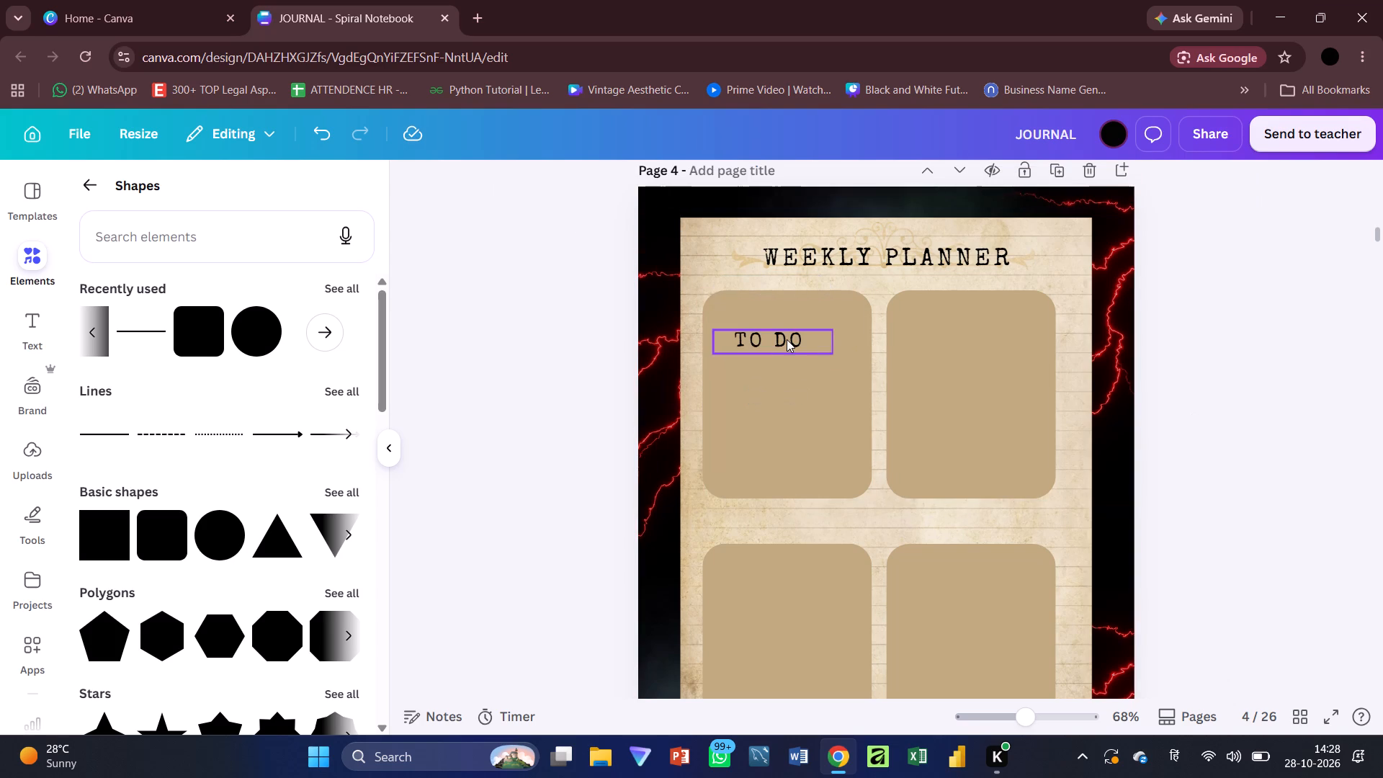
left_click_drag(787, 339, 805, 316)
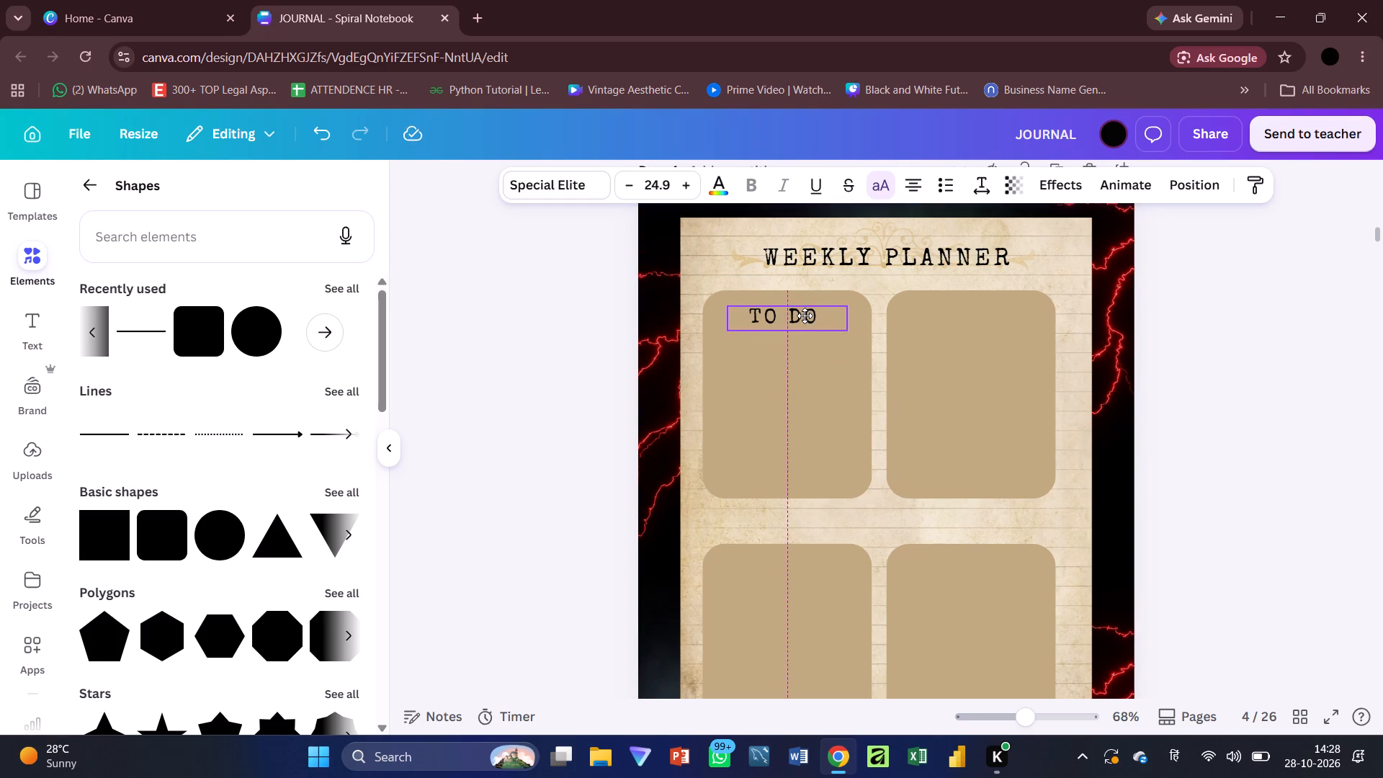
left_click_drag(805, 316, 805, 309)
Duplicate the "TO DO" heading three times and place one copy at the top of each of the other three boxes.
key("ctrl+d")
key("ctrl+d")
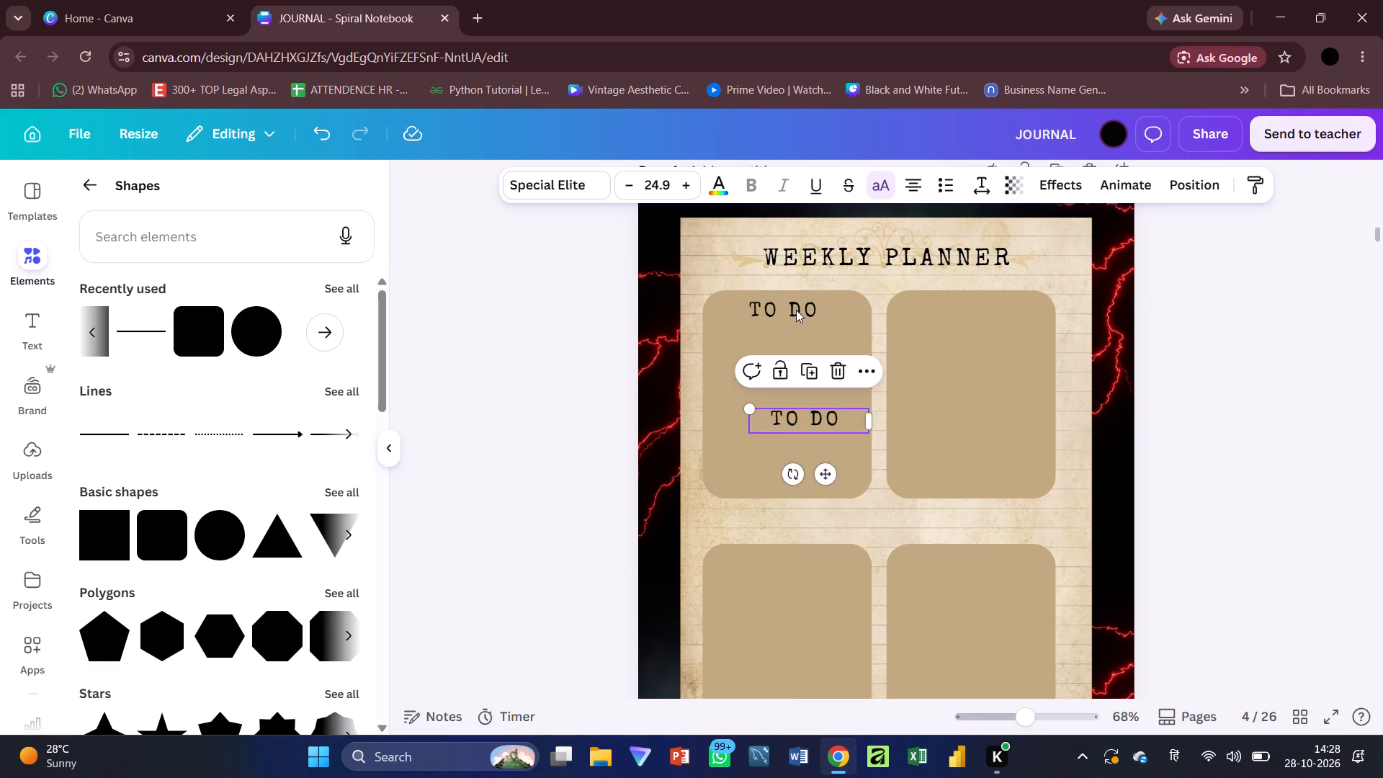
key("ctrl+d")
left_click_drag(795, 354, 980, 297)
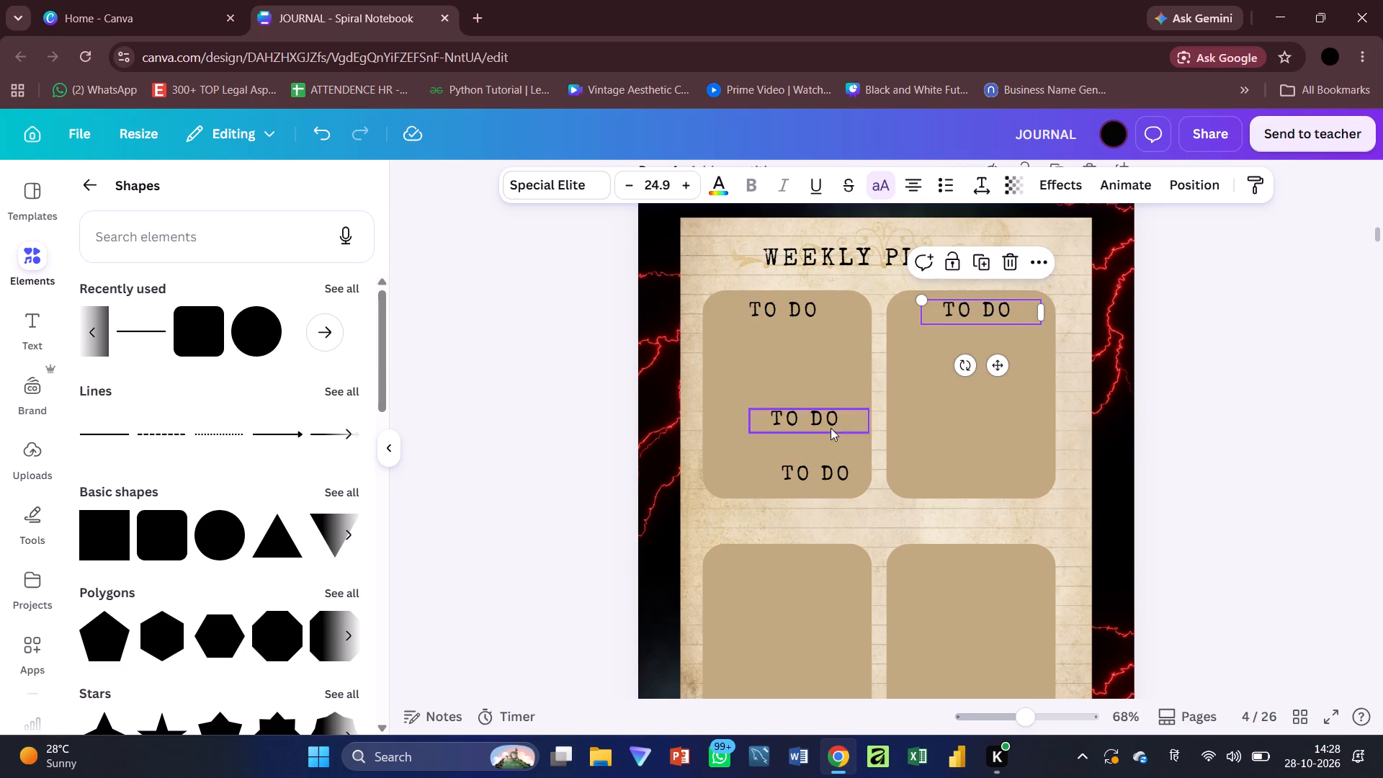
left_click_drag(822, 475, 786, 567)
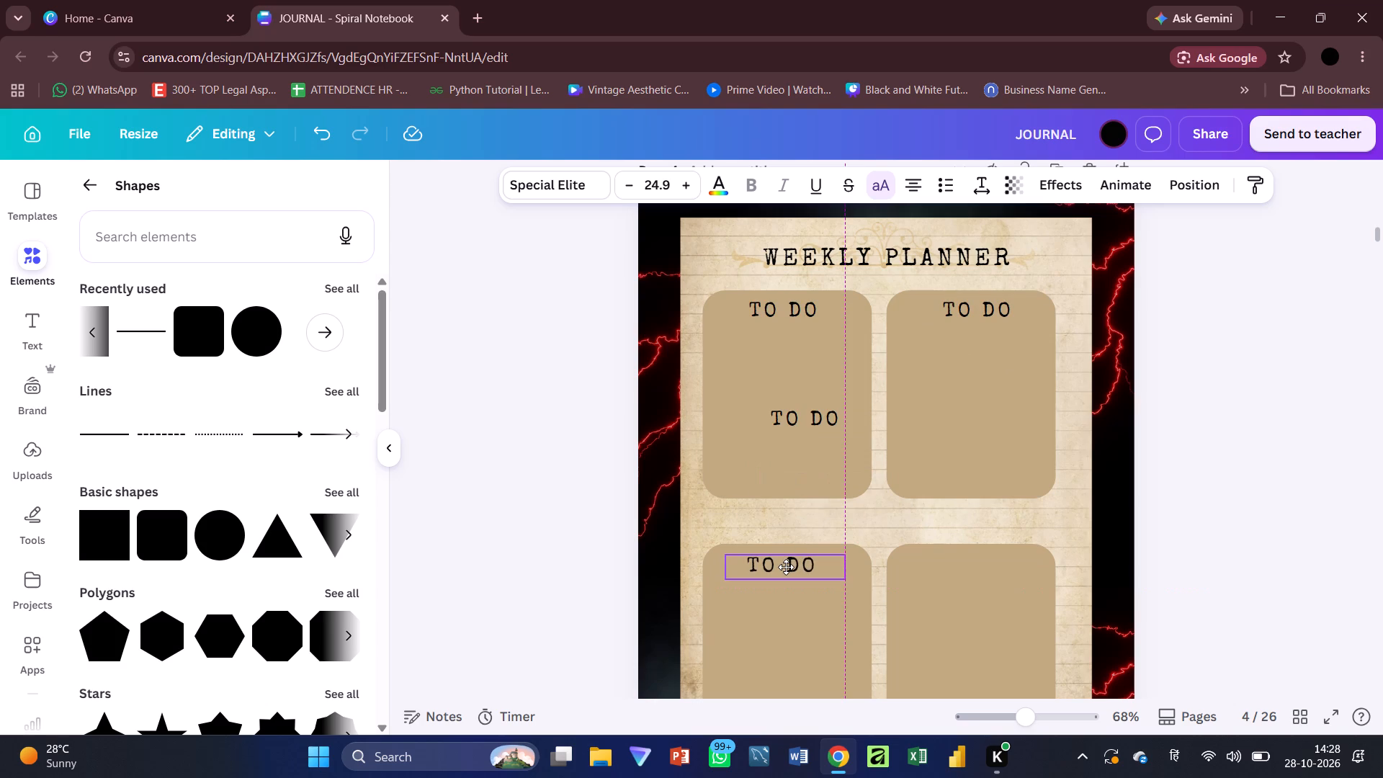
left_click_drag(786, 567, 790, 573)
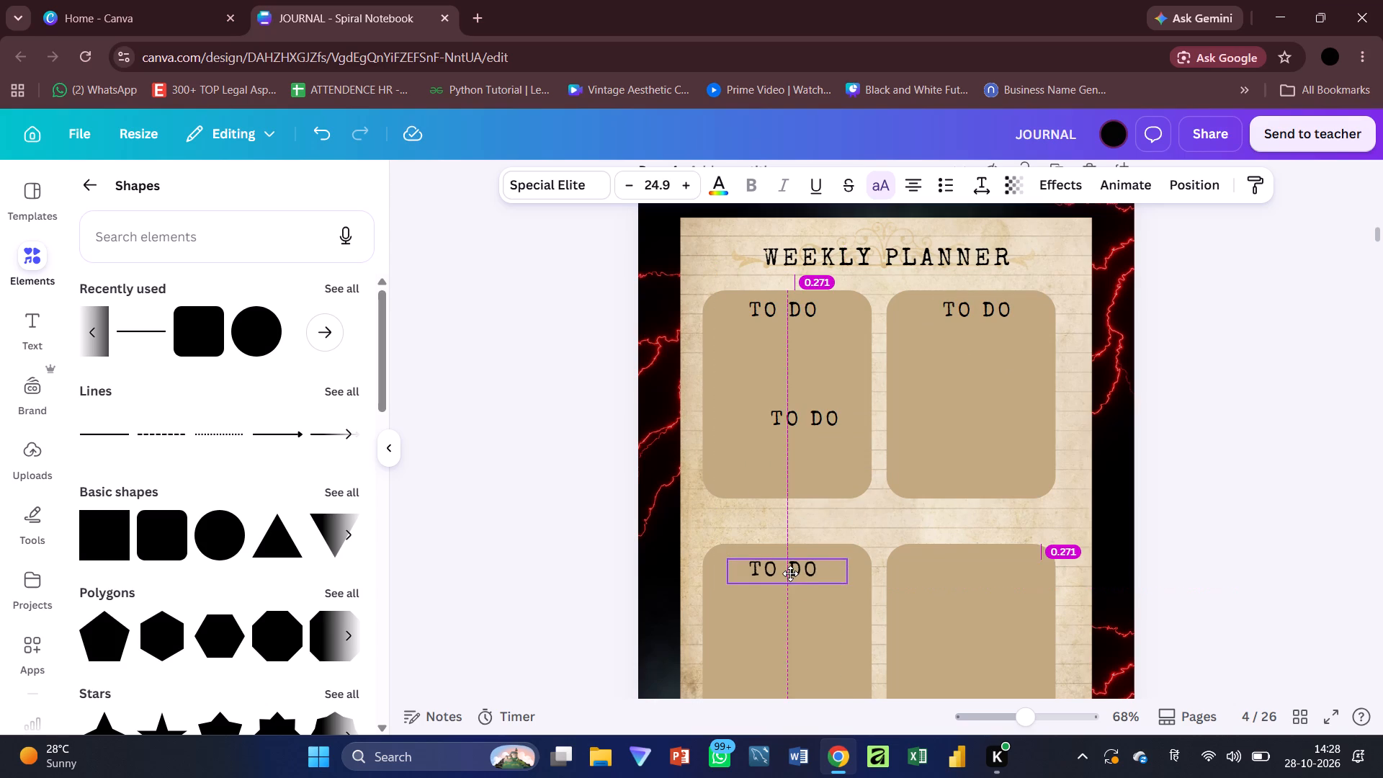
left_click_drag(790, 573, 788, 574)
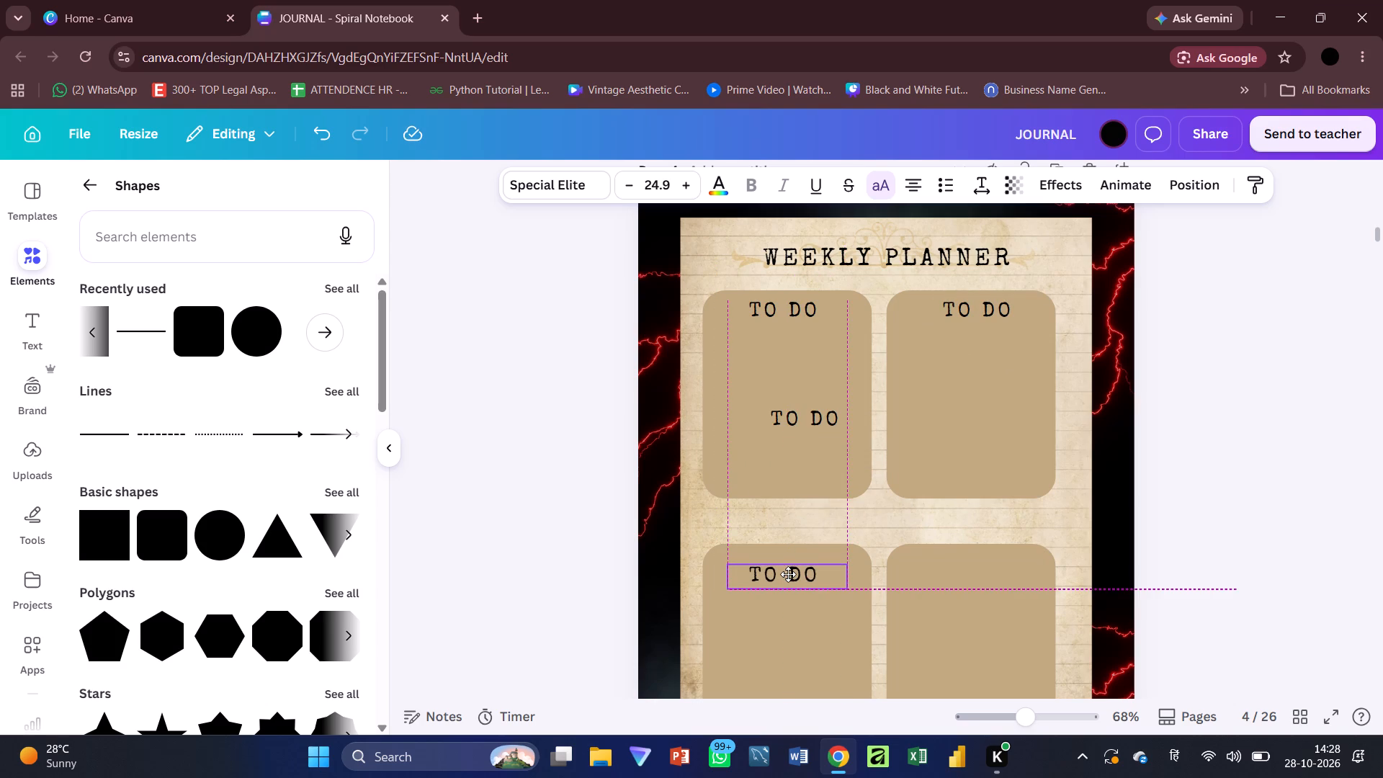
left_click_drag(788, 574, 788, 571)
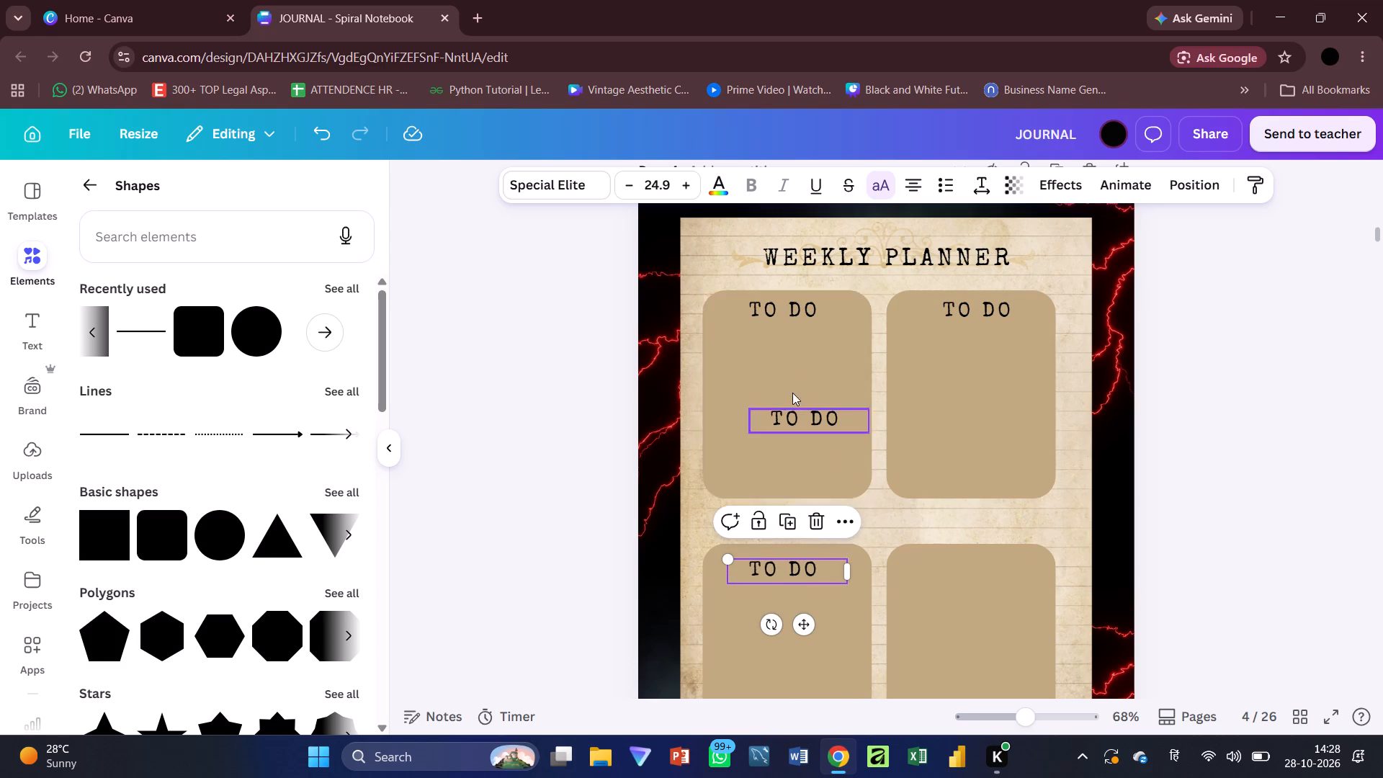
left_click_drag(804, 413, 972, 565)
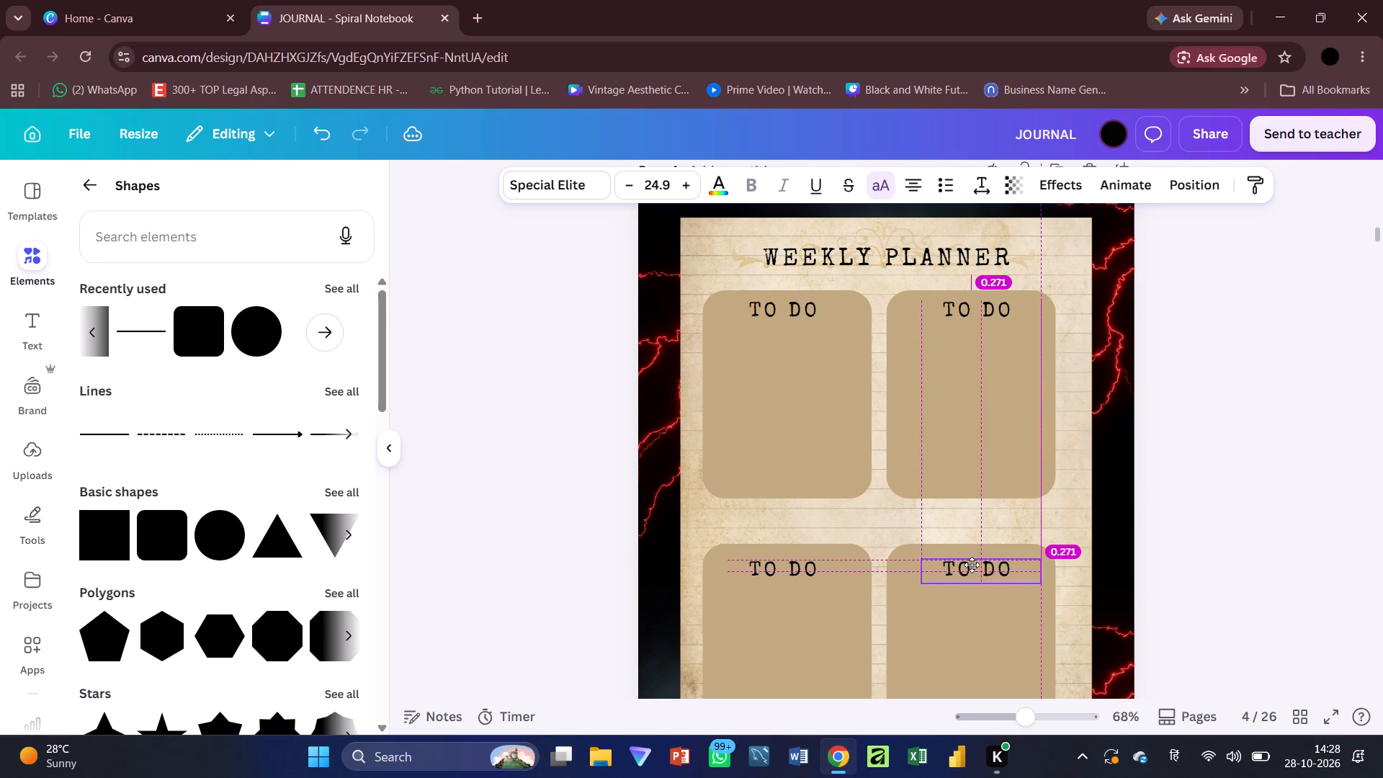
left_click_drag(972, 565, 970, 565)
left_click(1213, 426)
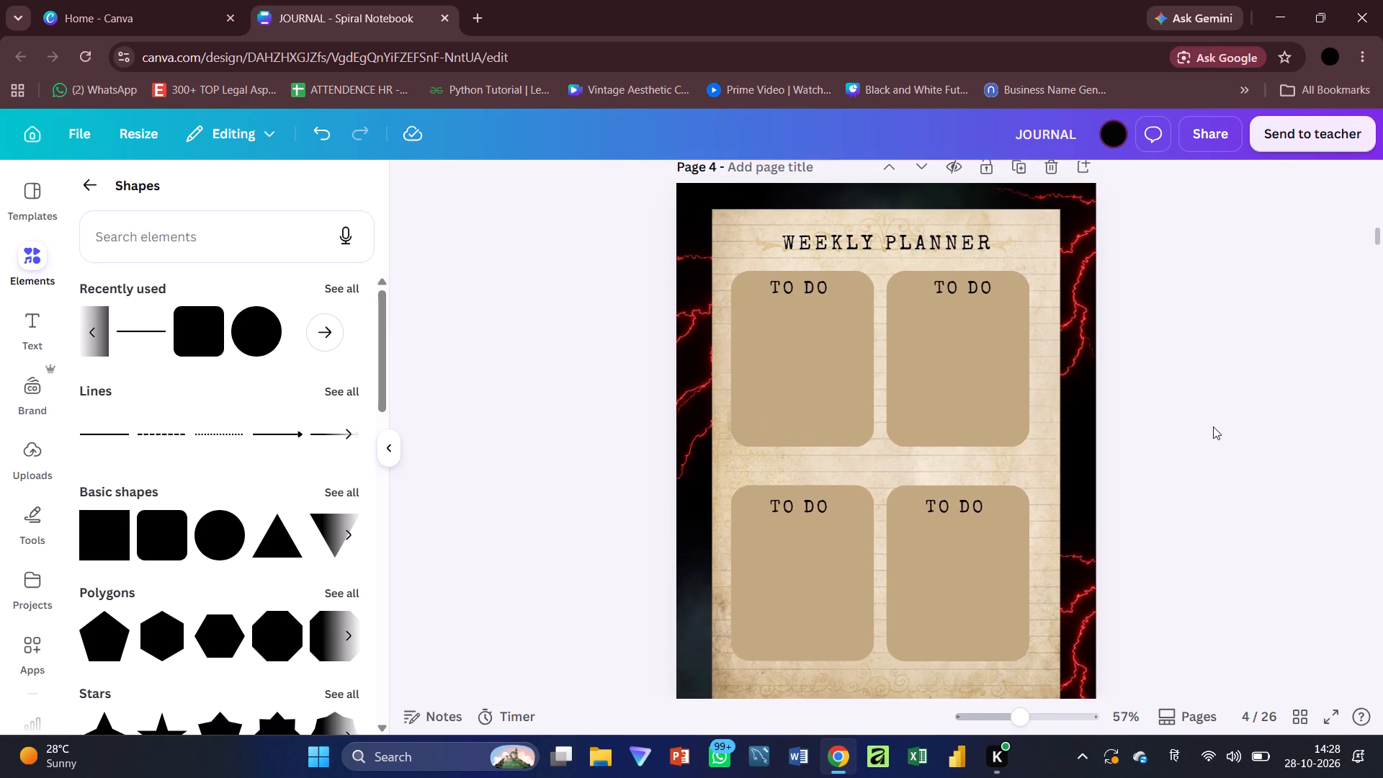
Add a straight black line and place it just below the "TO DO" heading in the upper-left box.
left_click(149, 338)
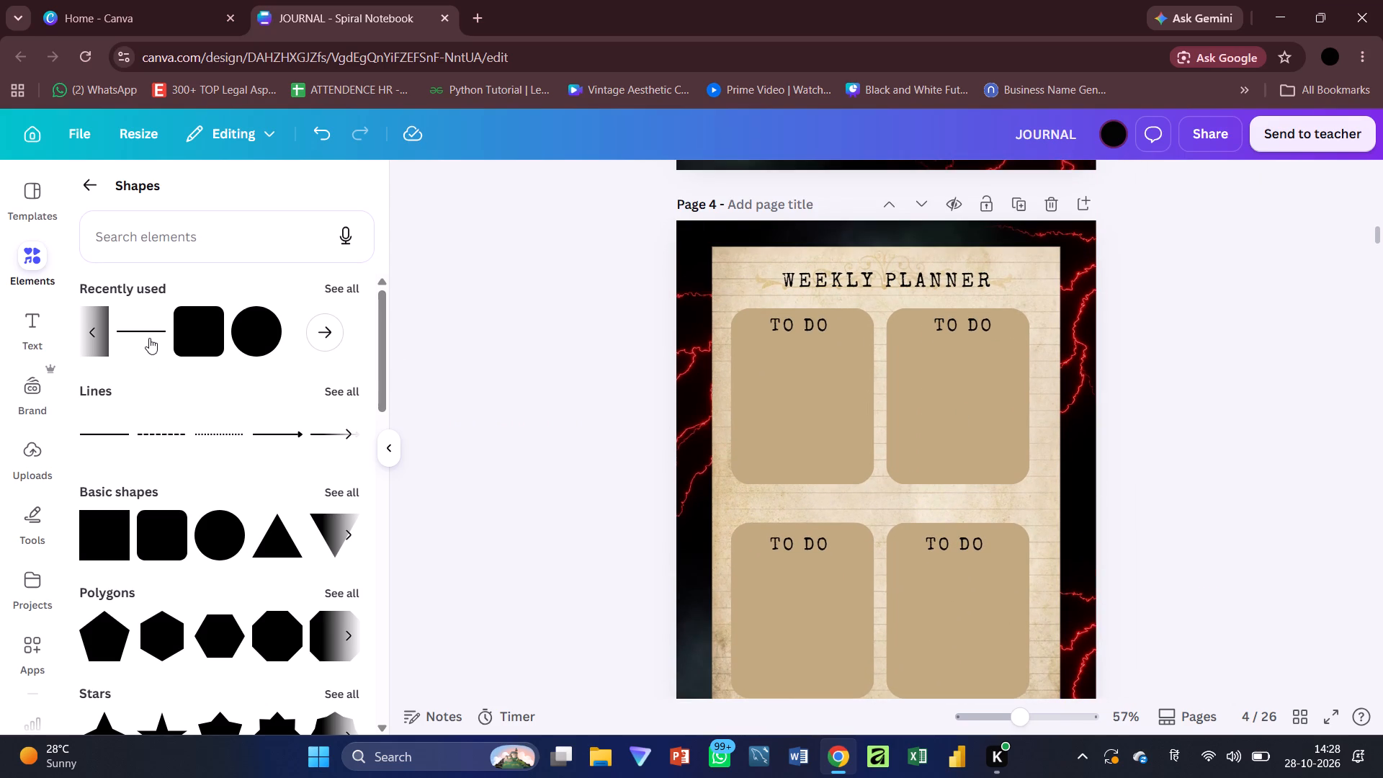
left_click_drag(903, 534, 824, 380)
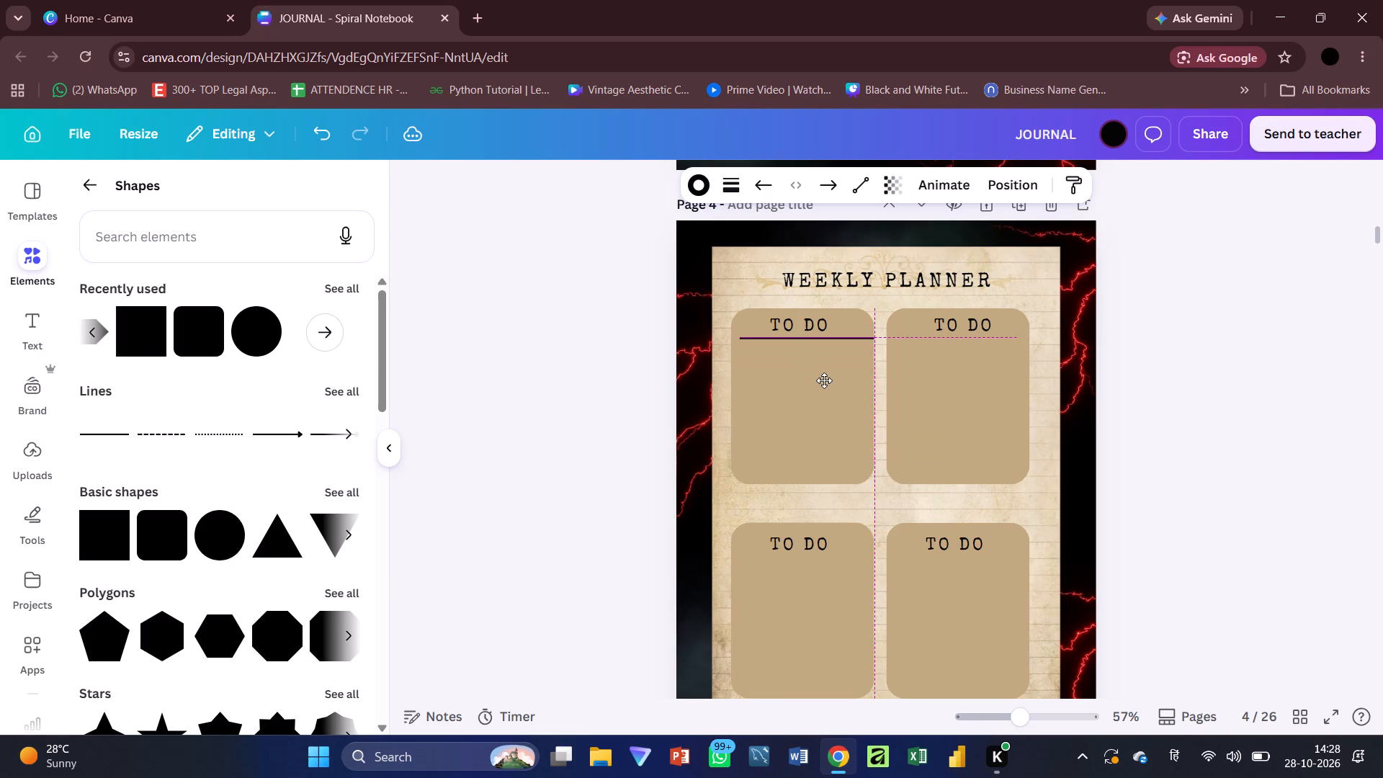
left_click_drag(824, 380, 818, 380)
Duplicate the black line and place one copy below the "TO DO" heading in each of the other three boxes.
key("ctrl+d")
left_click_drag(832, 392, 905, 385)
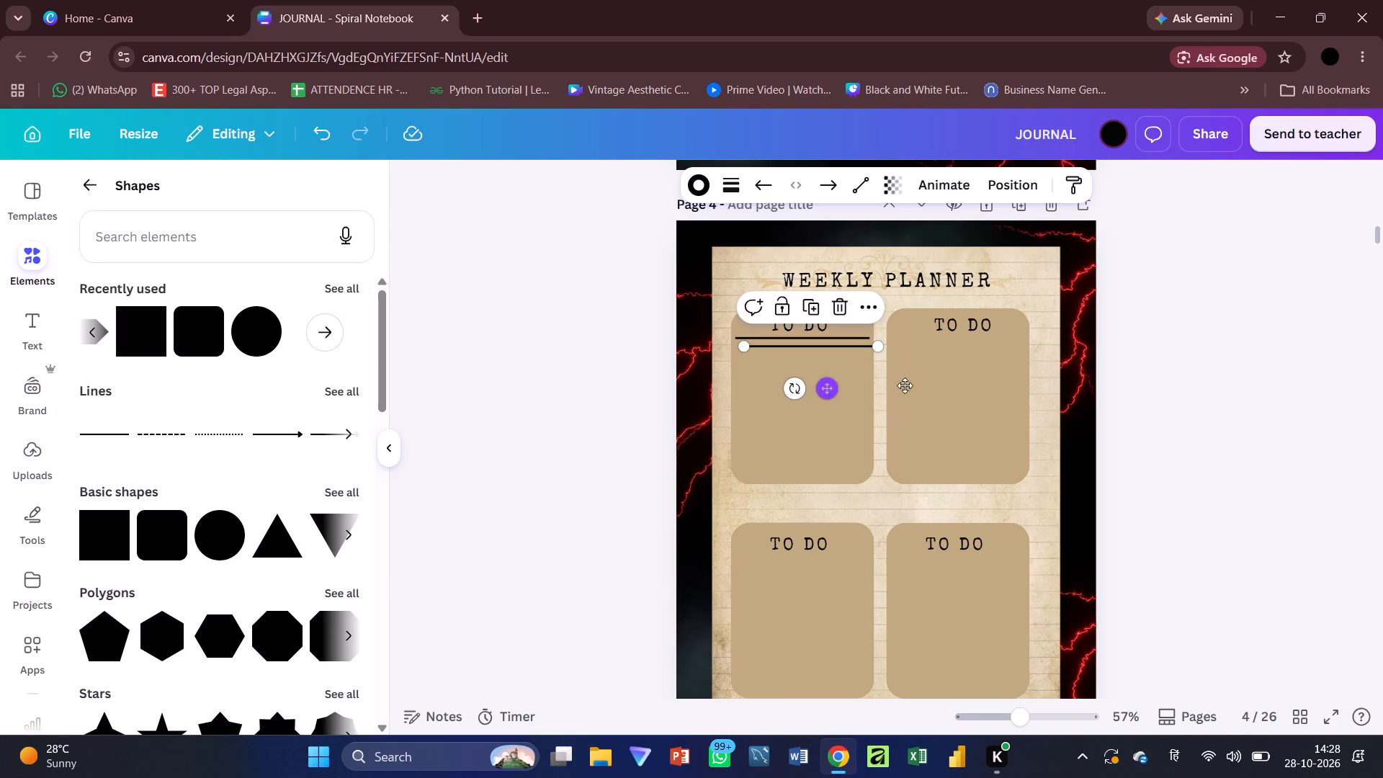
left_click_drag(905, 385, 983, 390)
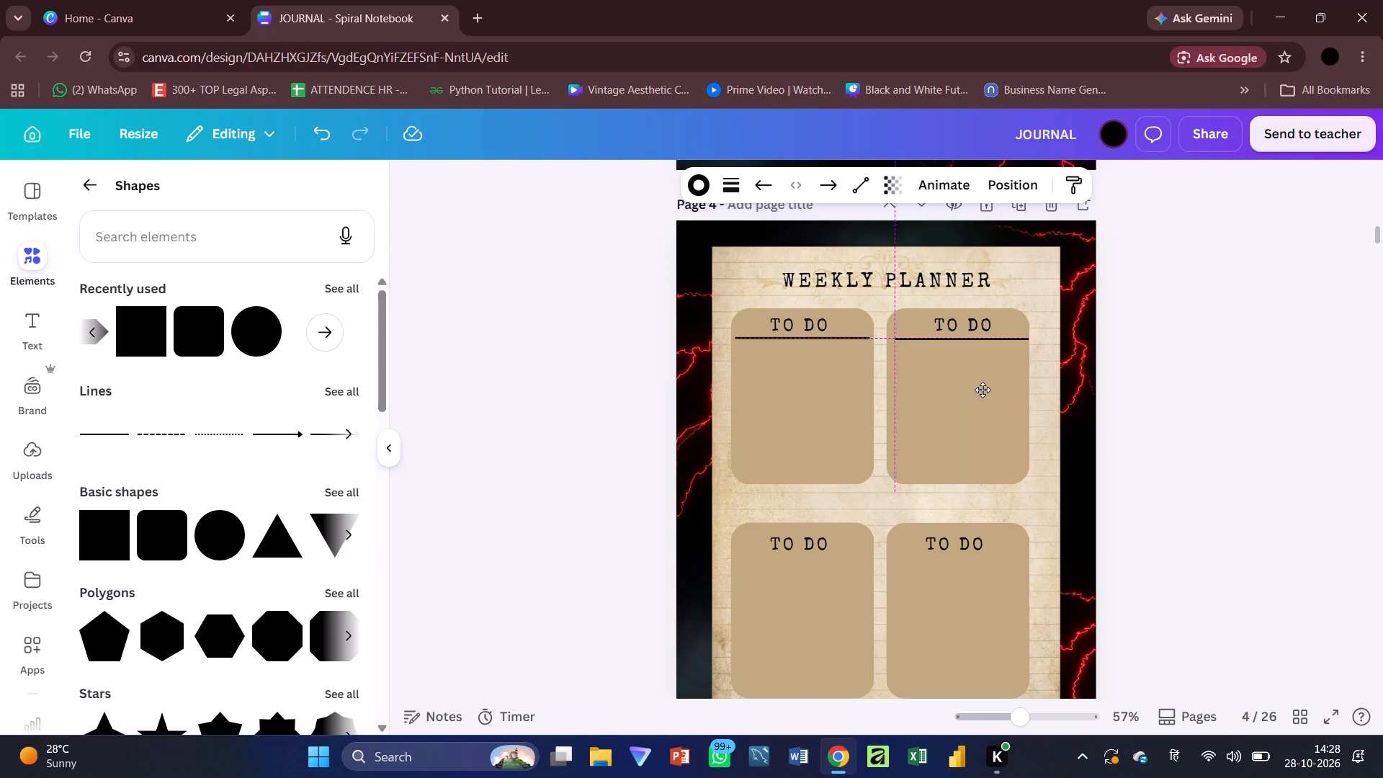
left_click_drag(983, 390, 982, 390)
left_click_drag(982, 390, 981, 390)
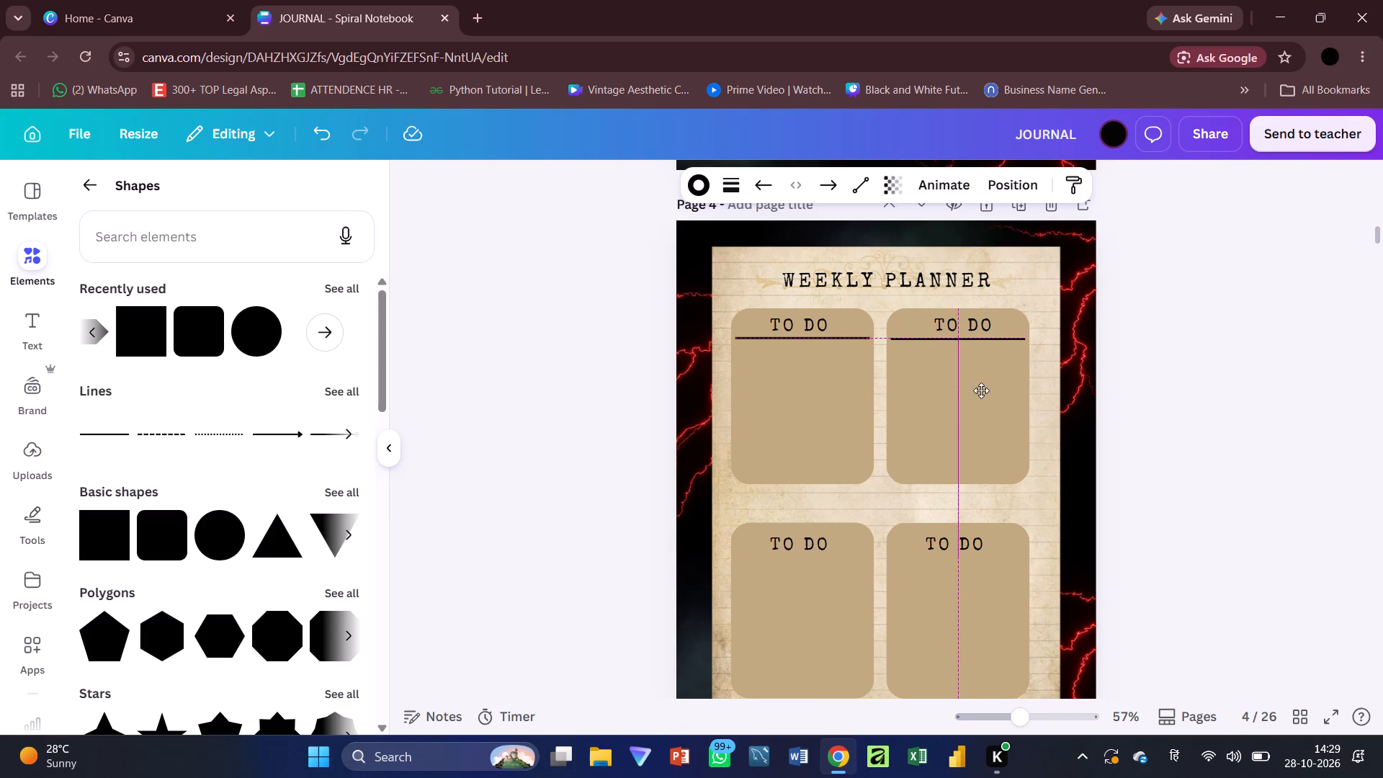
key("ctrl+d")
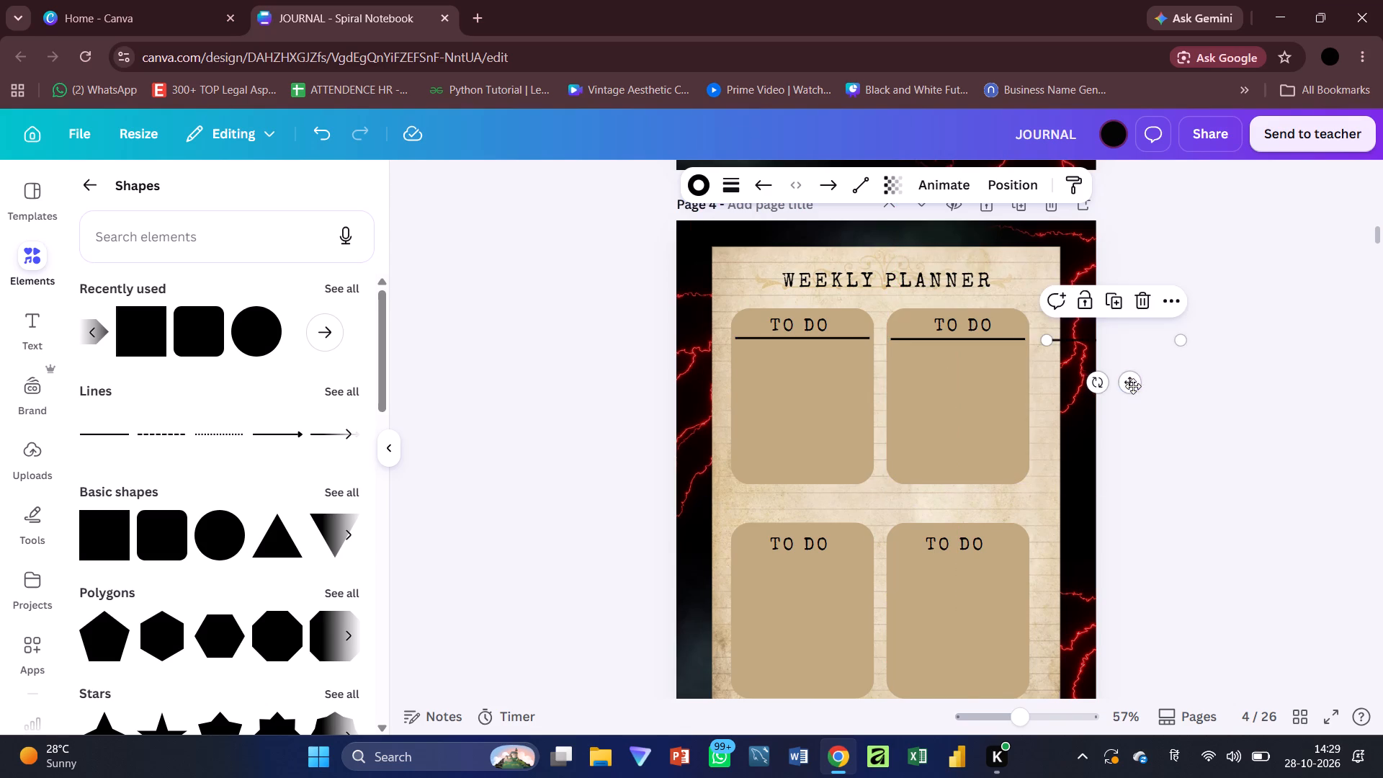
left_click_drag(1132, 381, 829, 600)
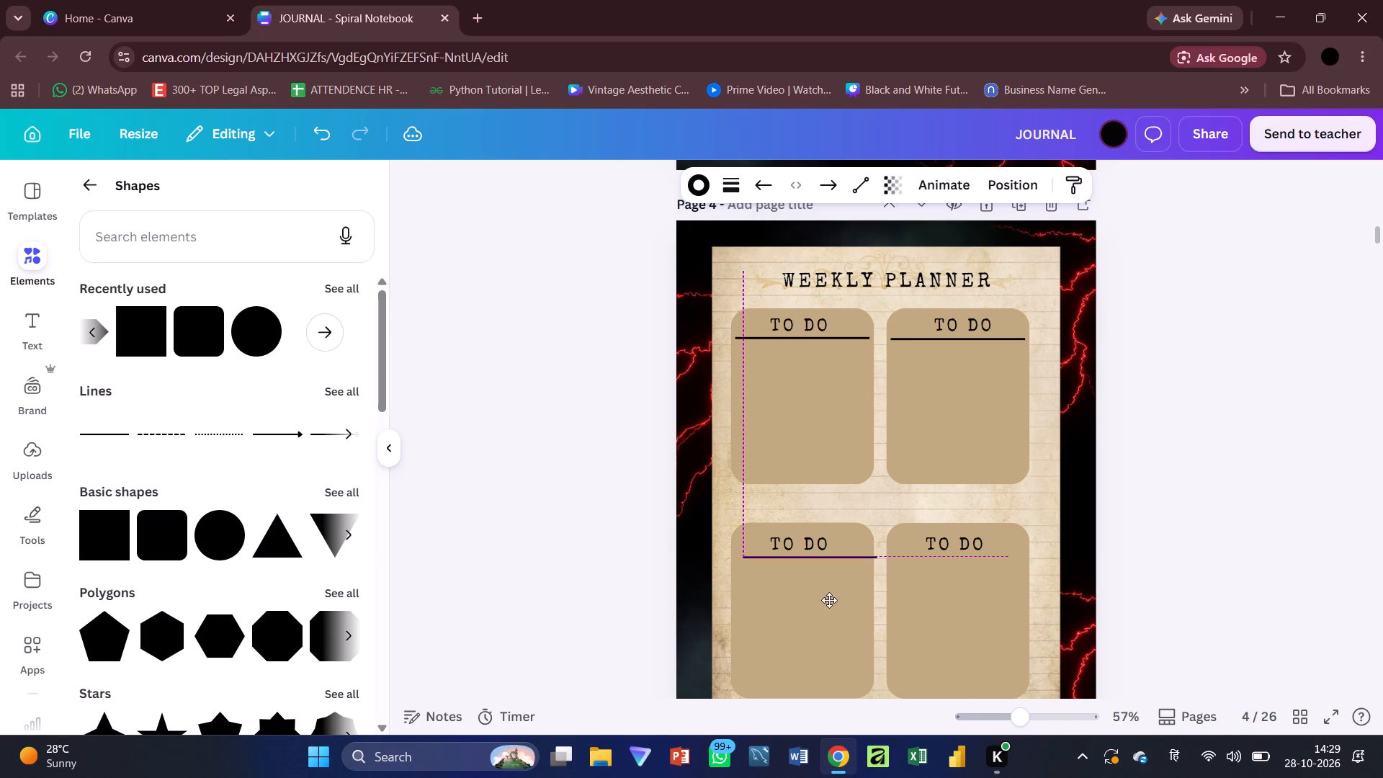
left_click_drag(829, 600, 820, 604)
key("ctrl+d")
left_click_drag(832, 614, 833, 614)
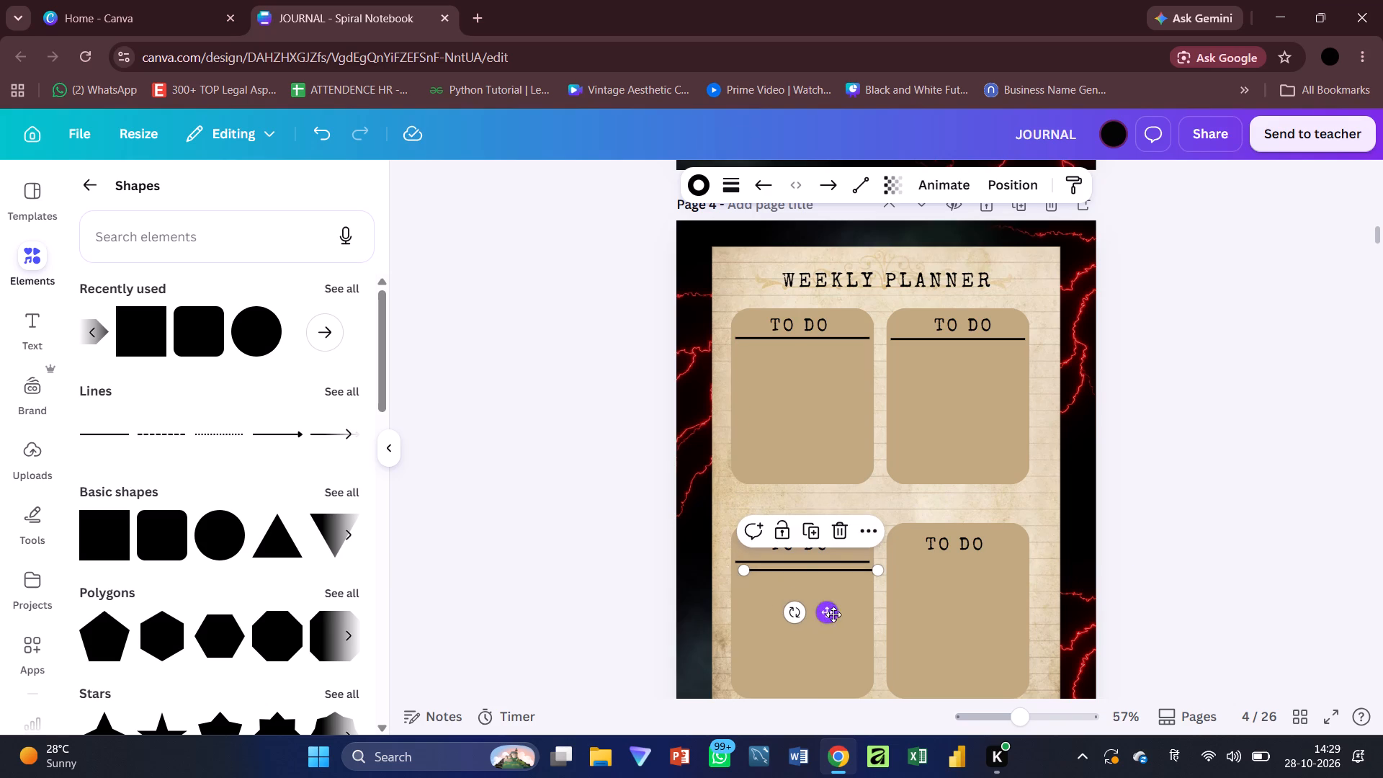
left_click_drag(833, 614, 980, 608)
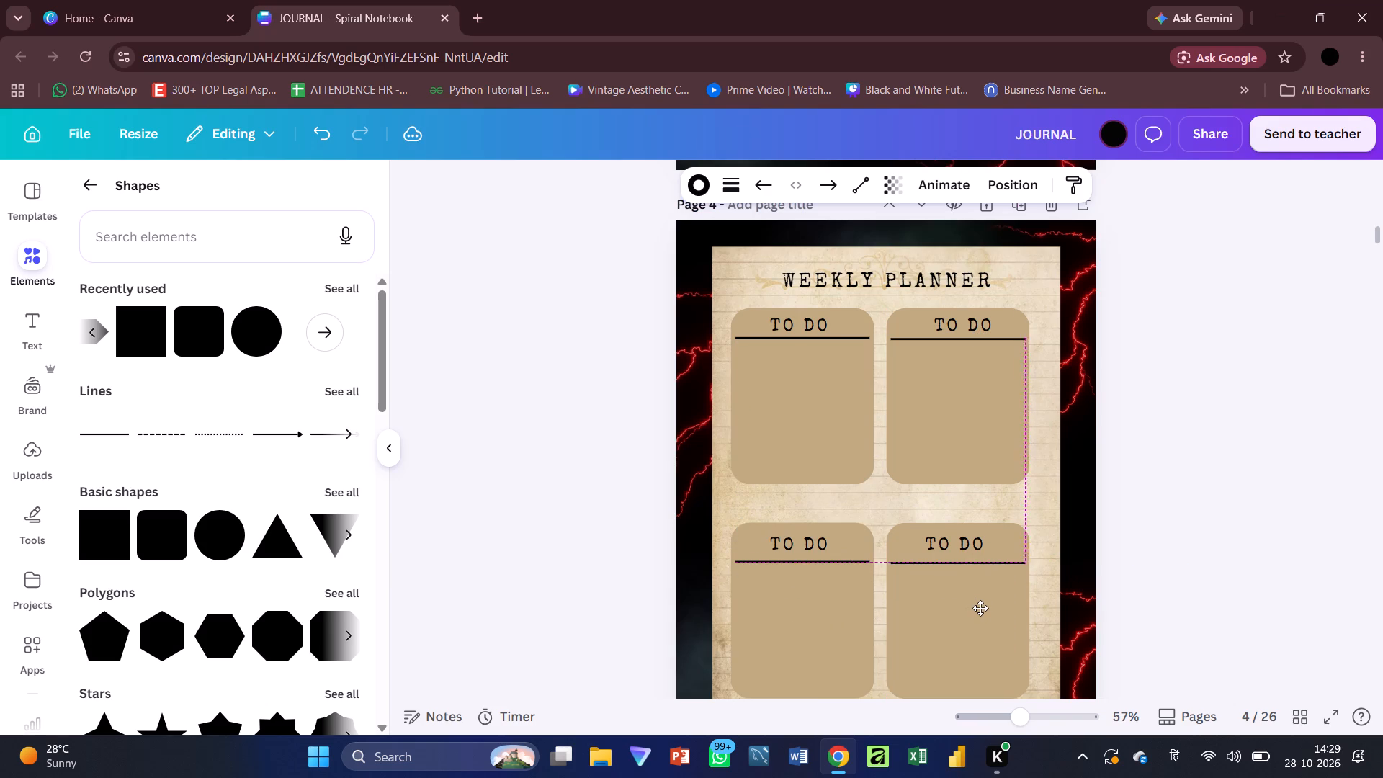
left_click_drag(980, 608, 979, 608)
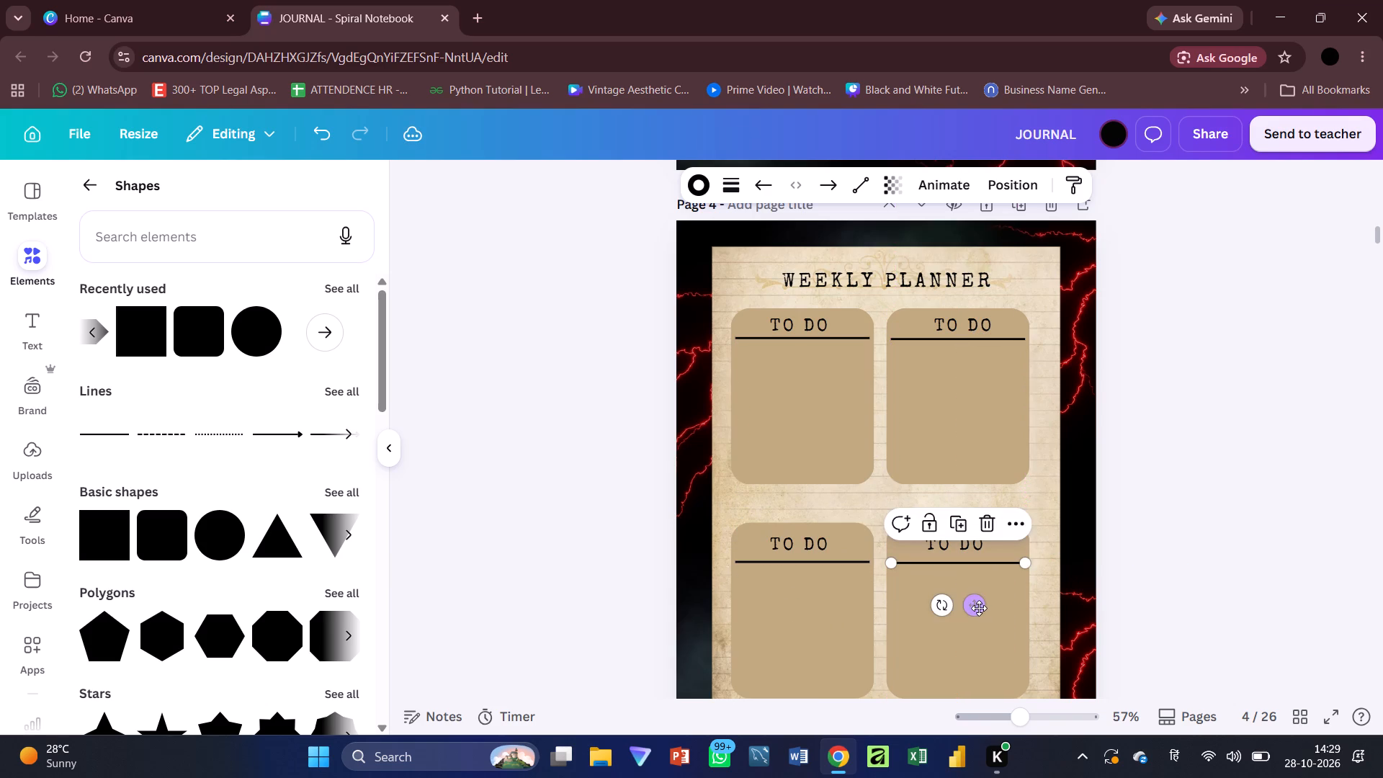
left_click(1258, 398)
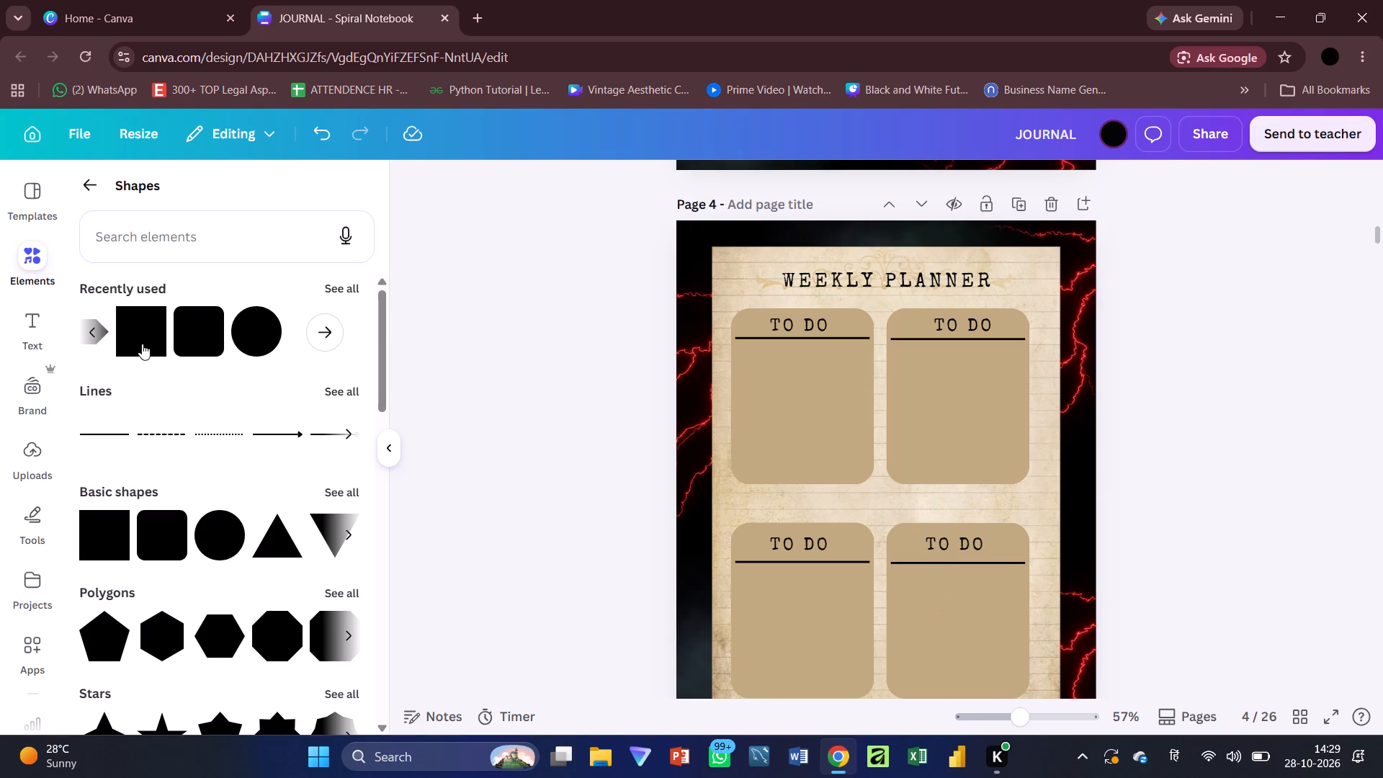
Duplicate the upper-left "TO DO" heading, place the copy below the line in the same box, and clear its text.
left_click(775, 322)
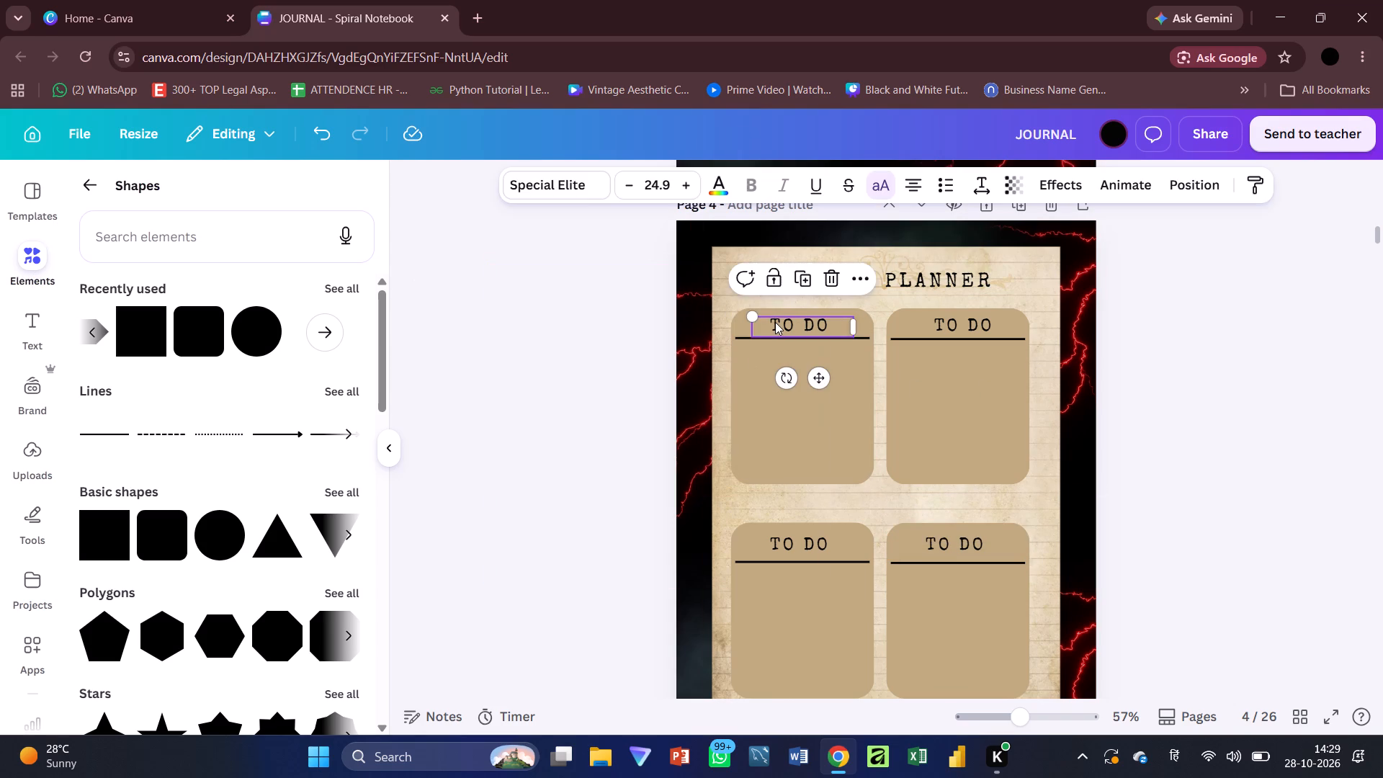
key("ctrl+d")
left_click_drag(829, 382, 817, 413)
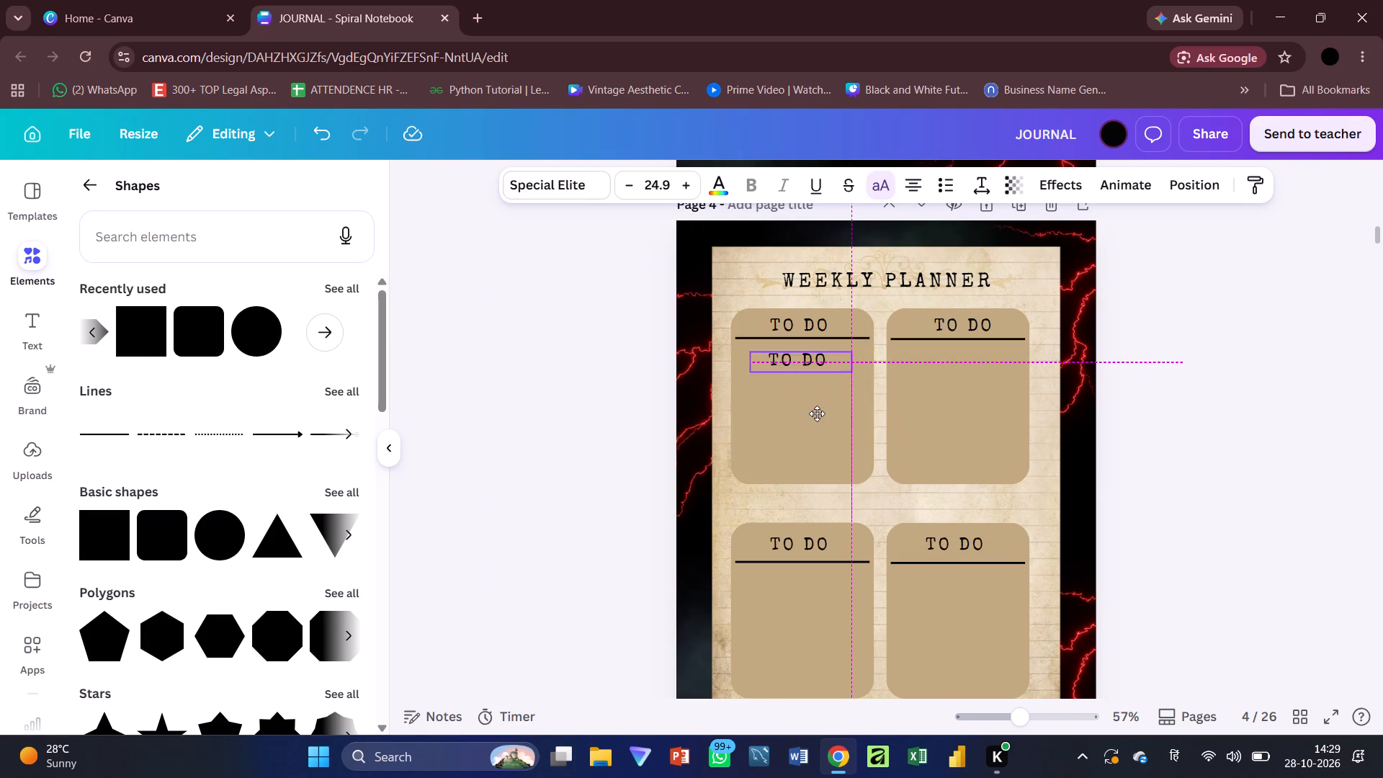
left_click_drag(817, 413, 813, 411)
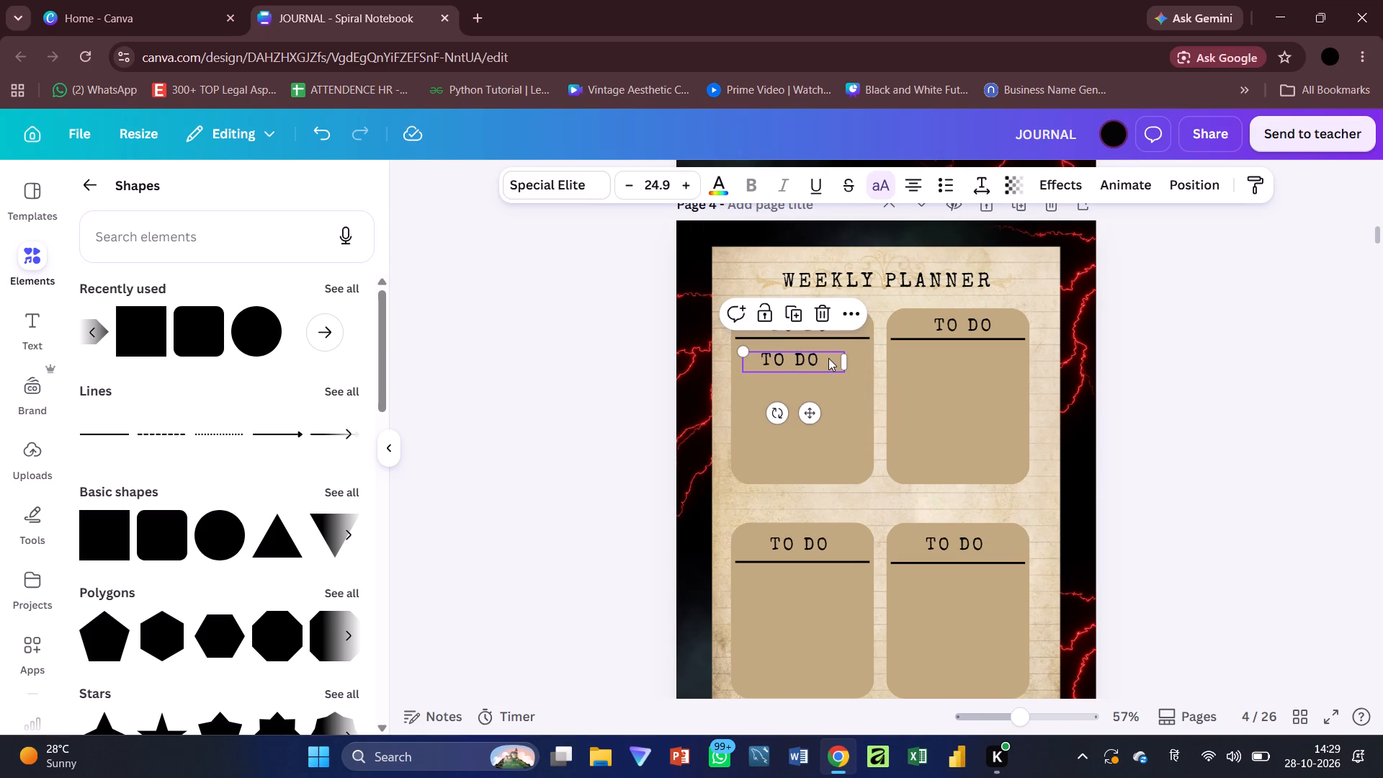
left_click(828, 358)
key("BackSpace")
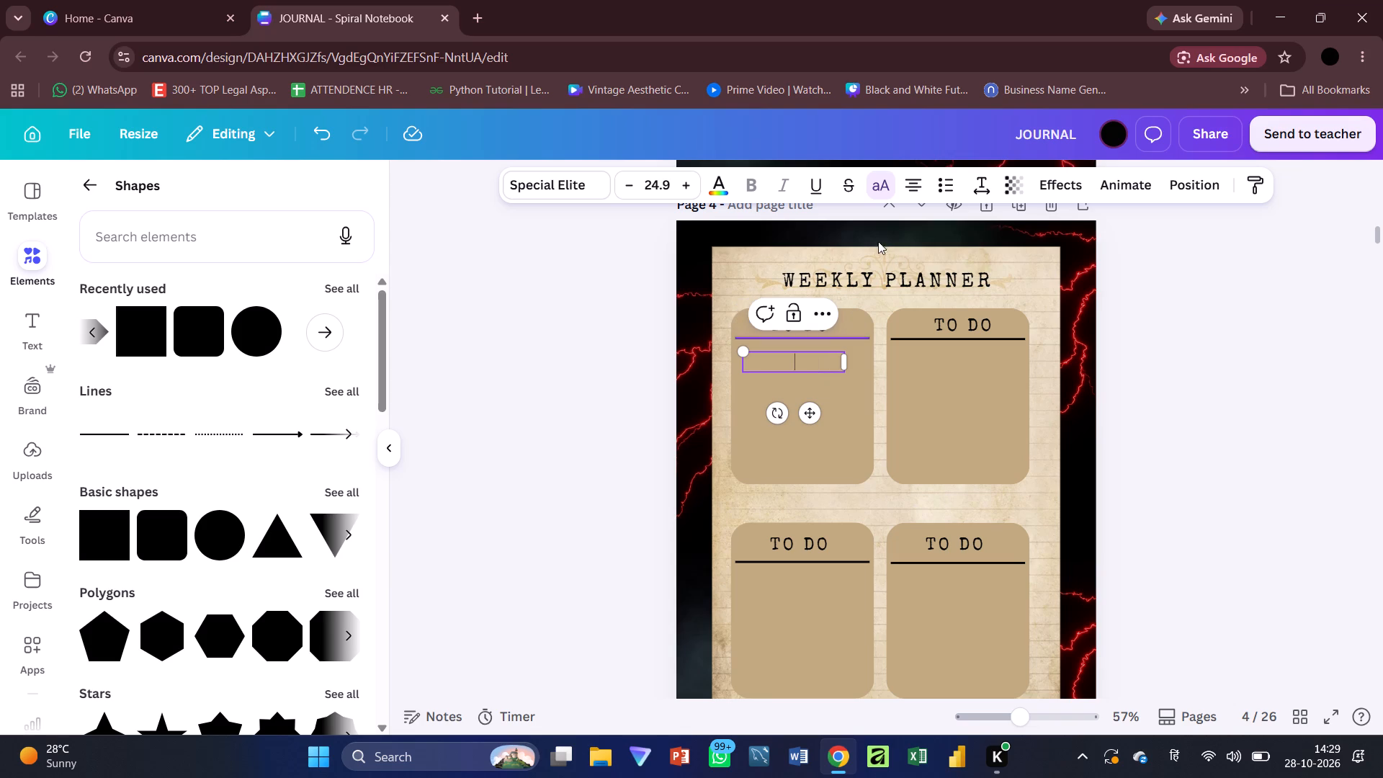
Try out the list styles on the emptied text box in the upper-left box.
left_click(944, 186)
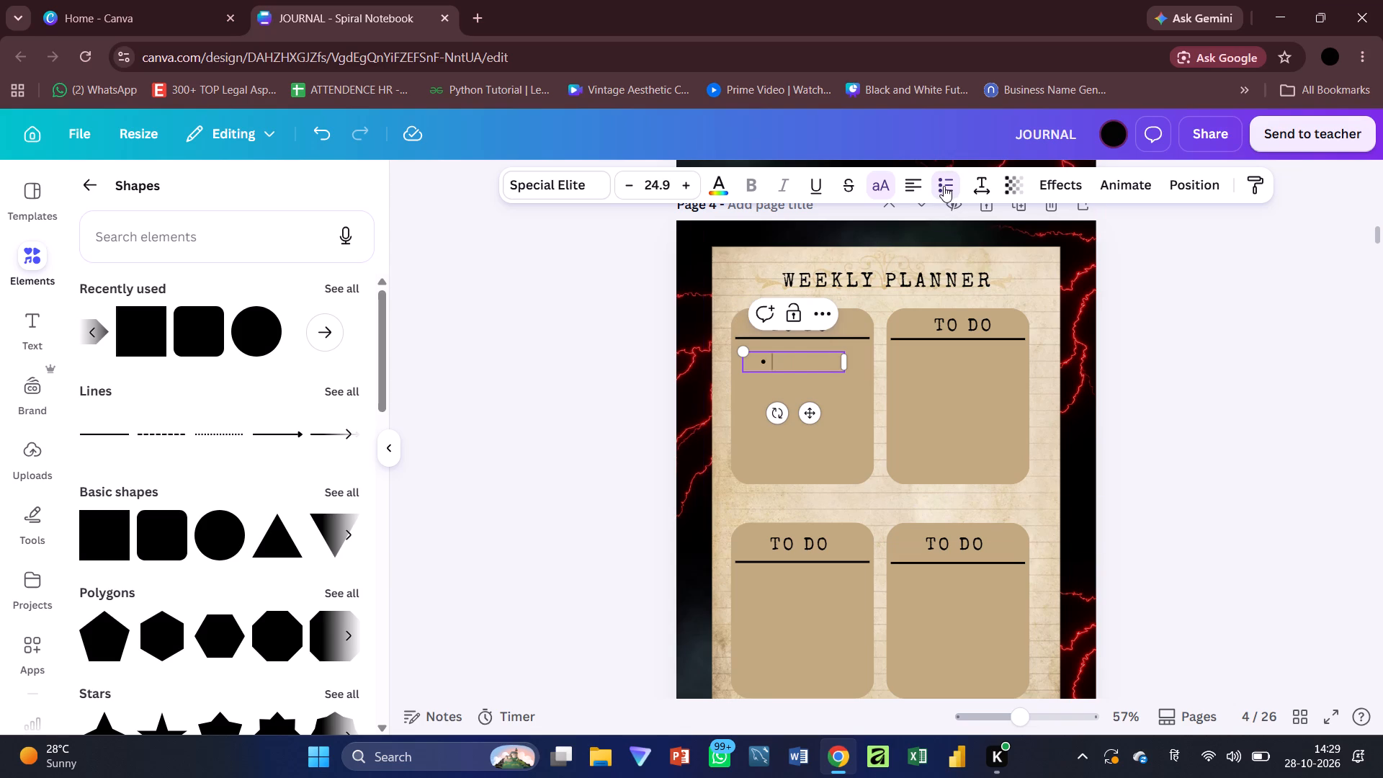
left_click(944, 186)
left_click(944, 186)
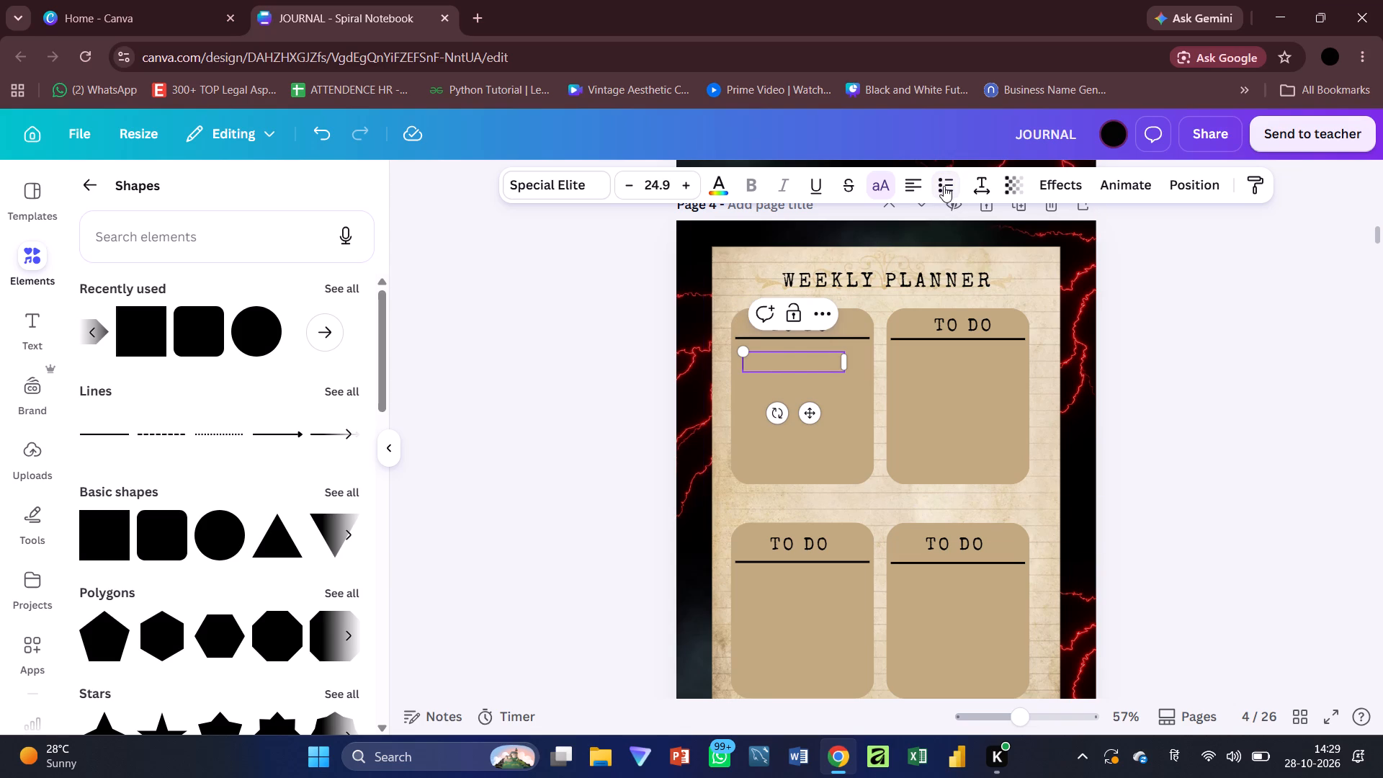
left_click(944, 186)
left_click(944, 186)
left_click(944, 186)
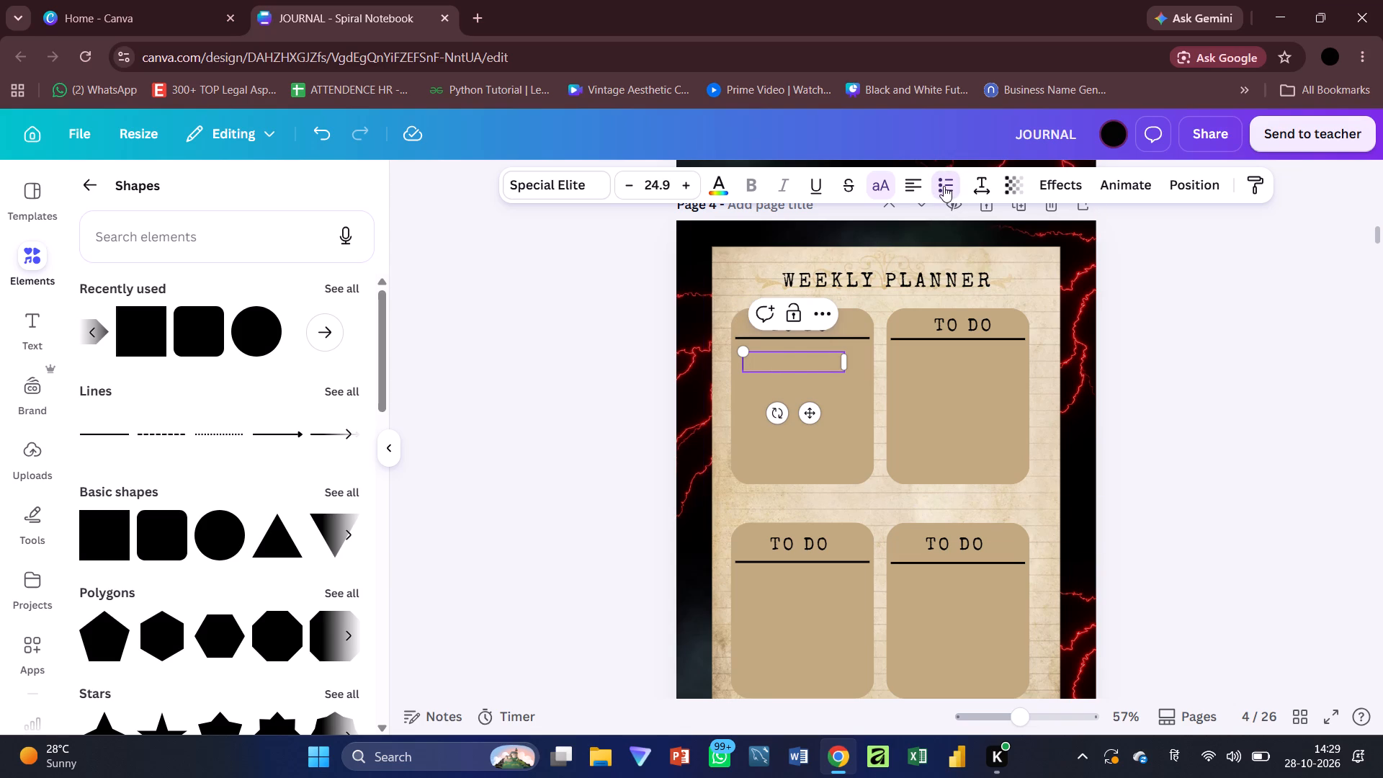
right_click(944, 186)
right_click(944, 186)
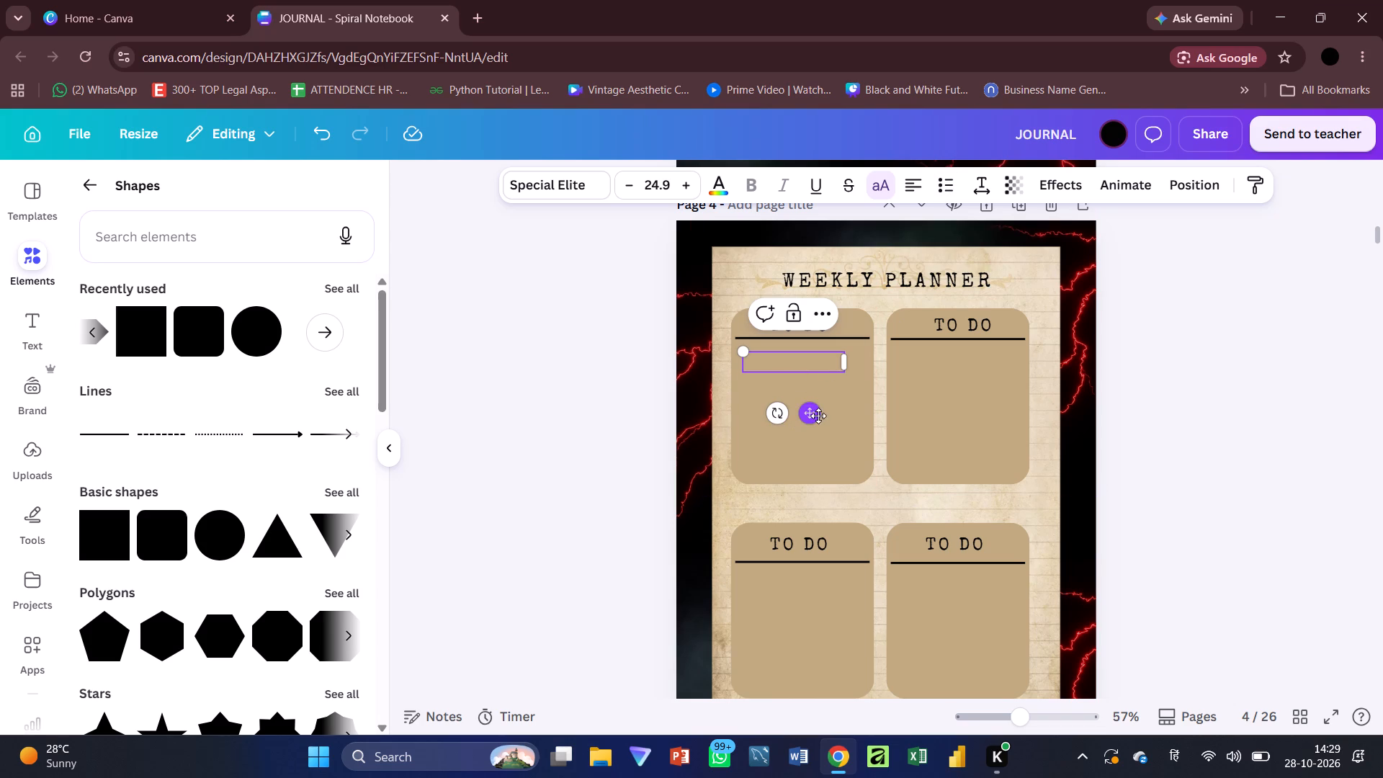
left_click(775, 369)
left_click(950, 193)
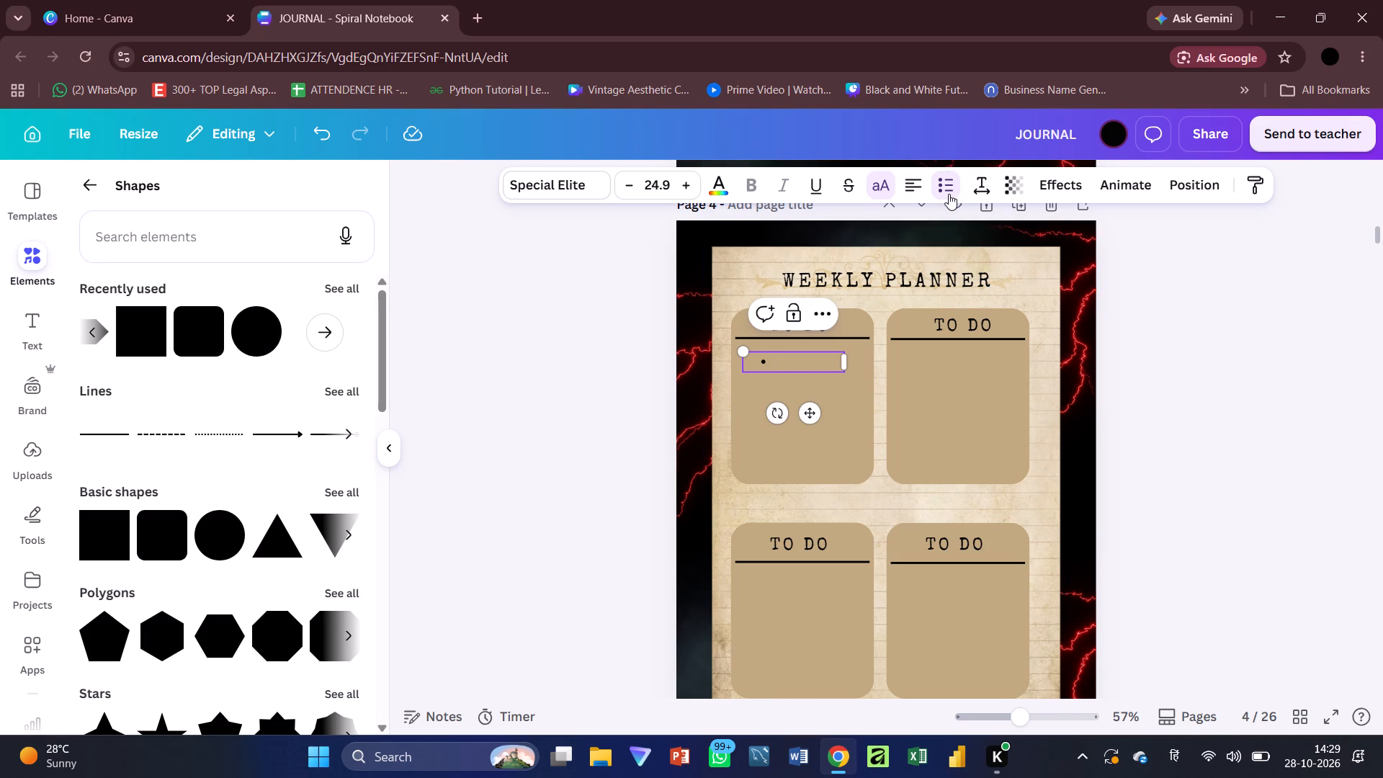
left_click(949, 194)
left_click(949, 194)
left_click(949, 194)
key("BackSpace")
Search the shapes library for "check boxes" and "check box".
left_click(154, 223)
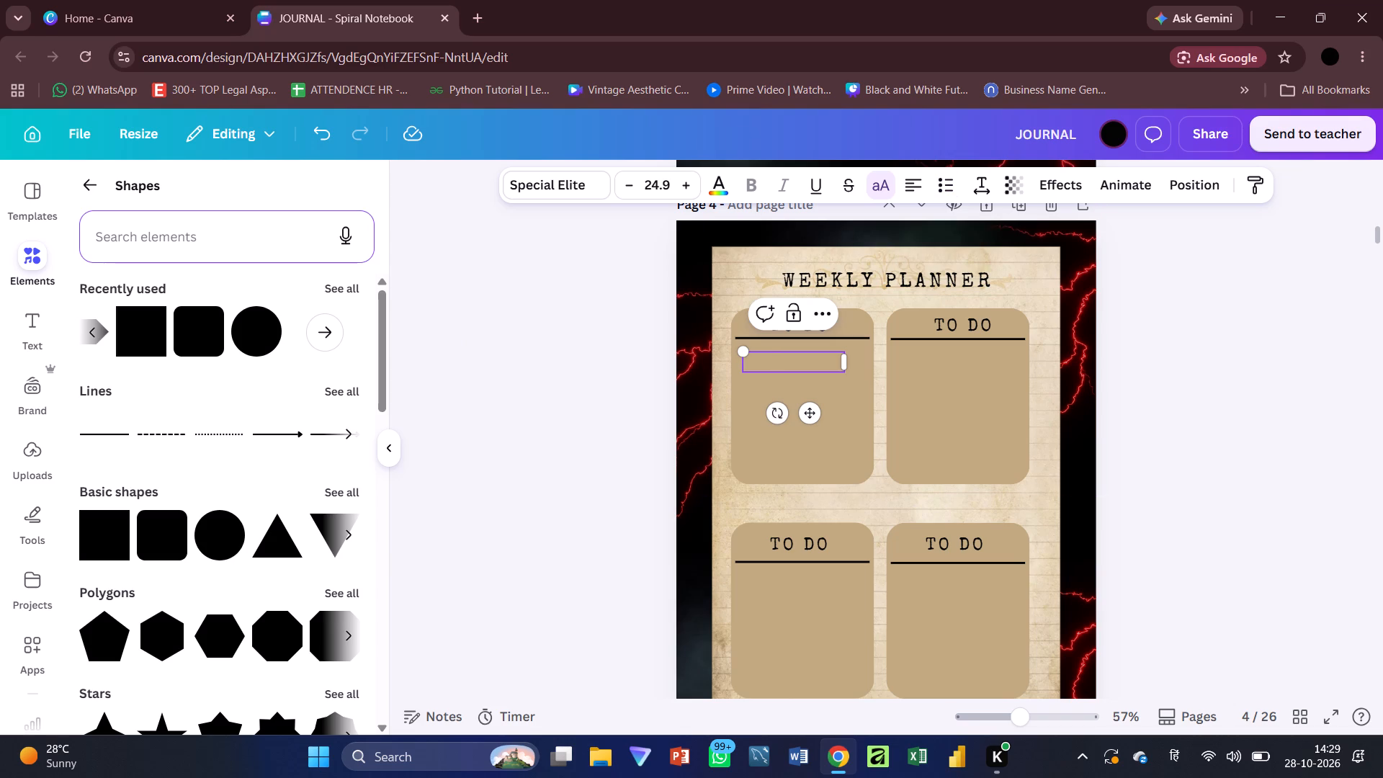
left_click(151, 245)
type("check boxes")
key("Return")
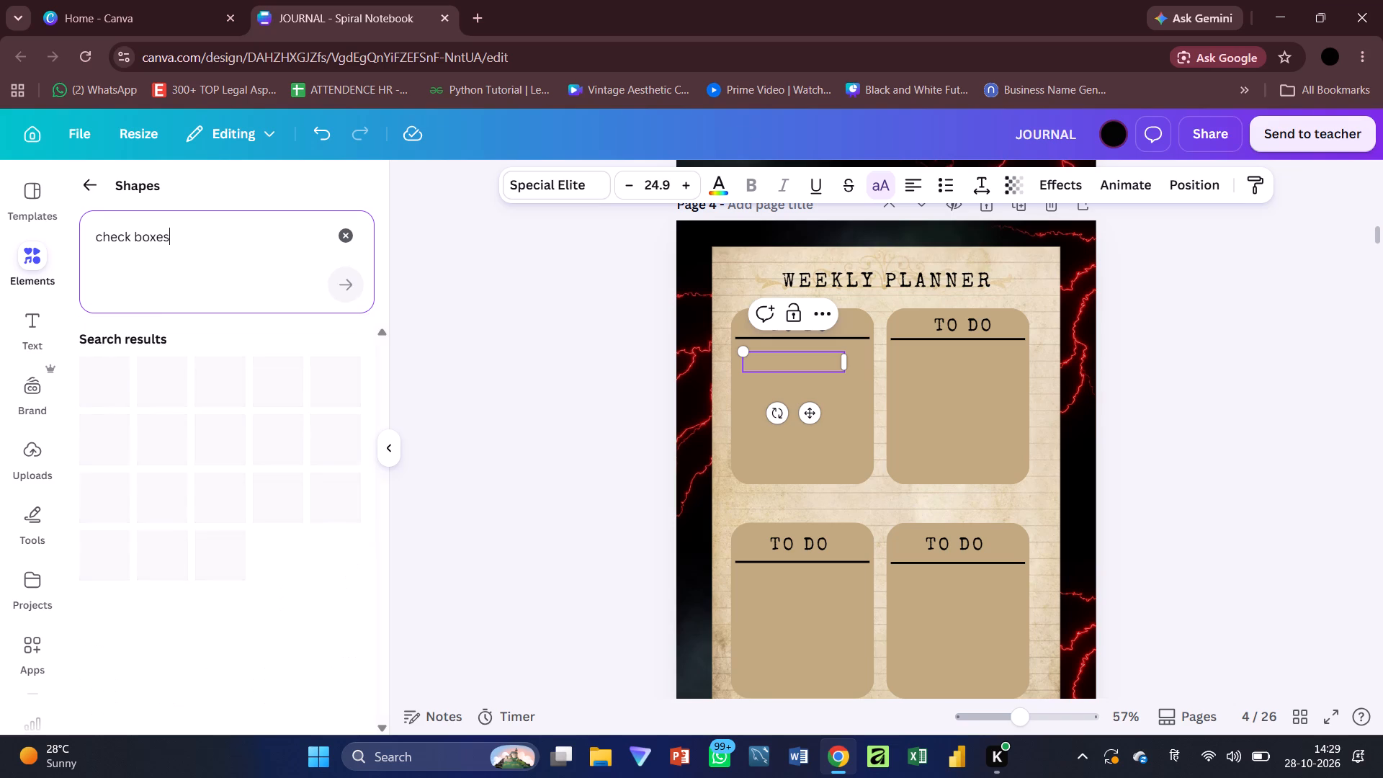
key("BackSpace")
key("BackSpace")
key("Return")
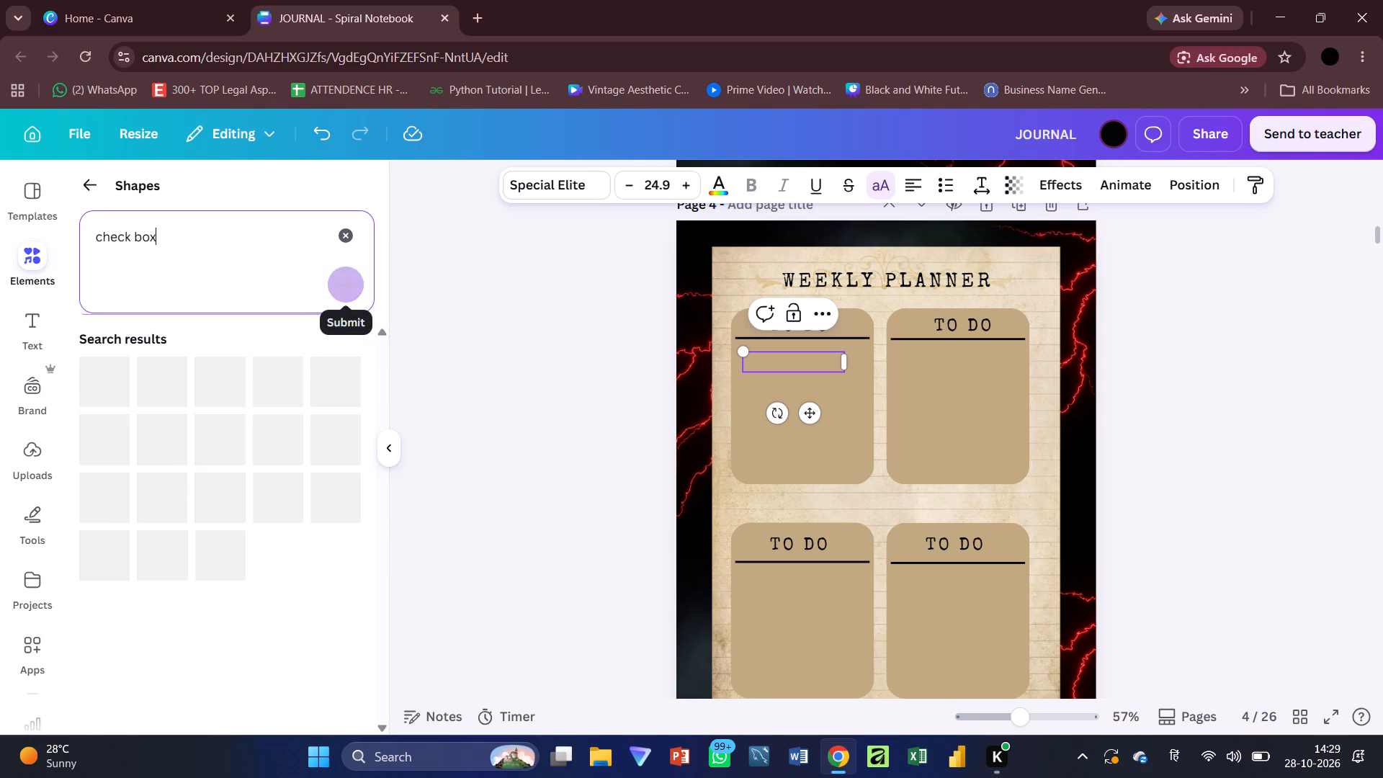
Search all graphics for "check box", add the vertical column of six checkboxes, shrink it and place it along the upper-left box's left side.
left_click(91, 187)
left_click(154, 194)
type("check box")
key("Return")
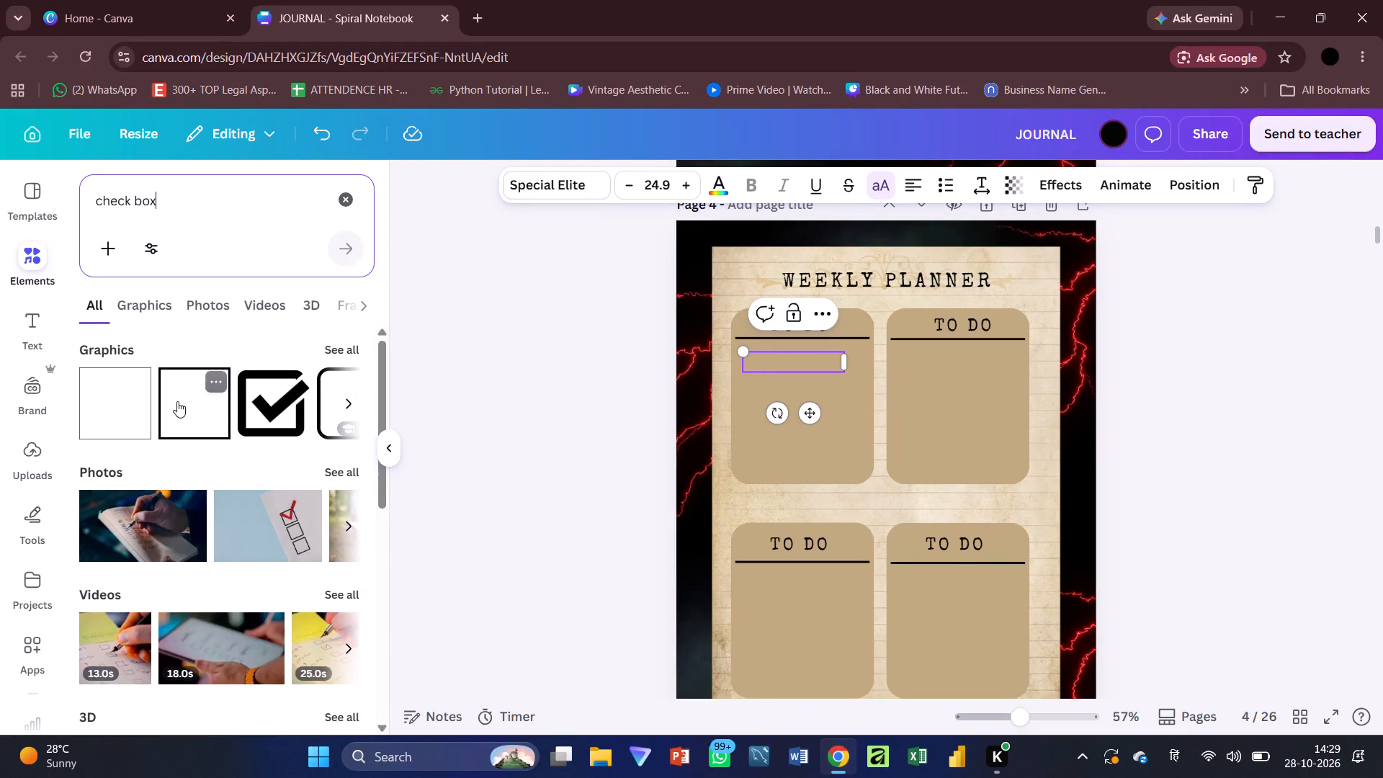
left_click(330, 353)
scroll(221, 488, "down", 1)
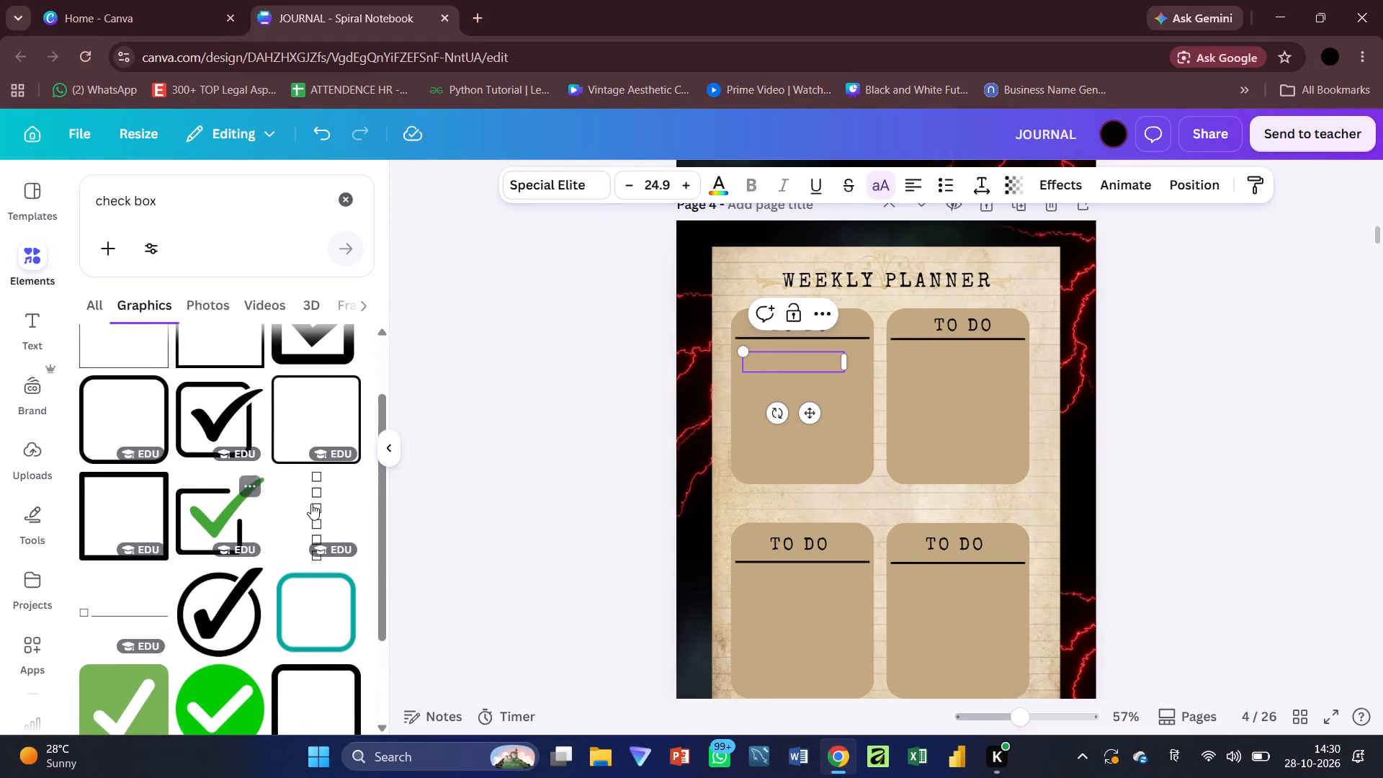
left_click(317, 506)
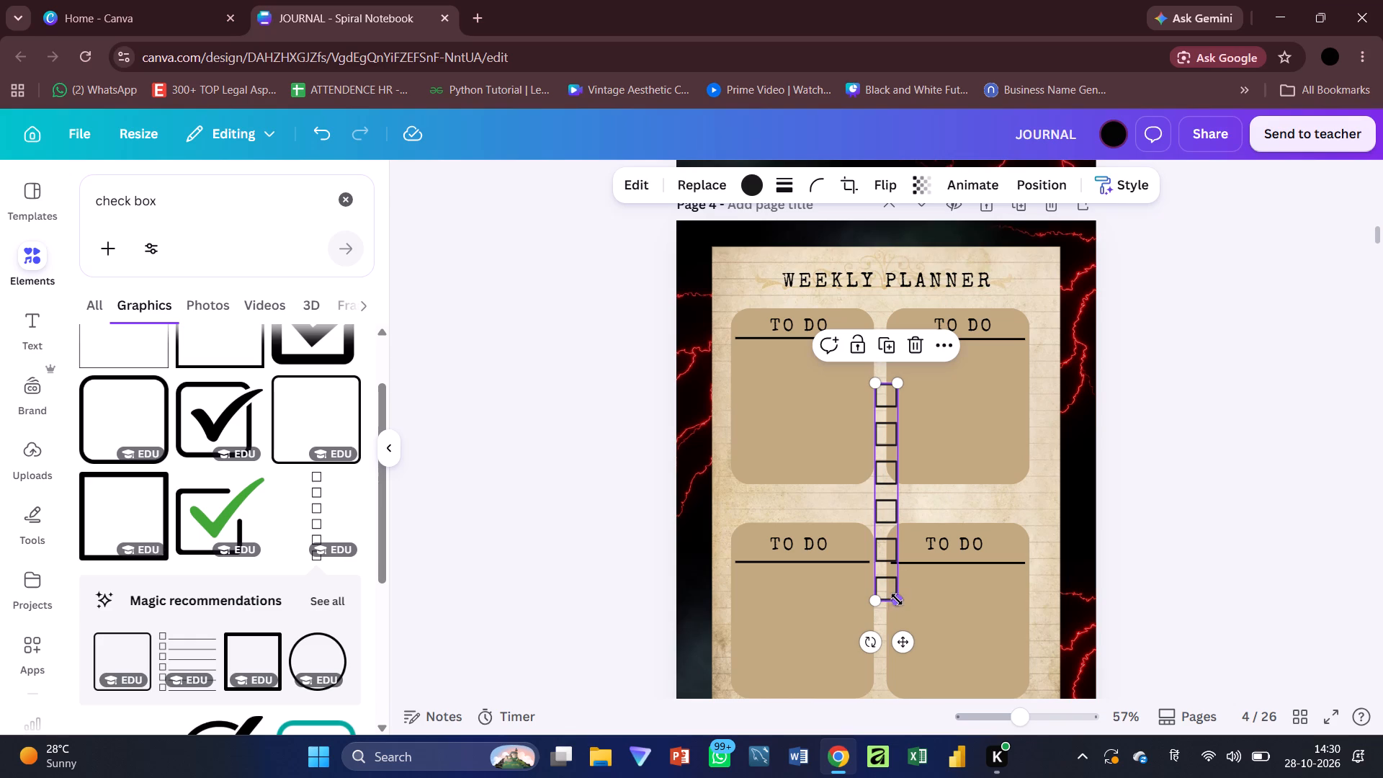
left_click_drag(896, 602, 859, 513)
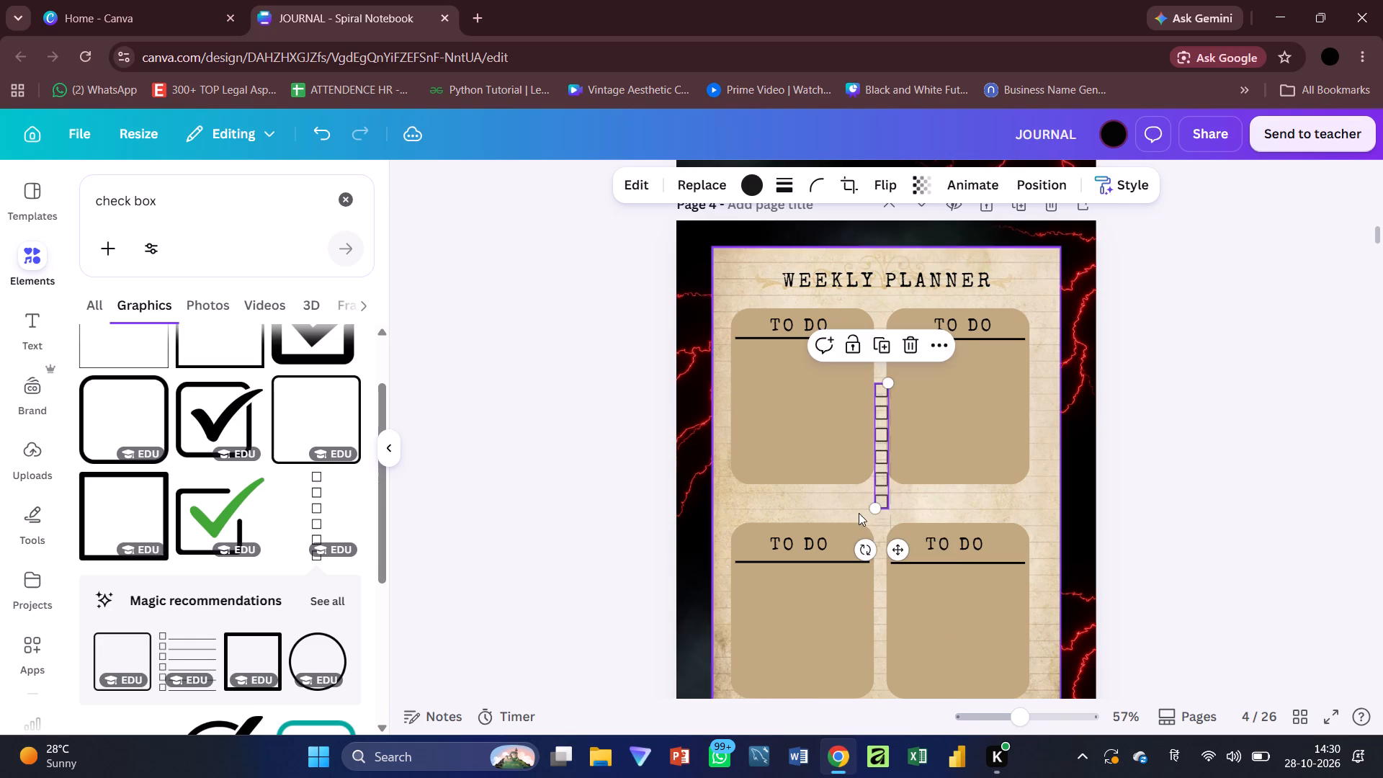
left_click_drag(903, 549, 774, 513)
left_click(1207, 421)
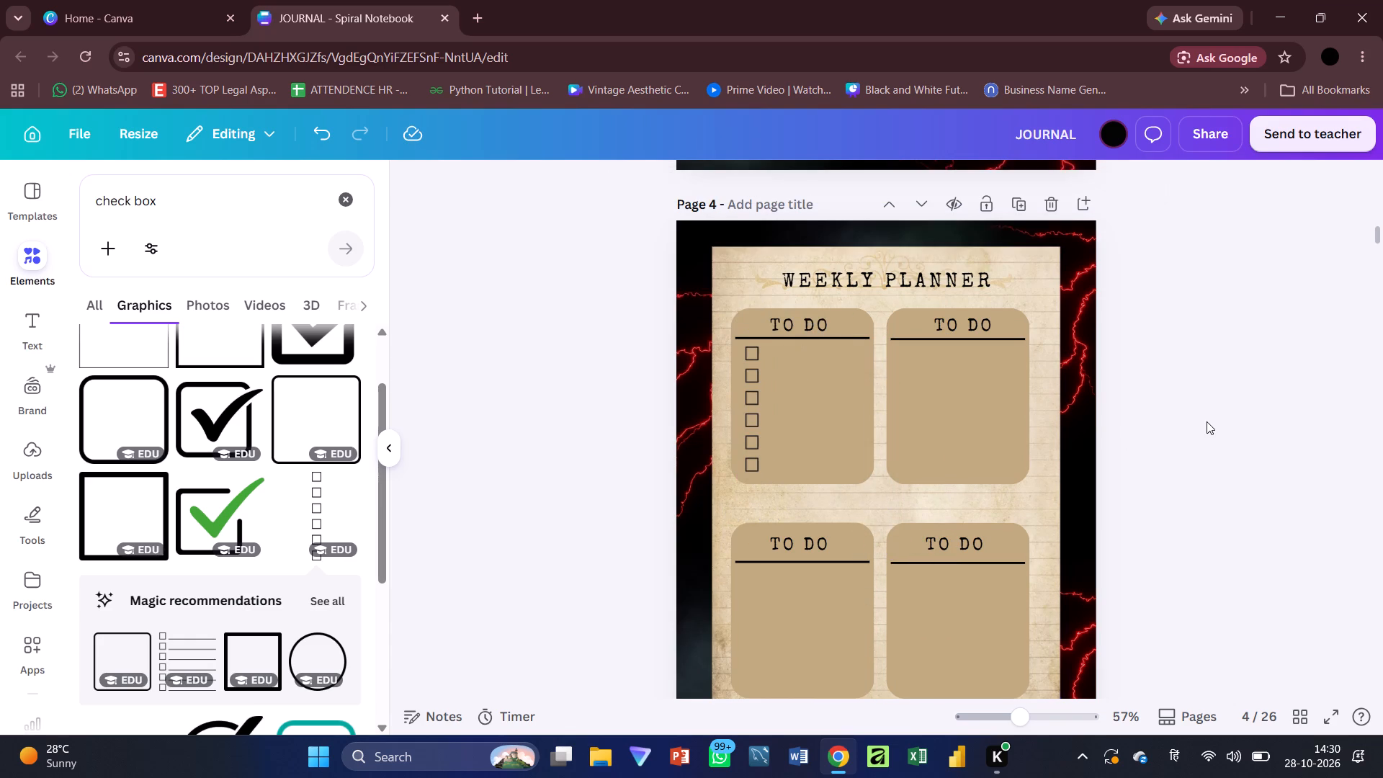
Duplicate the checkbox column three times and place one copy along the left side of each of the other three boxes, below the line.
left_click(748, 413)
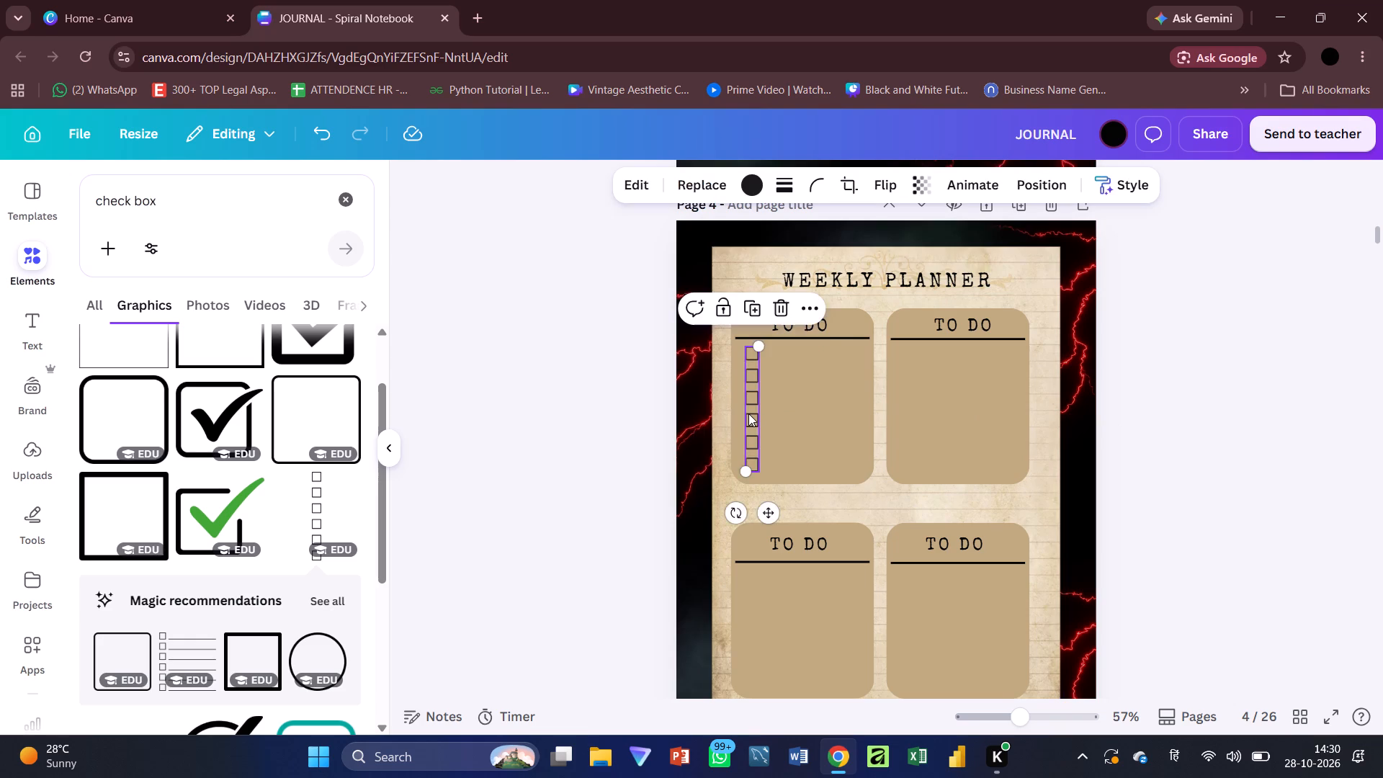
key("ctrl+d")
left_click_drag(776, 521, 931, 507)
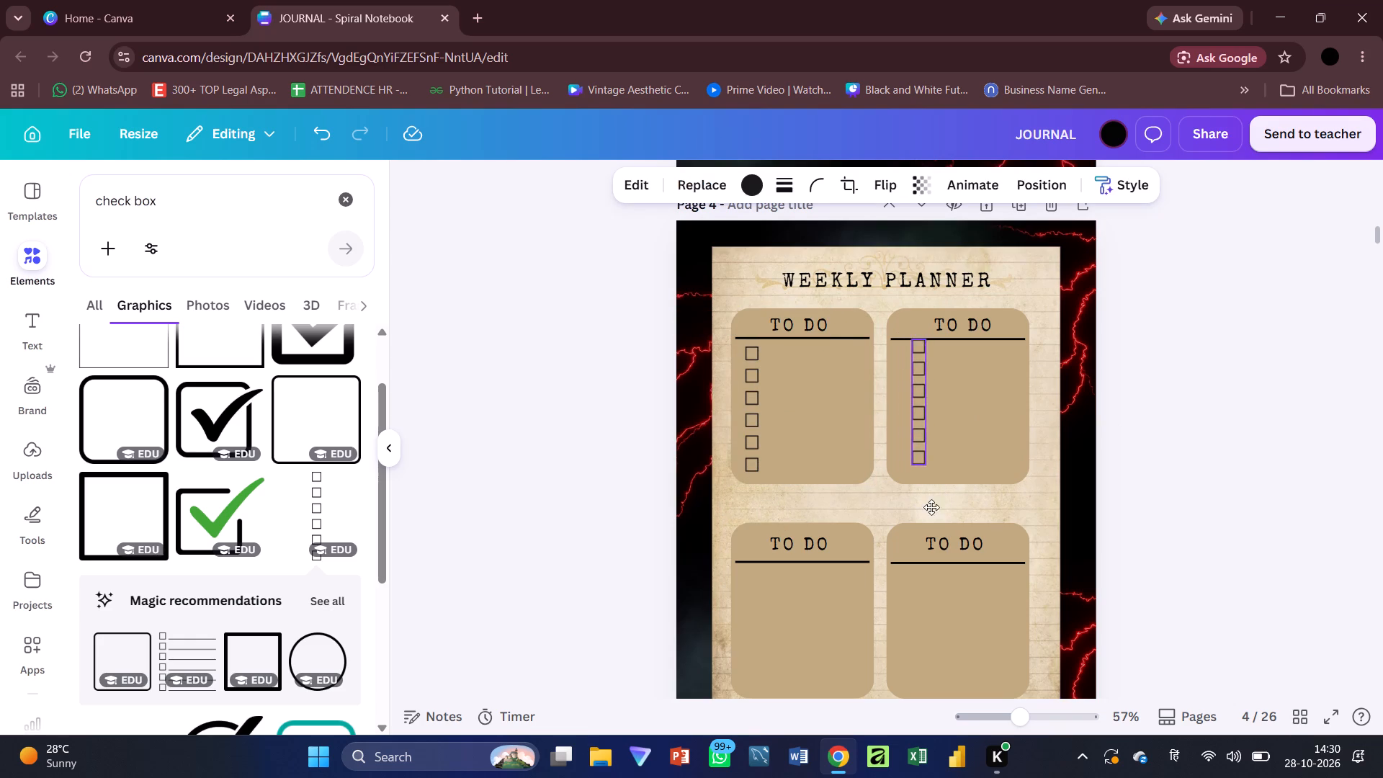
left_click_drag(931, 507, 924, 513)
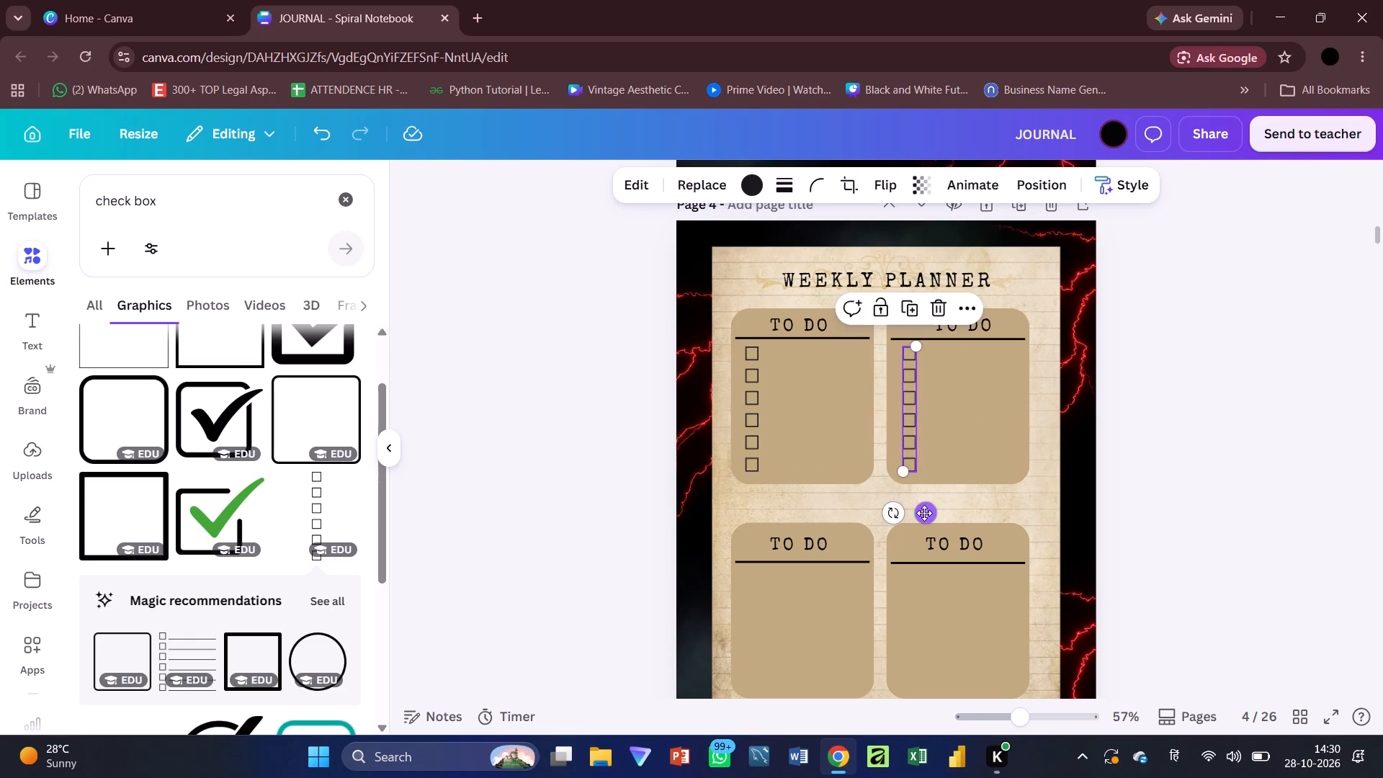
key("ctrl+d")
left_click_drag(1086, 513, 810, 665)
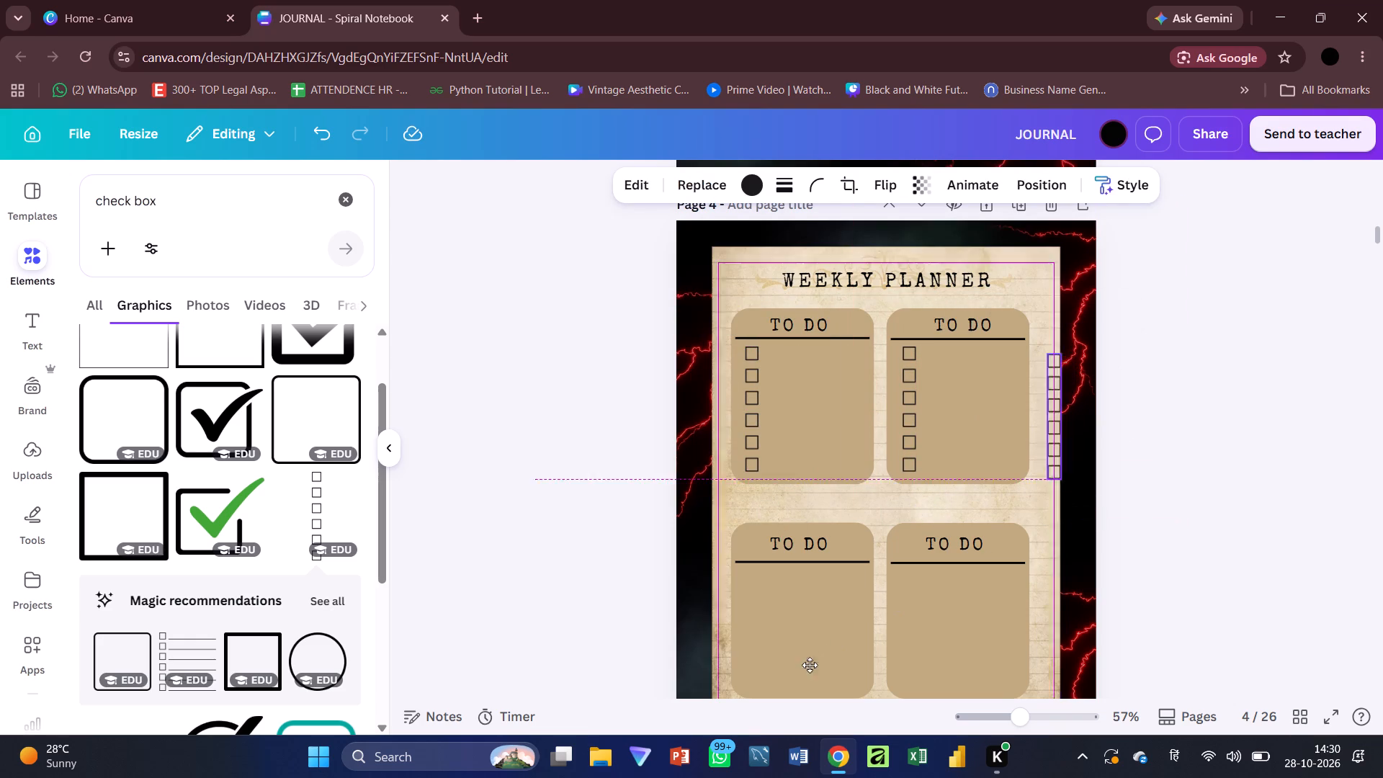
left_click_drag(810, 665, 769, 738)
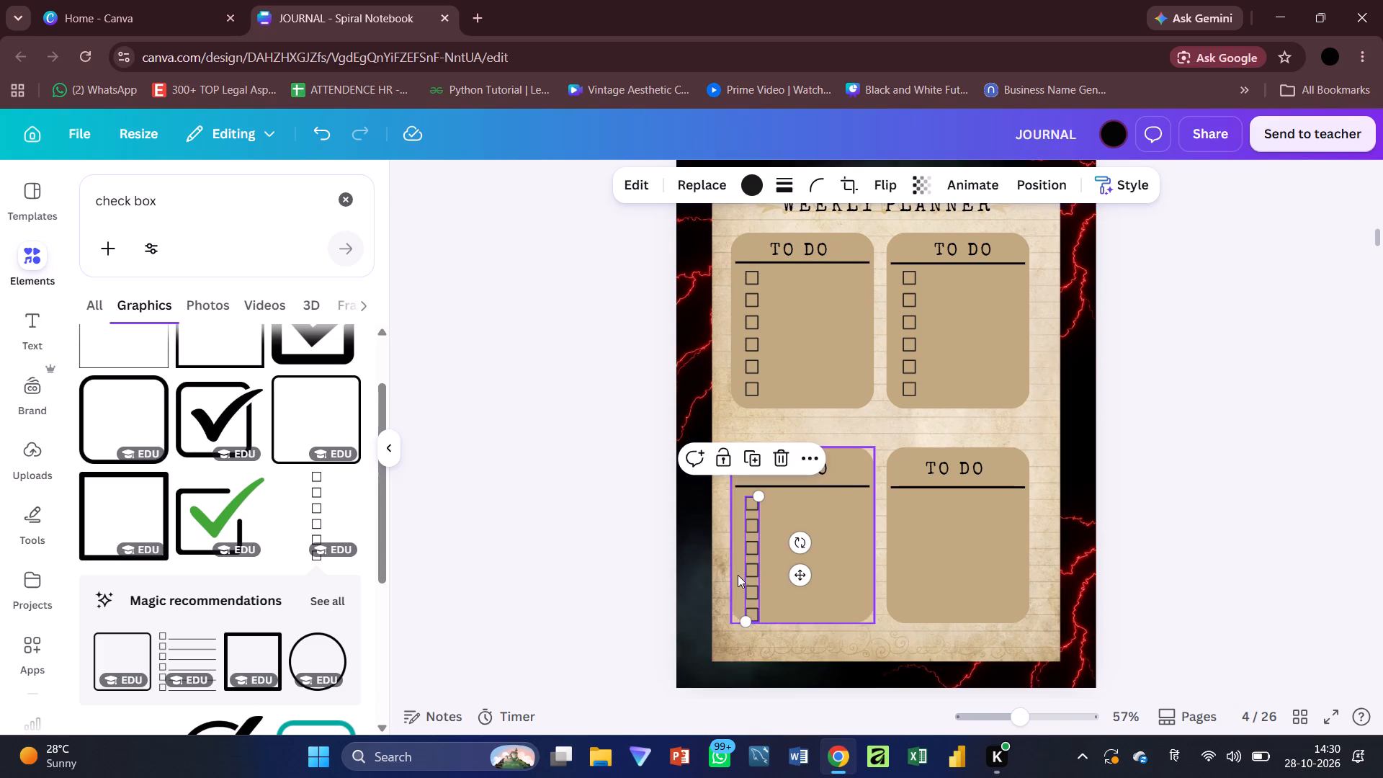
left_click(748, 580)
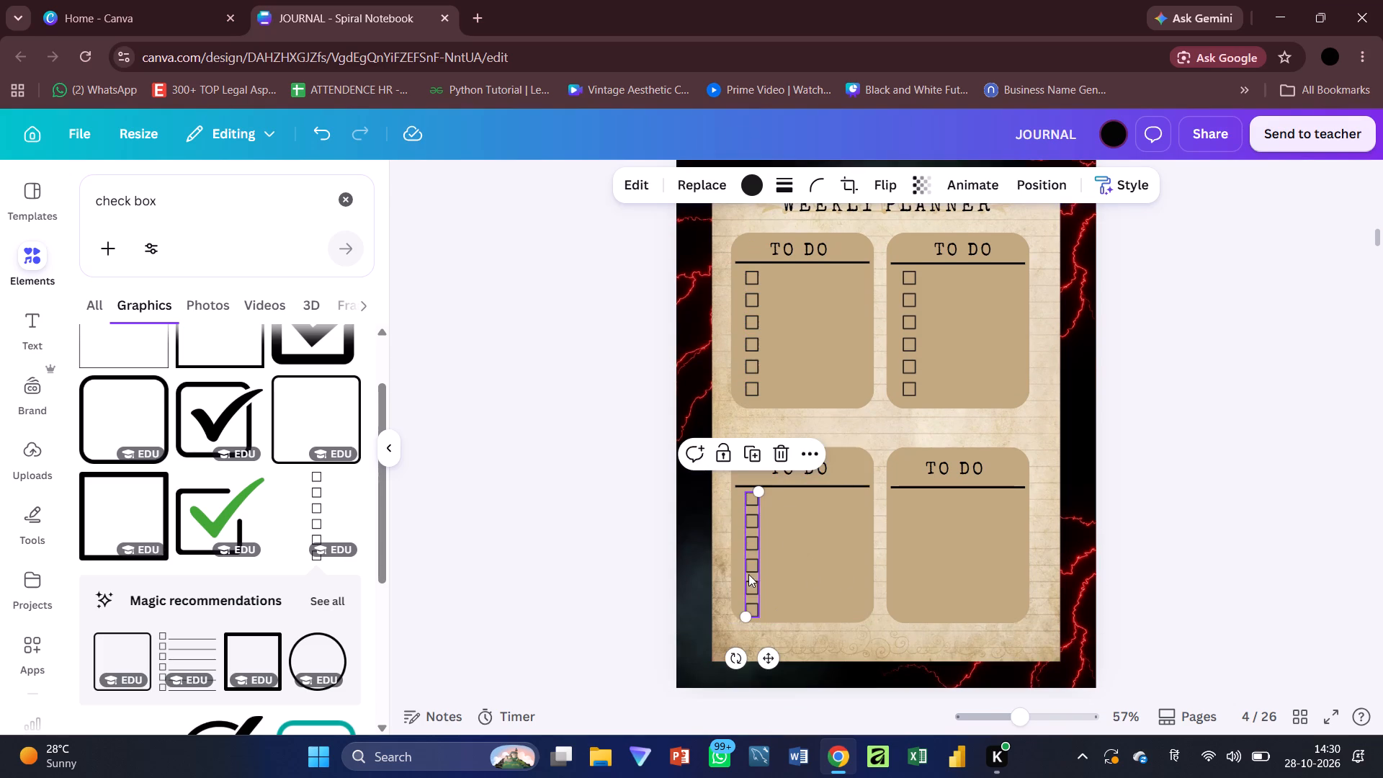
key("ctrl+d")
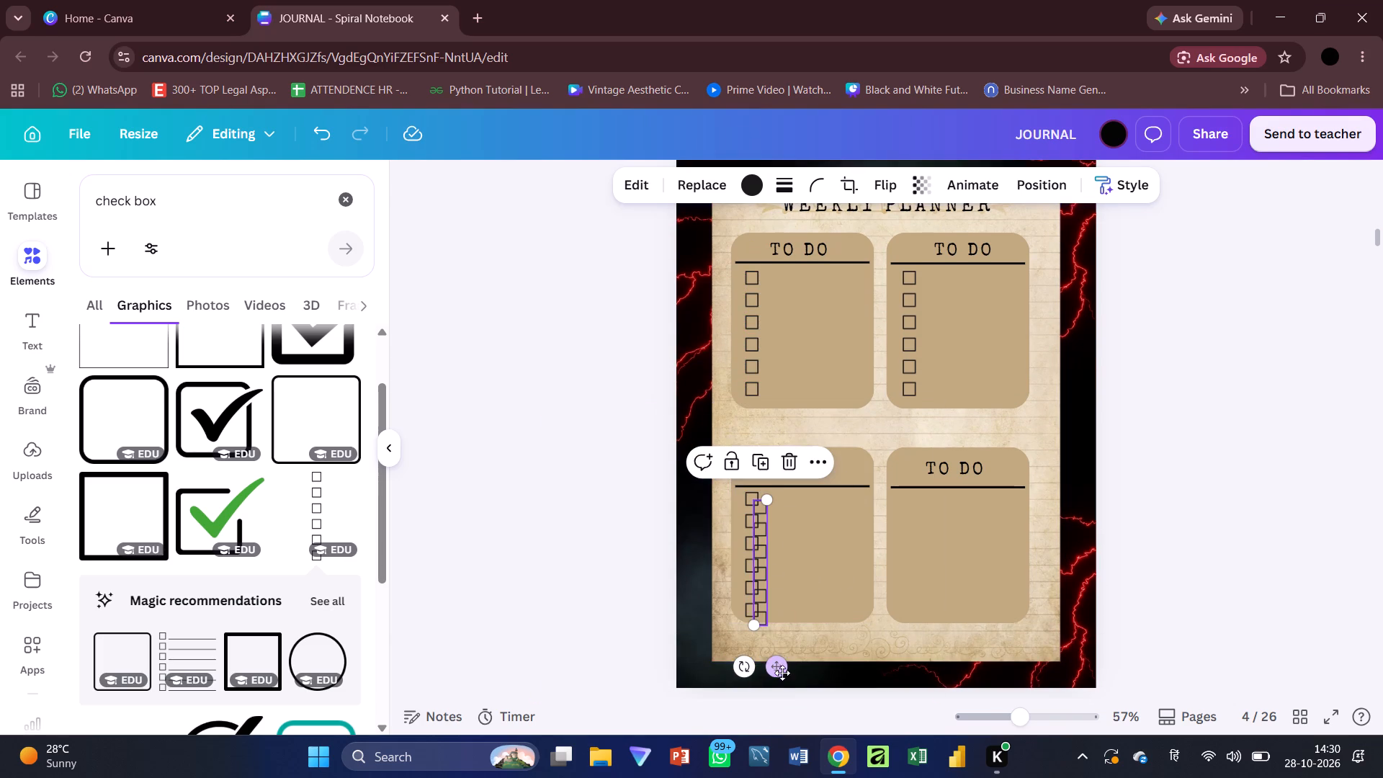
left_click_drag(782, 674, 928, 665)
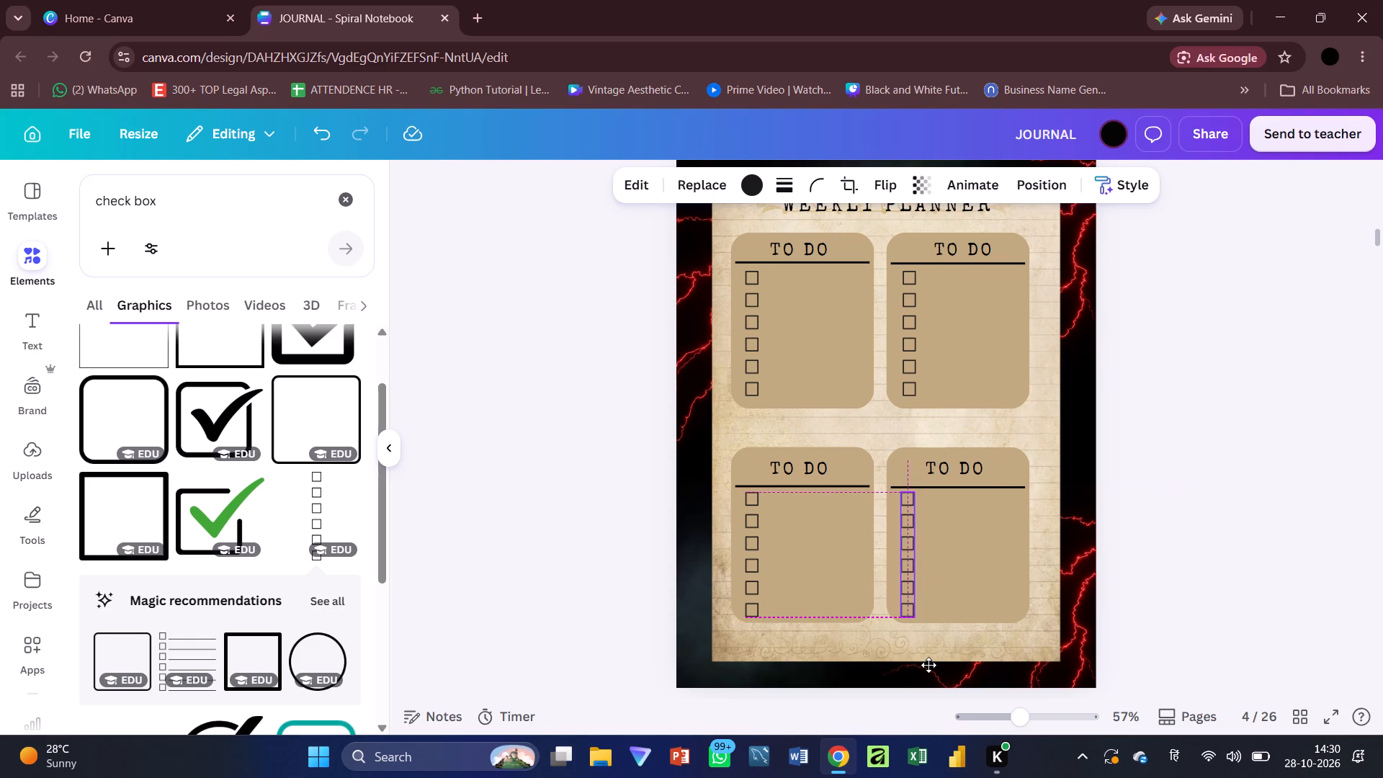
left_click_drag(928, 665, 929, 663)
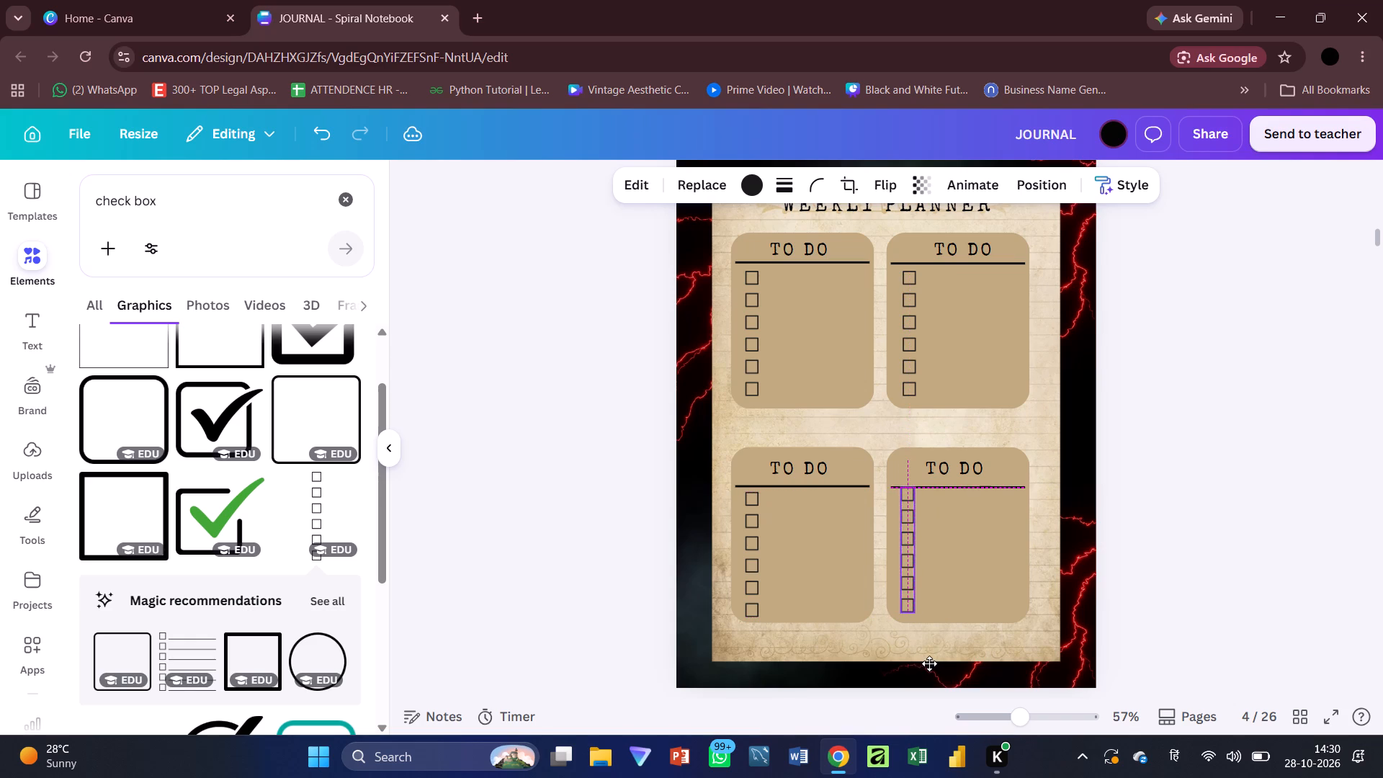
left_click_drag(929, 663, 931, 666)
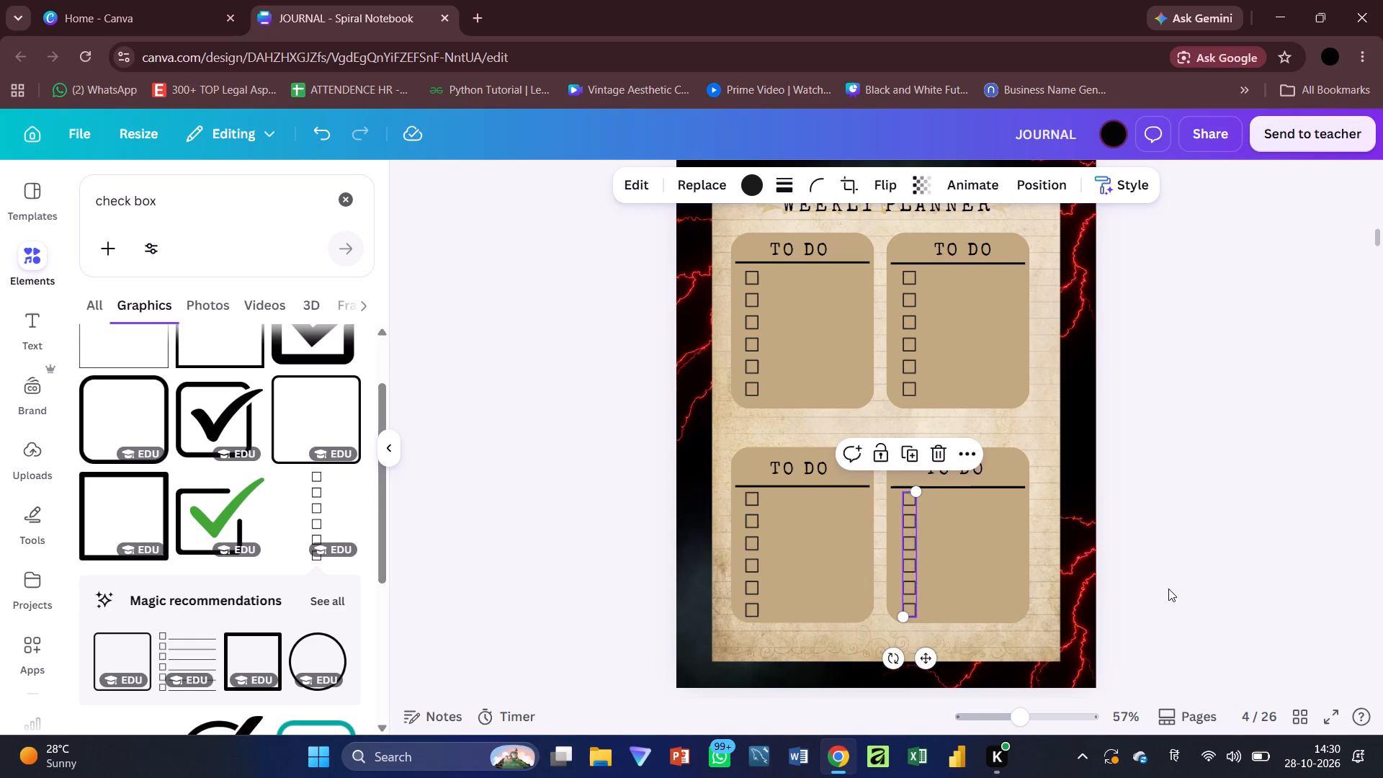
left_click(1168, 589)
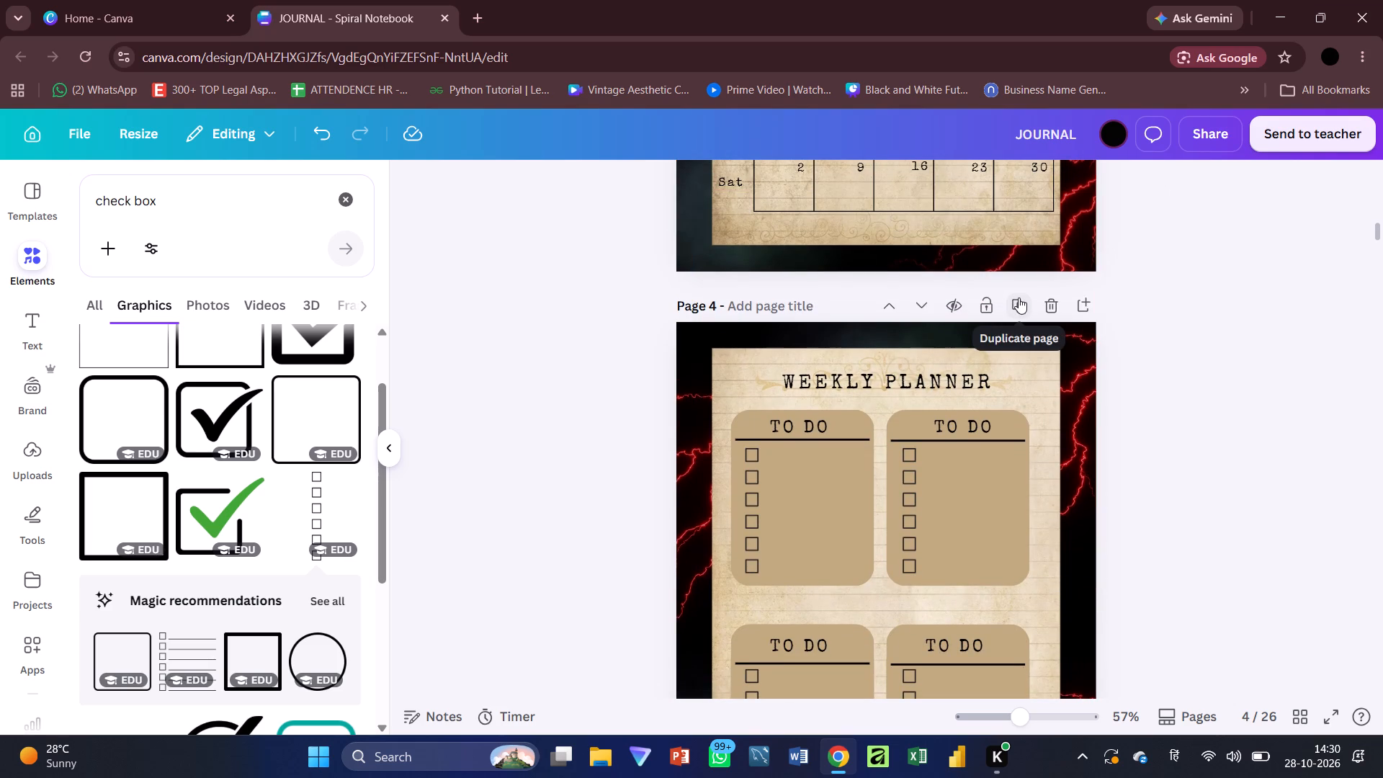
Duplicate the finished weekly planner page 4.
left_click(1222, 429)
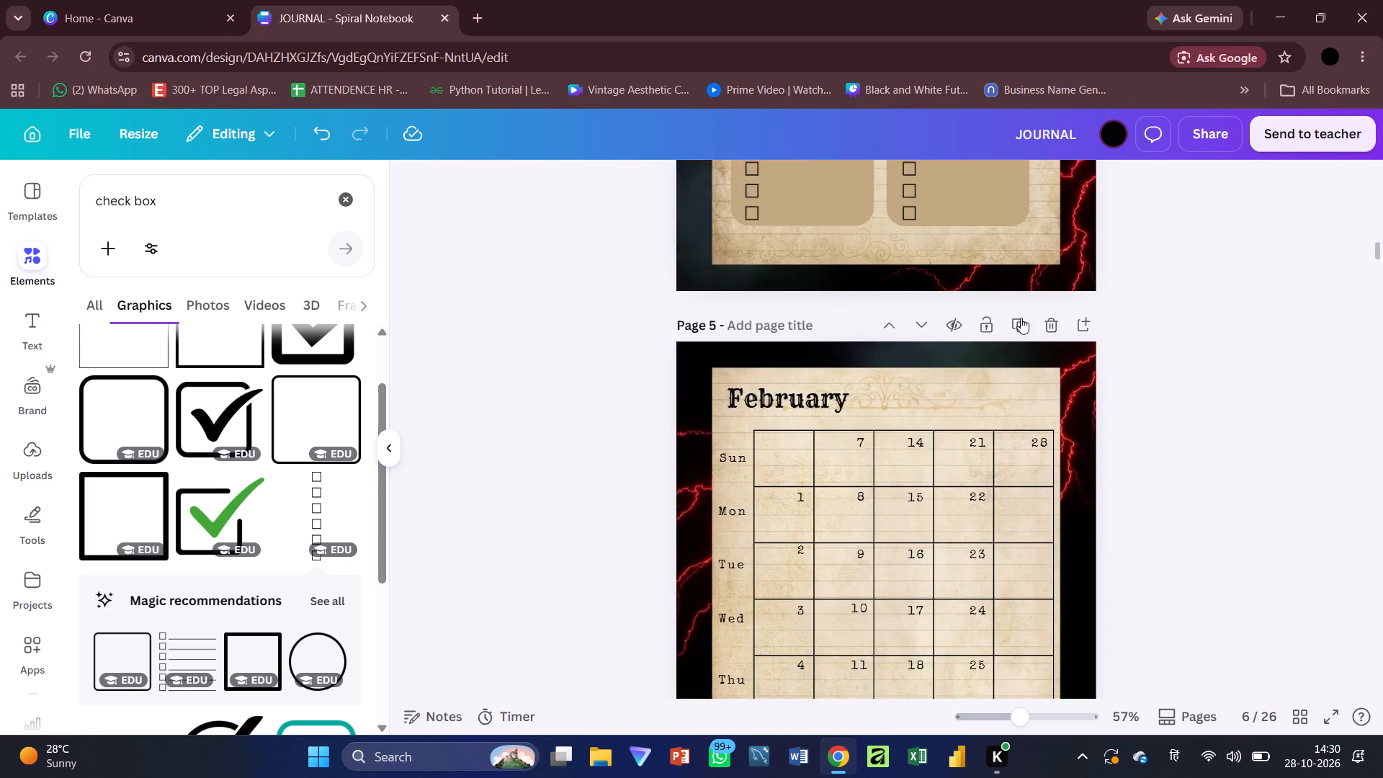
left_click(1017, 176)
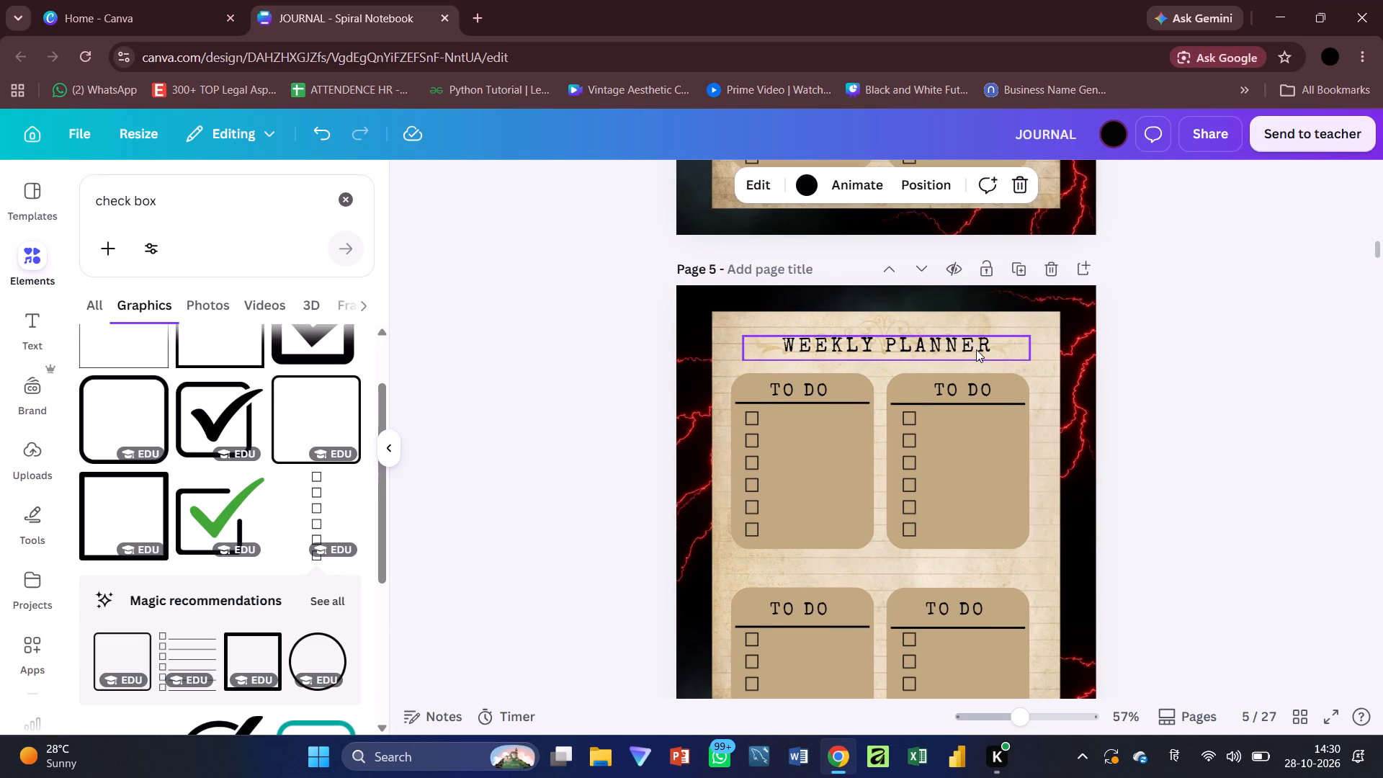
Change the page 5 title from weekly to "DAILY PLANNER".
left_click(962, 340)
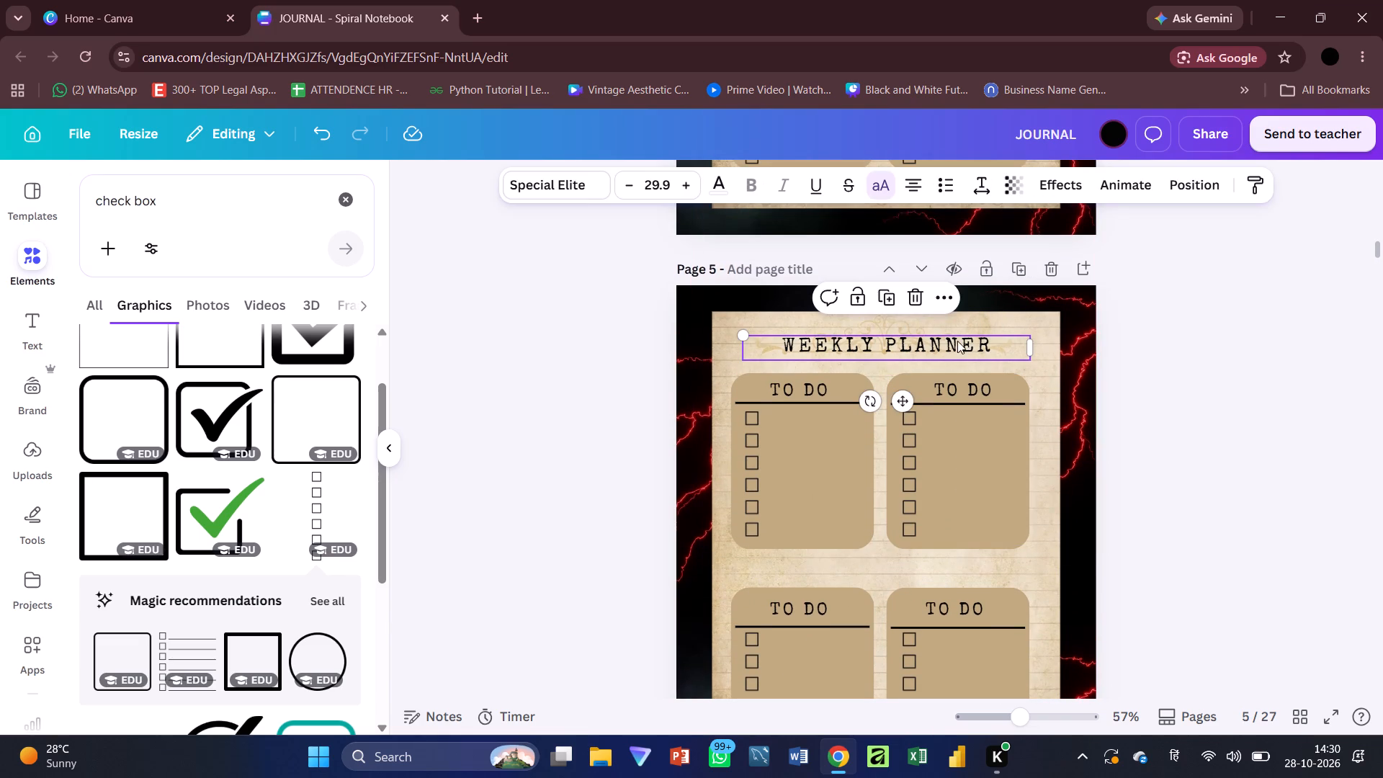
double_click(875, 345)
left_click(875, 345)
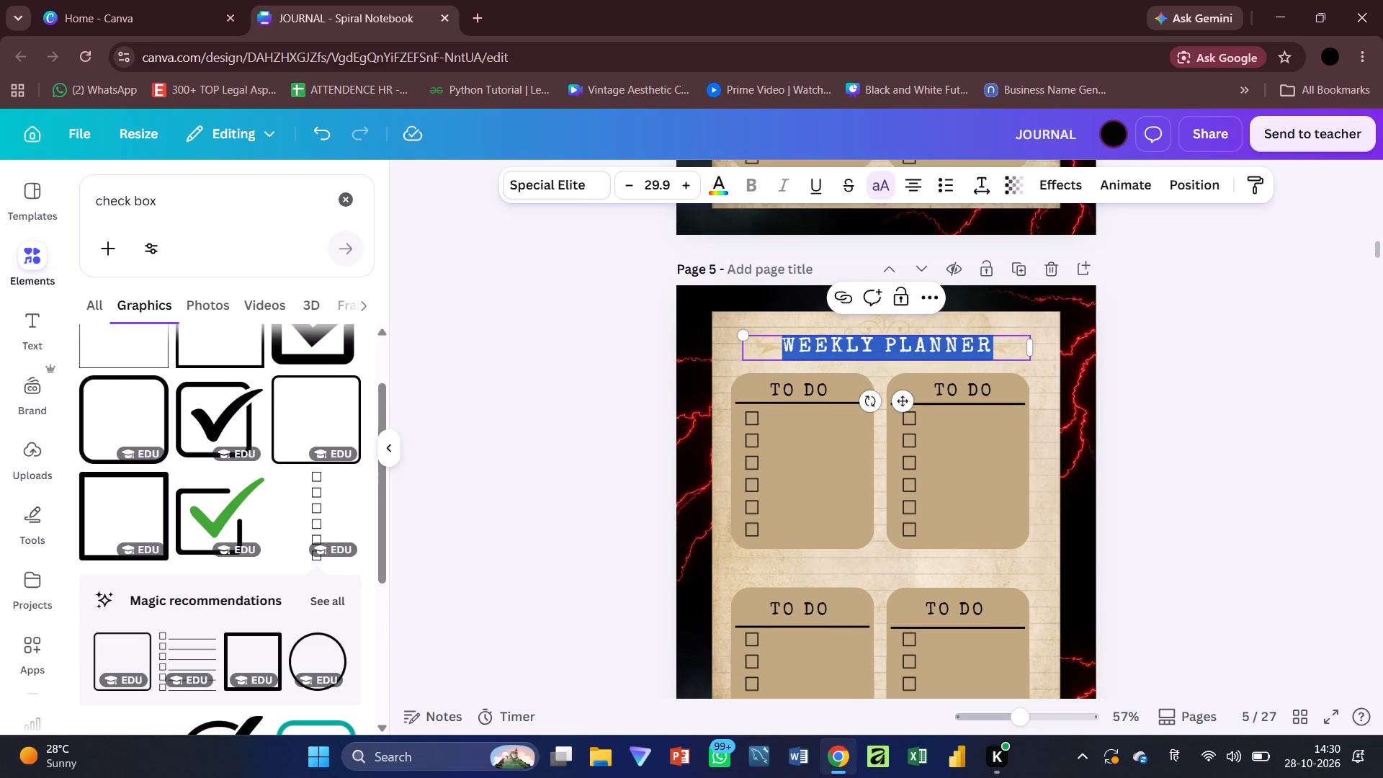
left_click(875, 345)
key("BackSpace")
key("BackSpace")
key("BackSpace")
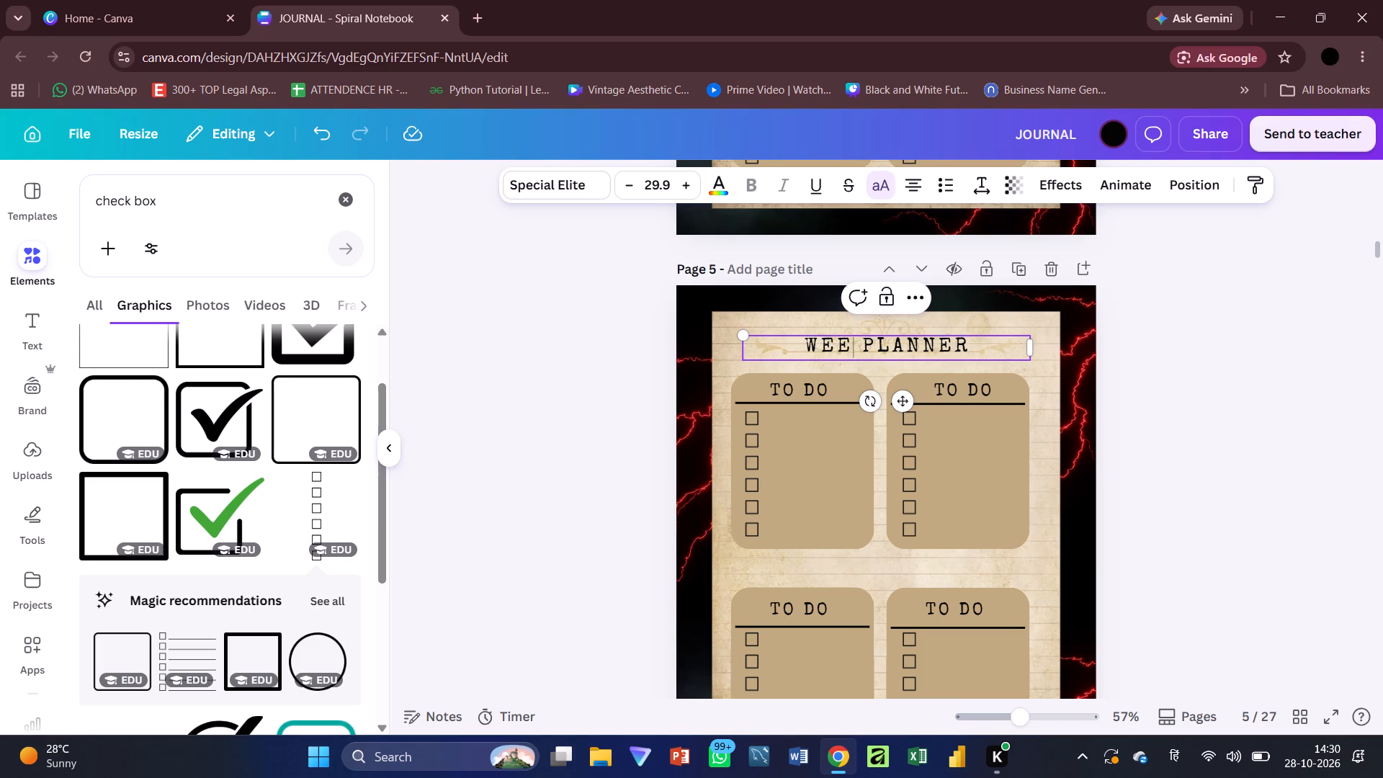
key("BackSpace")
key("BackSpace")
key("BackSpace")
key("d")
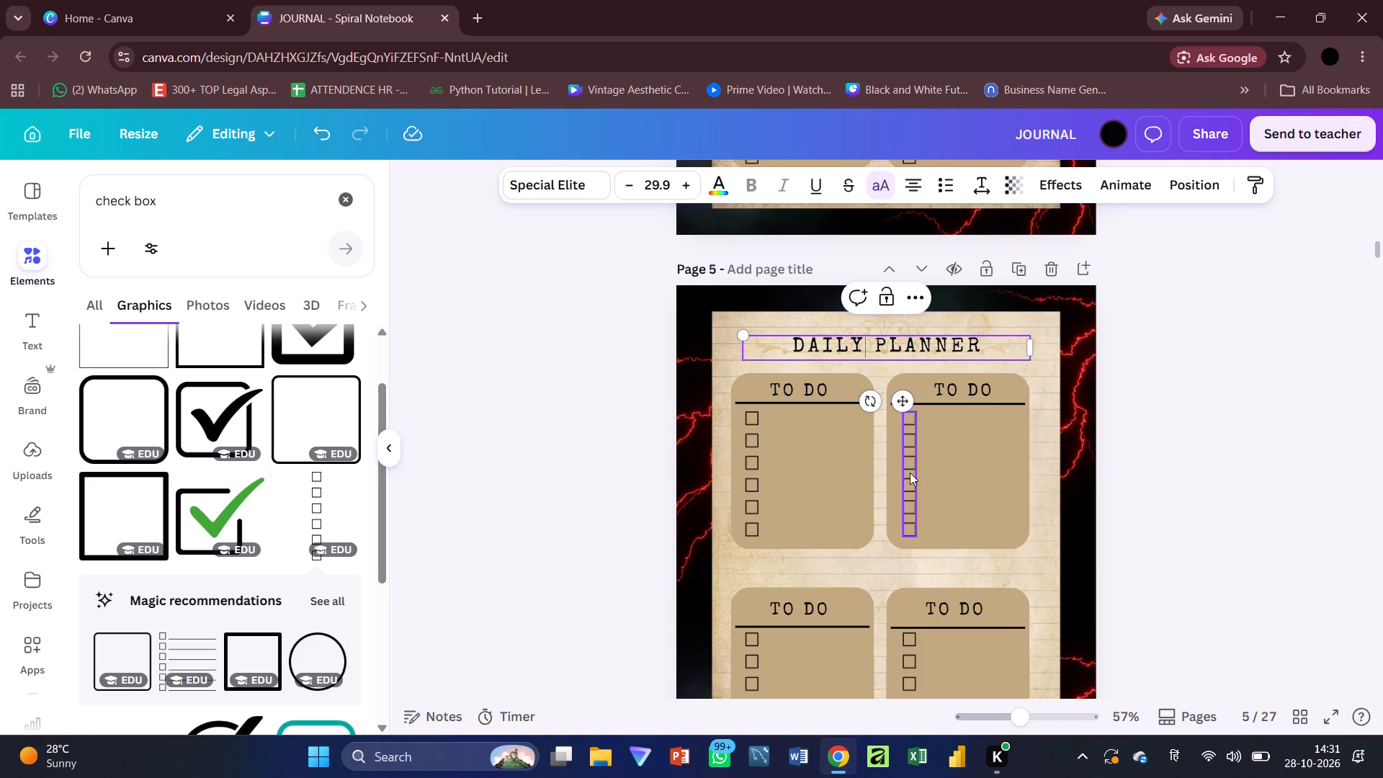
Delete the TO DO heading, the line and the checkbox column from the upper-right box on page 5.
left_click(946, 390)
left_click(998, 339)
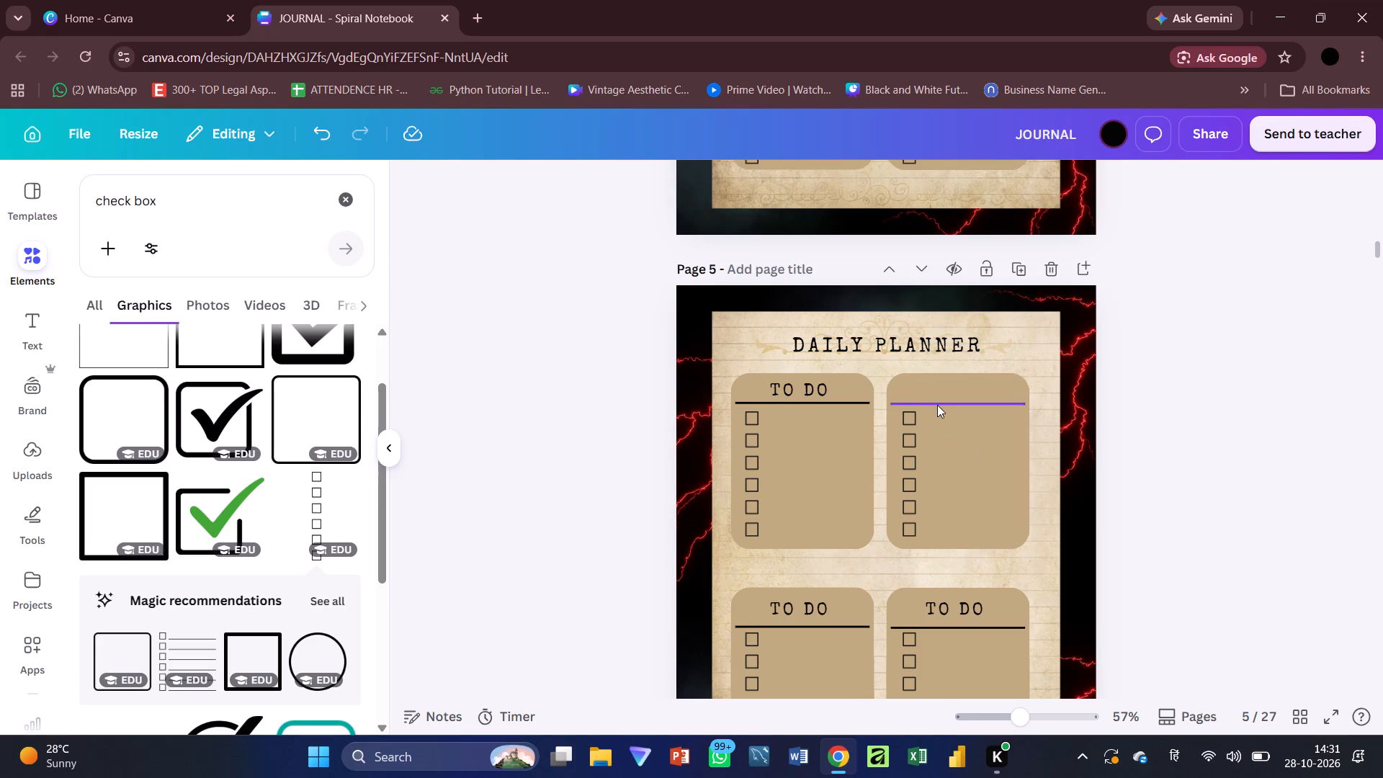
left_click(939, 404)
left_click(994, 355)
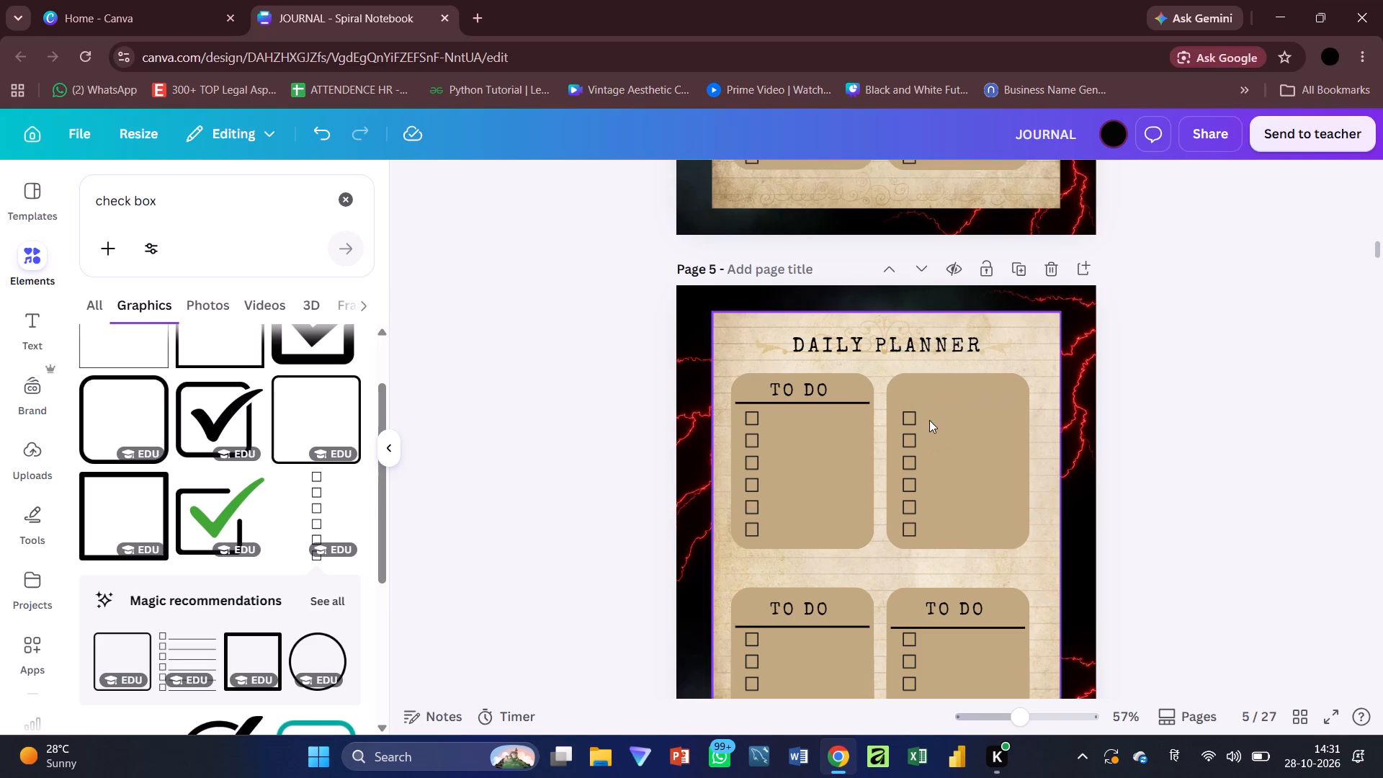
left_click(914, 437)
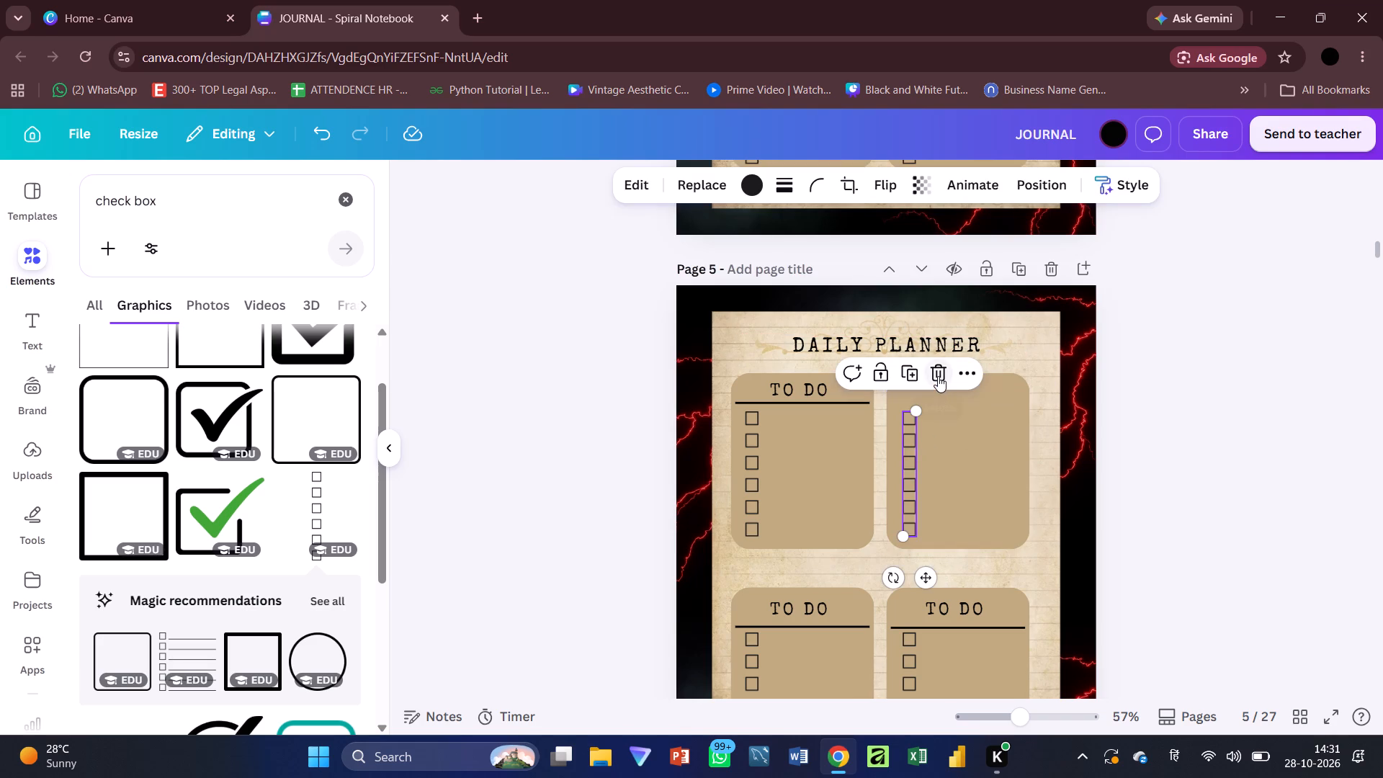
left_click(938, 379)
Delete the two lower tan box shapes on page 5.
scroll(892, 457, "down", 1)
left_click_drag(729, 459, 880, 506)
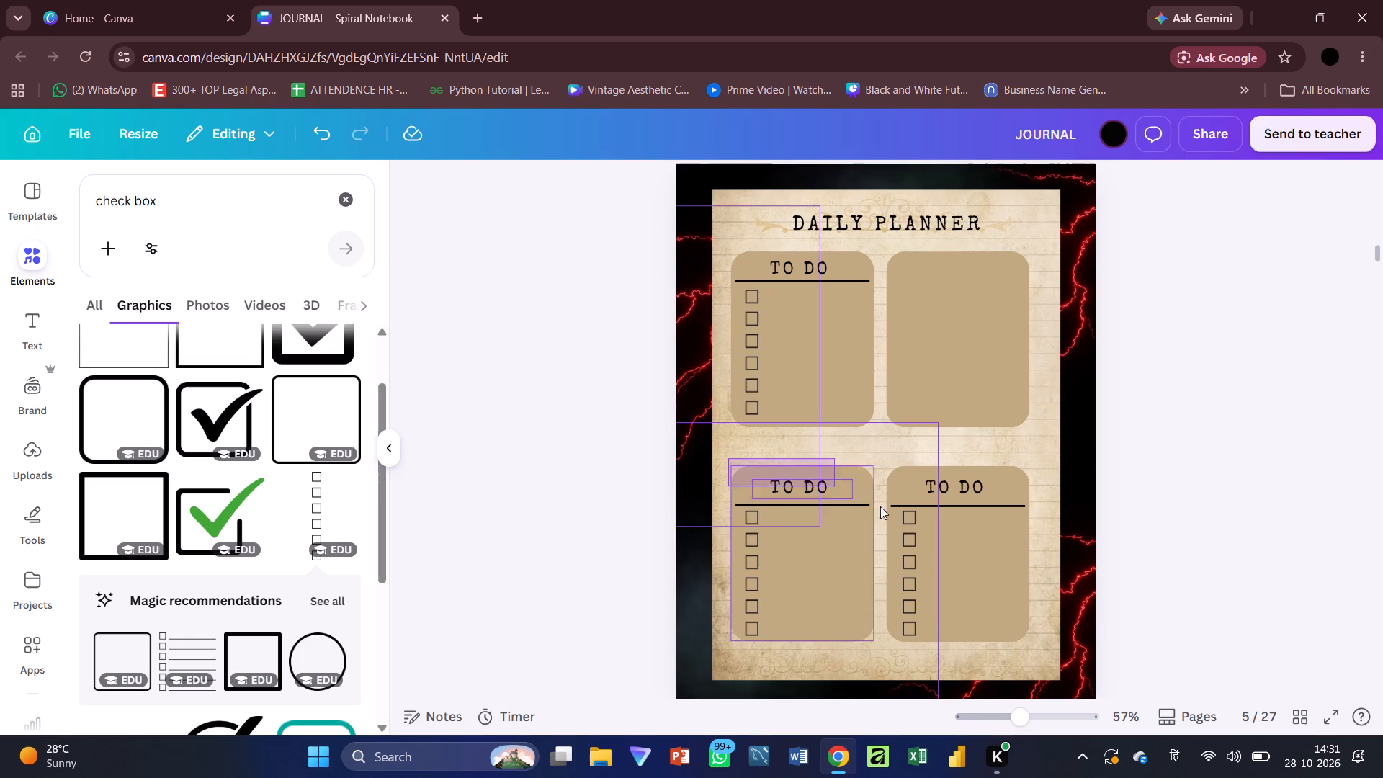
left_click_drag(880, 506, 825, 511)
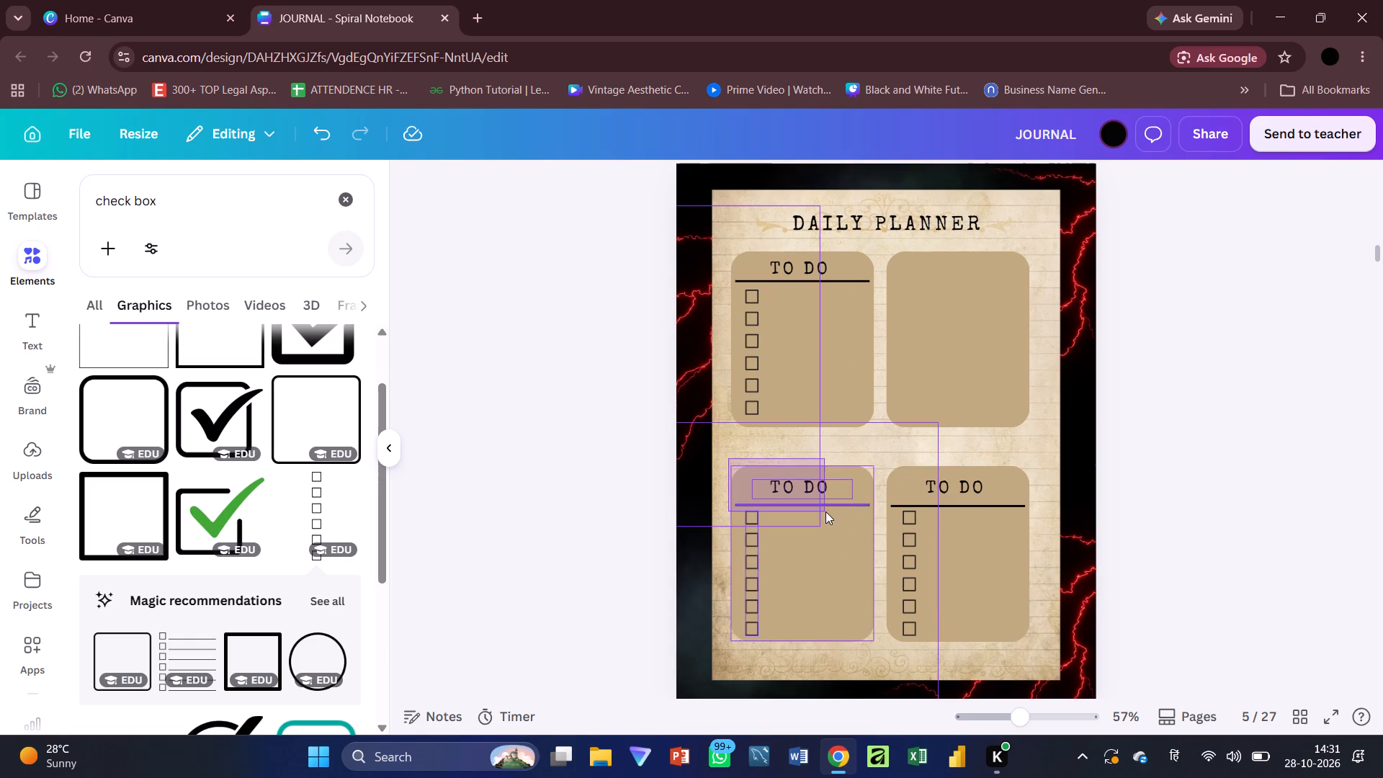
left_click(939, 542)
key("Delete")
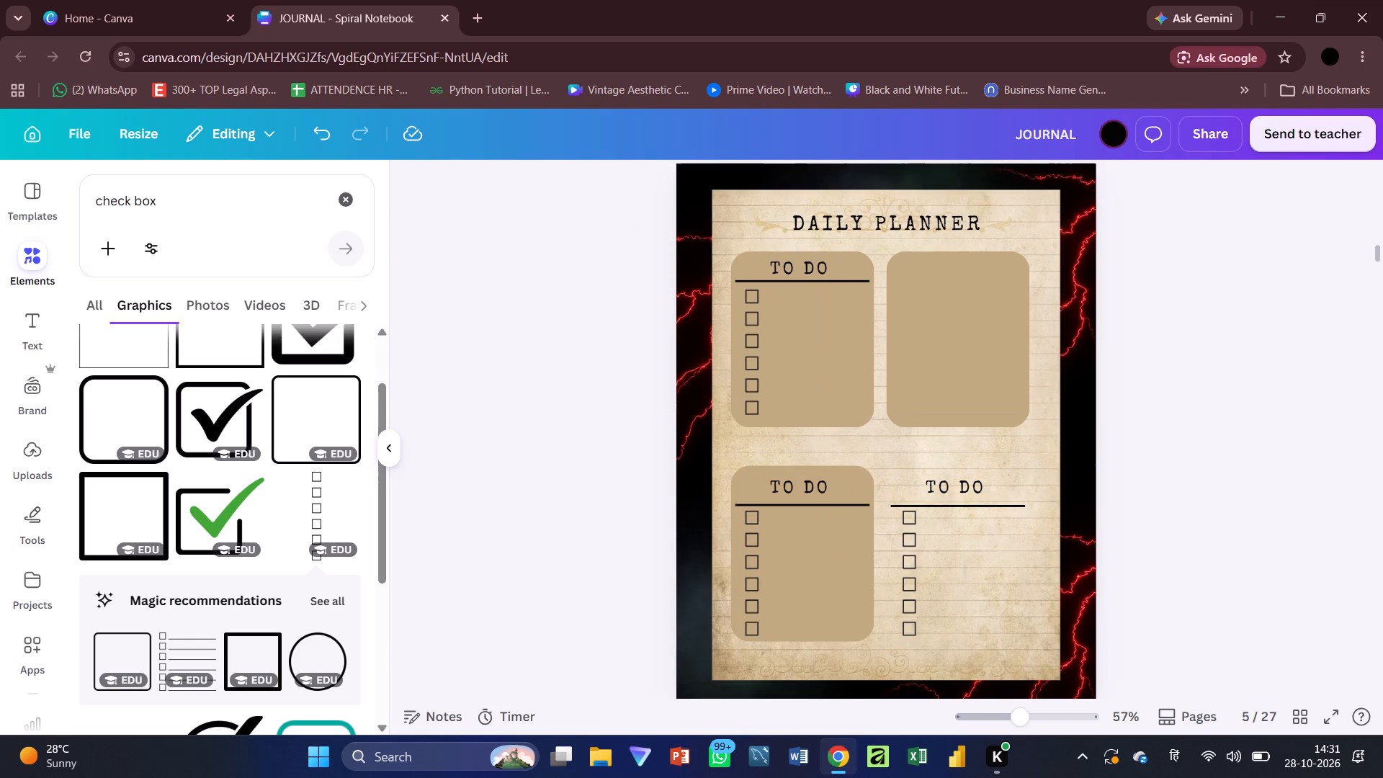
left_click(859, 473)
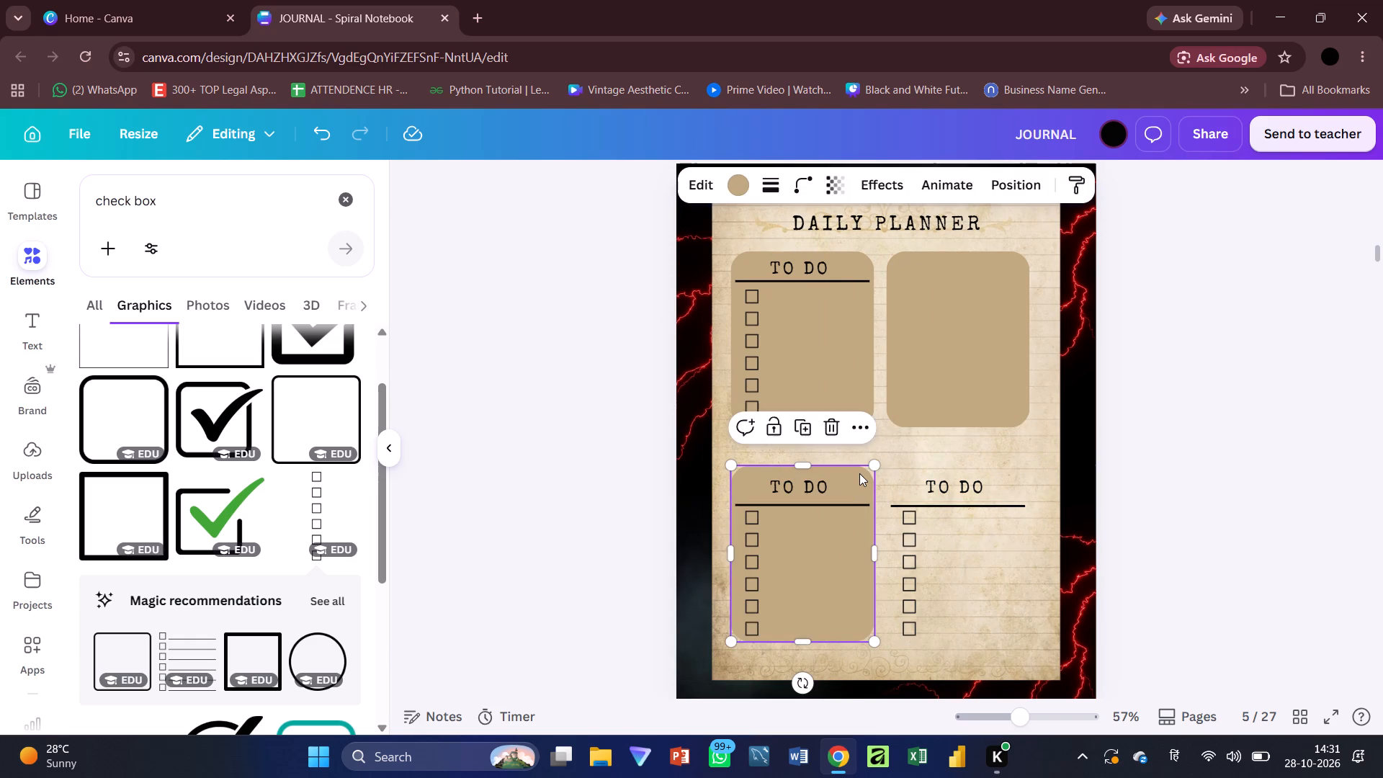
key("Delete")
Delete the leftover TO DO headings, lines and checkbox columns from the lower half of page 5.
left_click(953, 493)
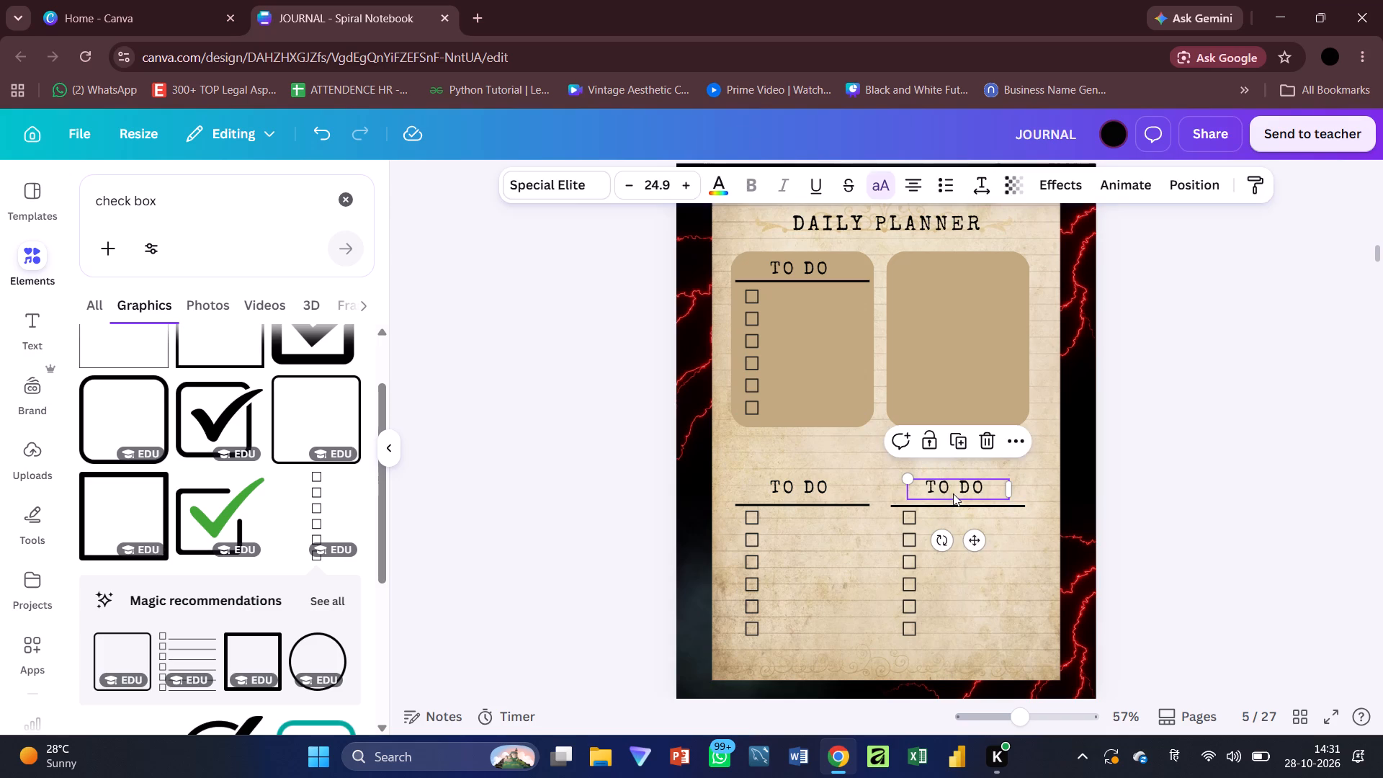
key("Delete")
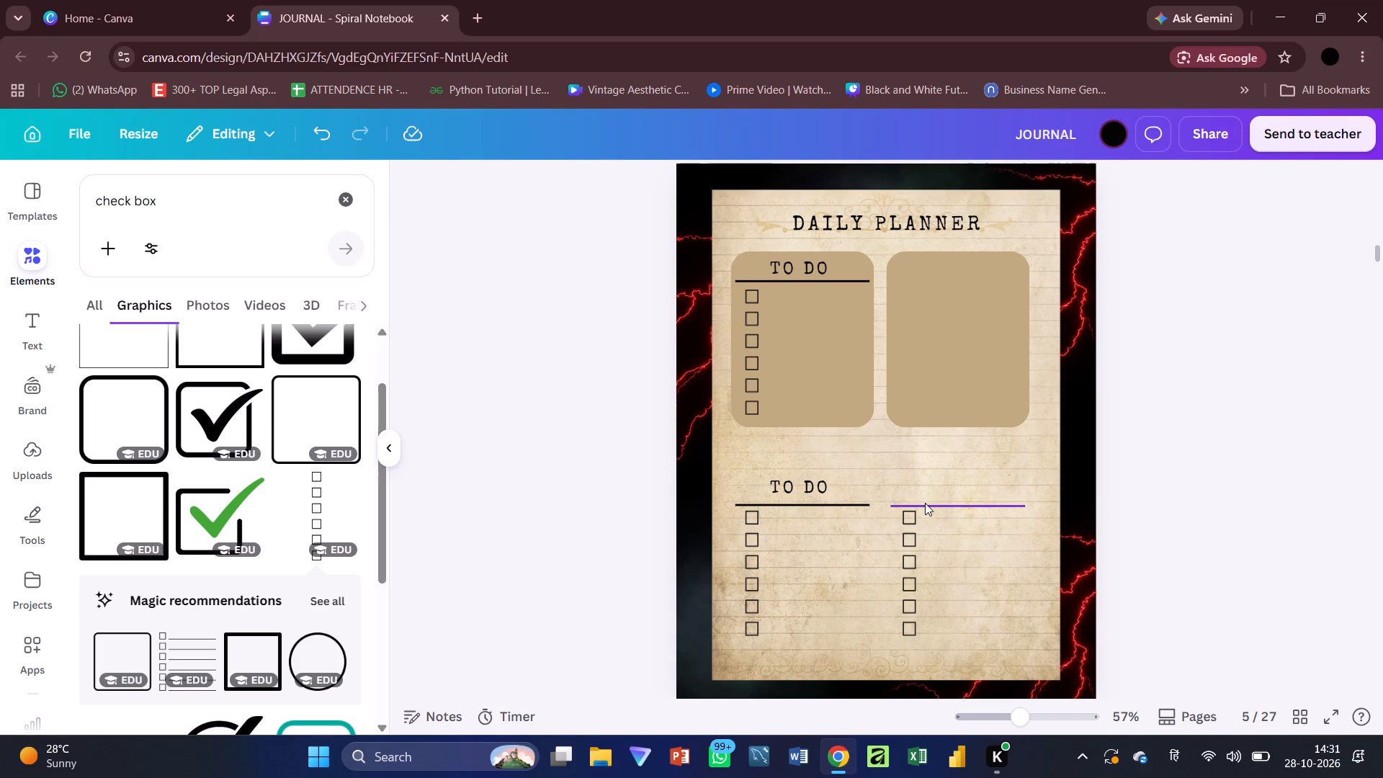
left_click(925, 503)
key("Delete")
key("Down")
left_click(802, 491)
key("Delete")
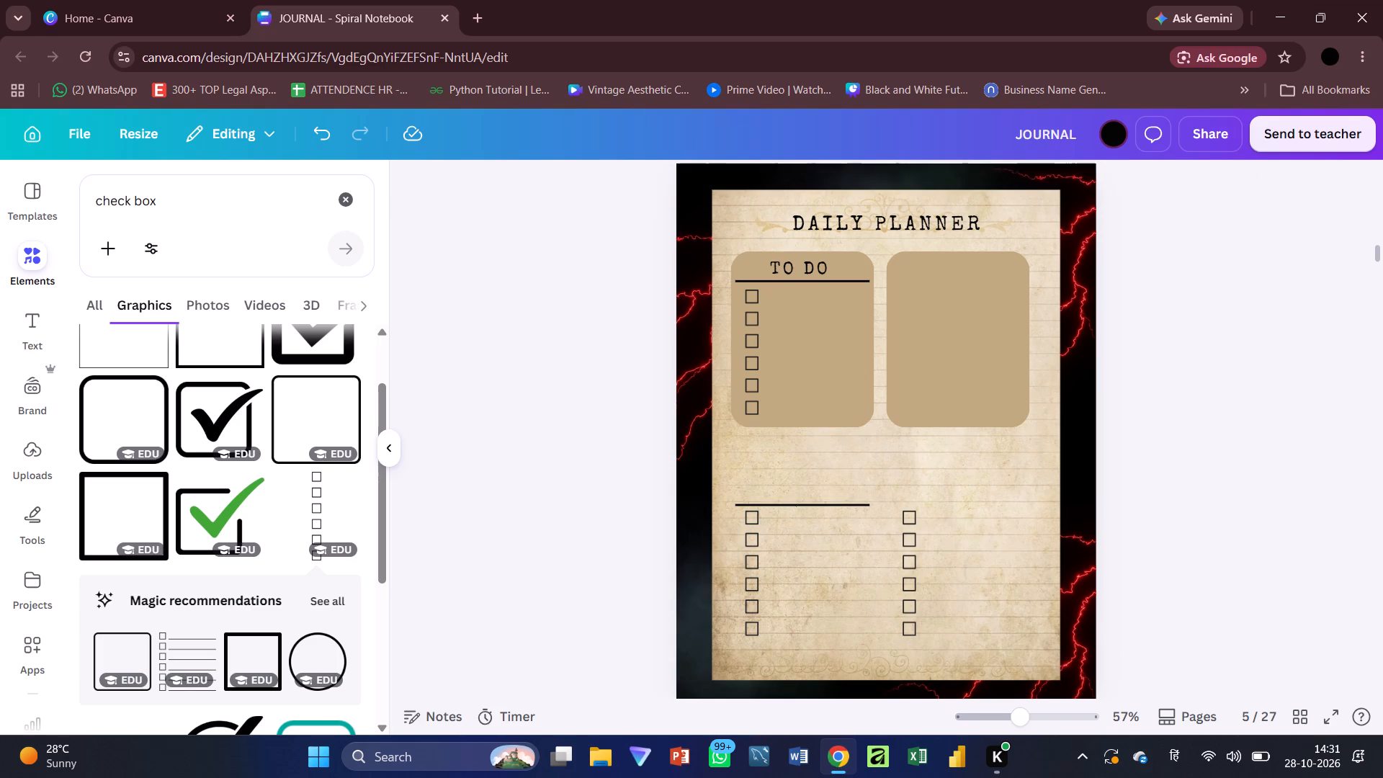
left_click(798, 506)
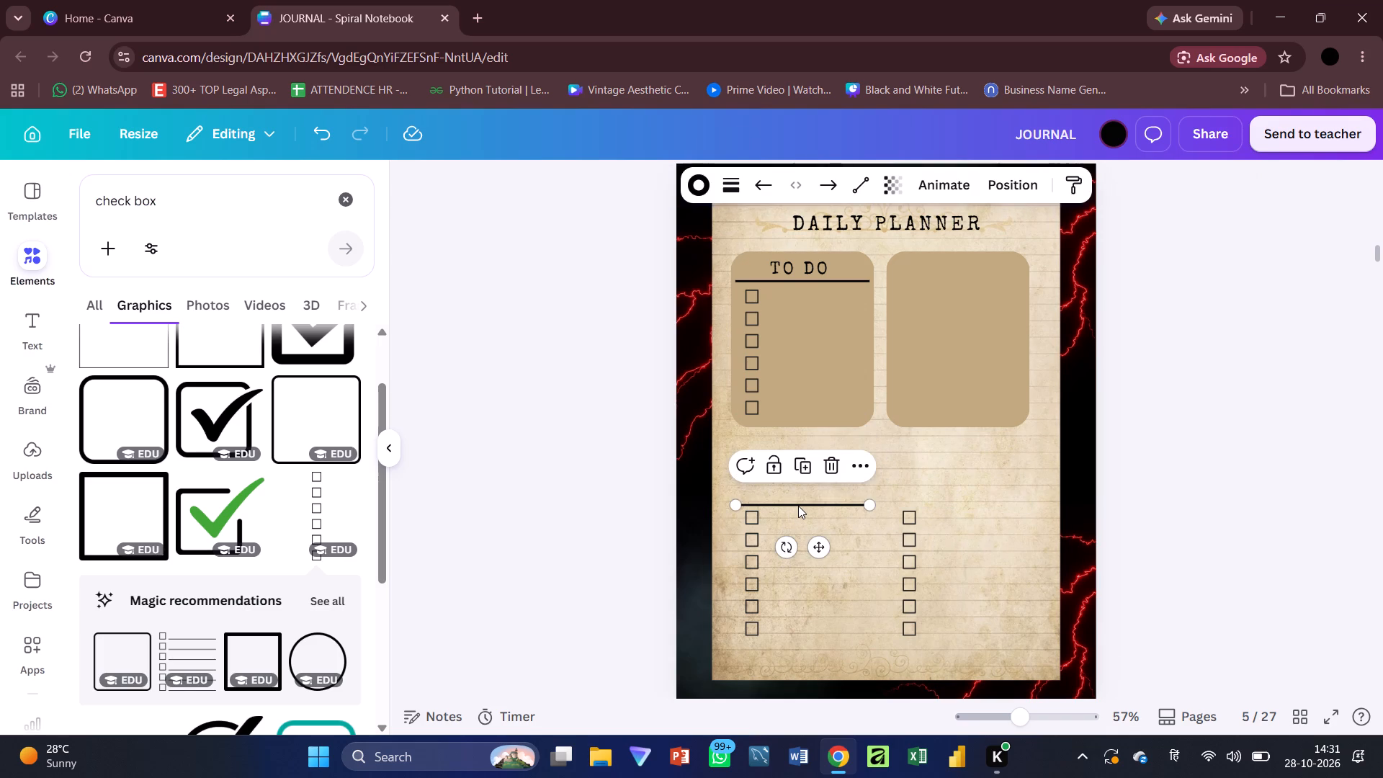
key("Delete")
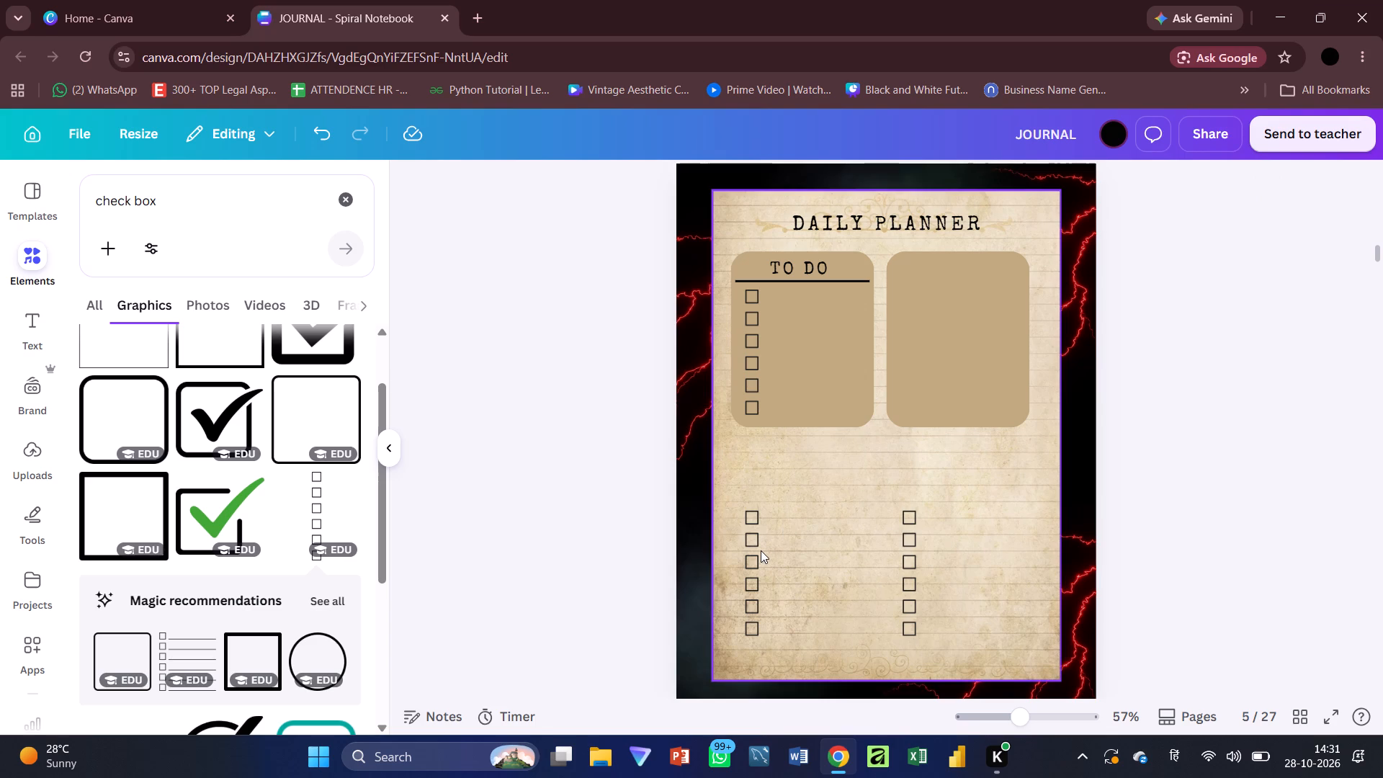
left_click(753, 555)
key("Delete")
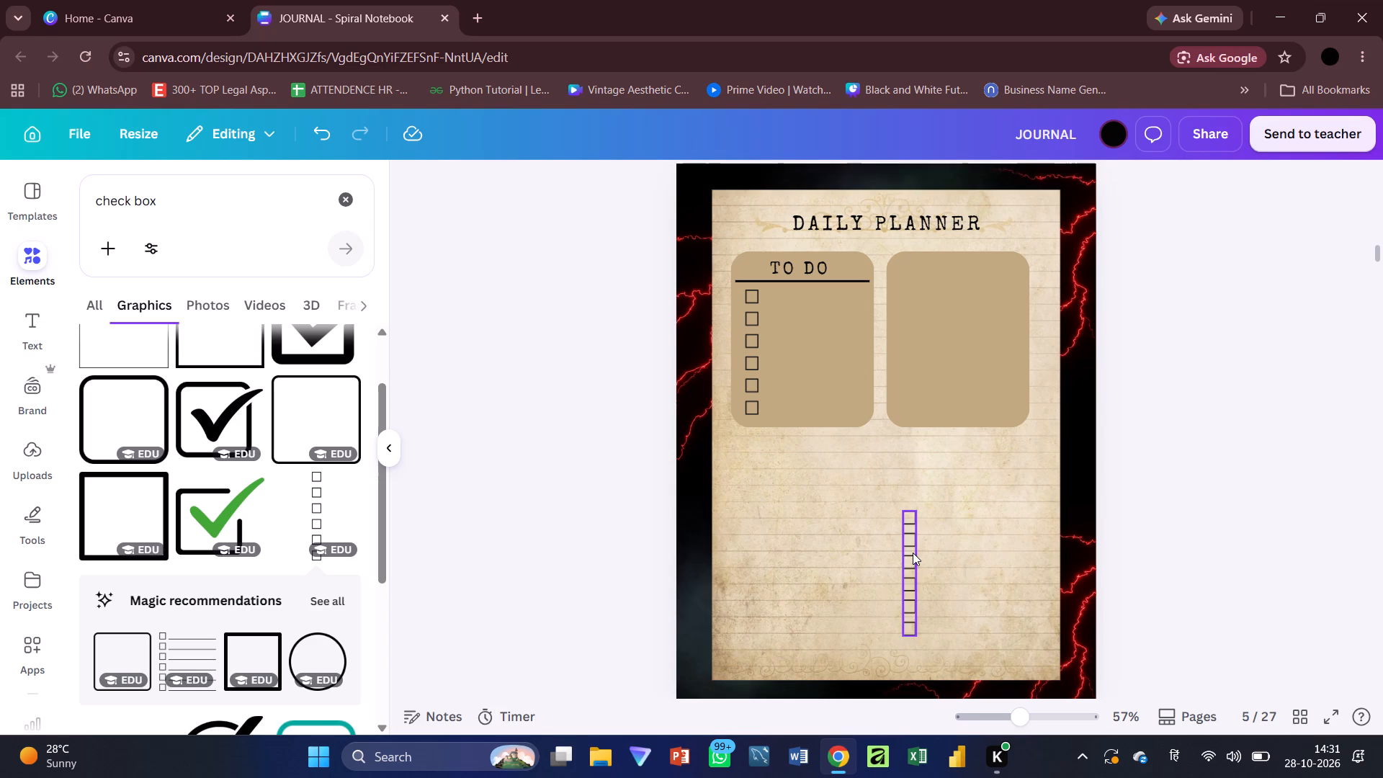
left_click(913, 553)
key("Delete")
Shift the empty upper-right box slightly right and stretch it down almost to the bottom of the paper background.
left_click(916, 286)
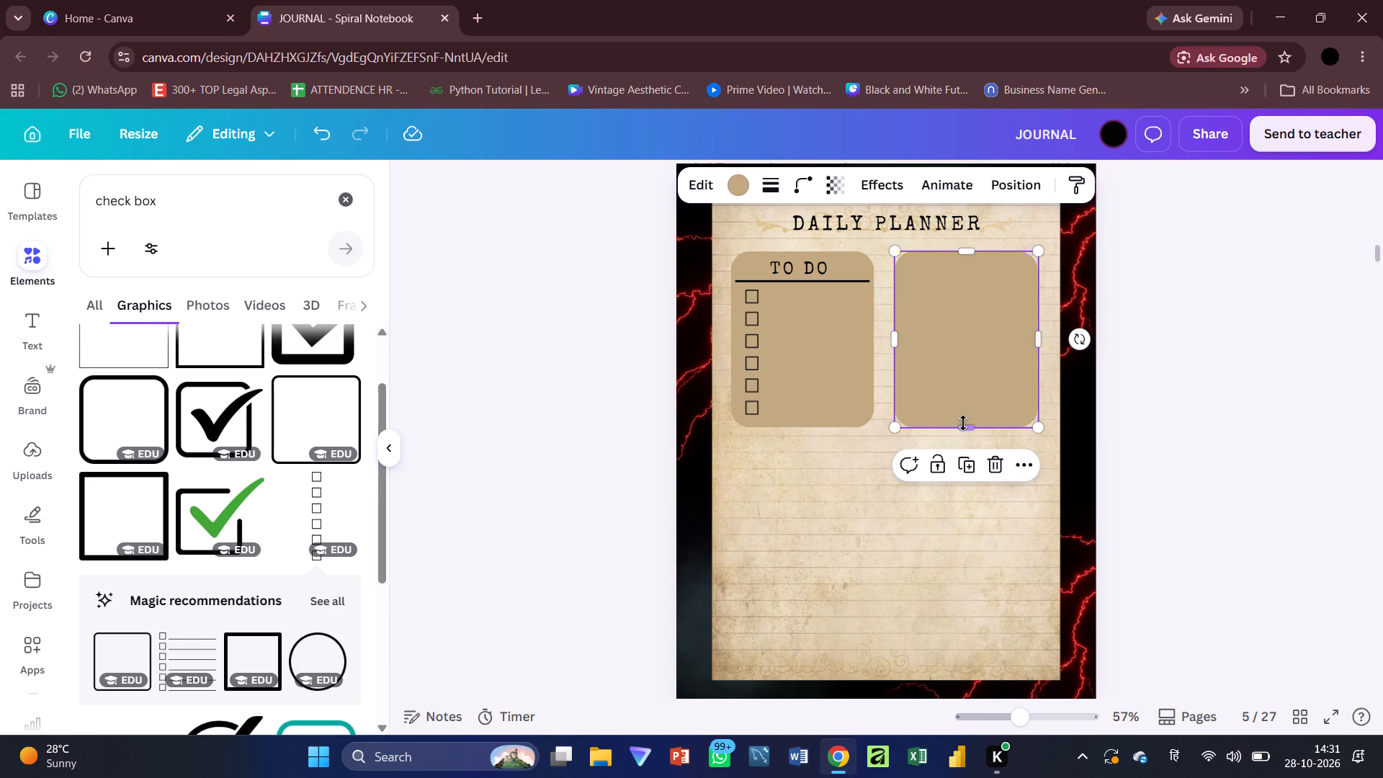
left_click_drag(963, 423, 974, 643)
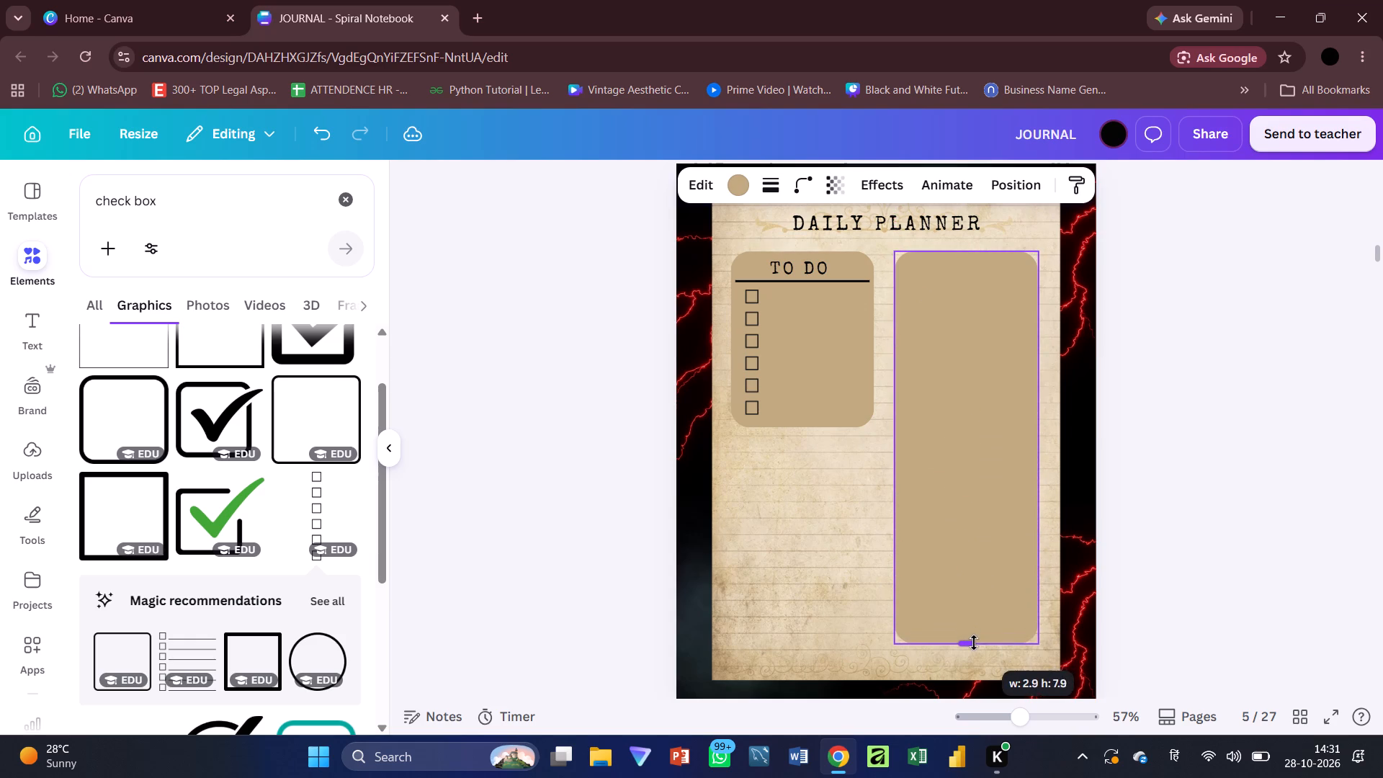
left_click_drag(974, 643, 975, 653)
left_click(1155, 470)
scroll(1155, 470, "up", 1)
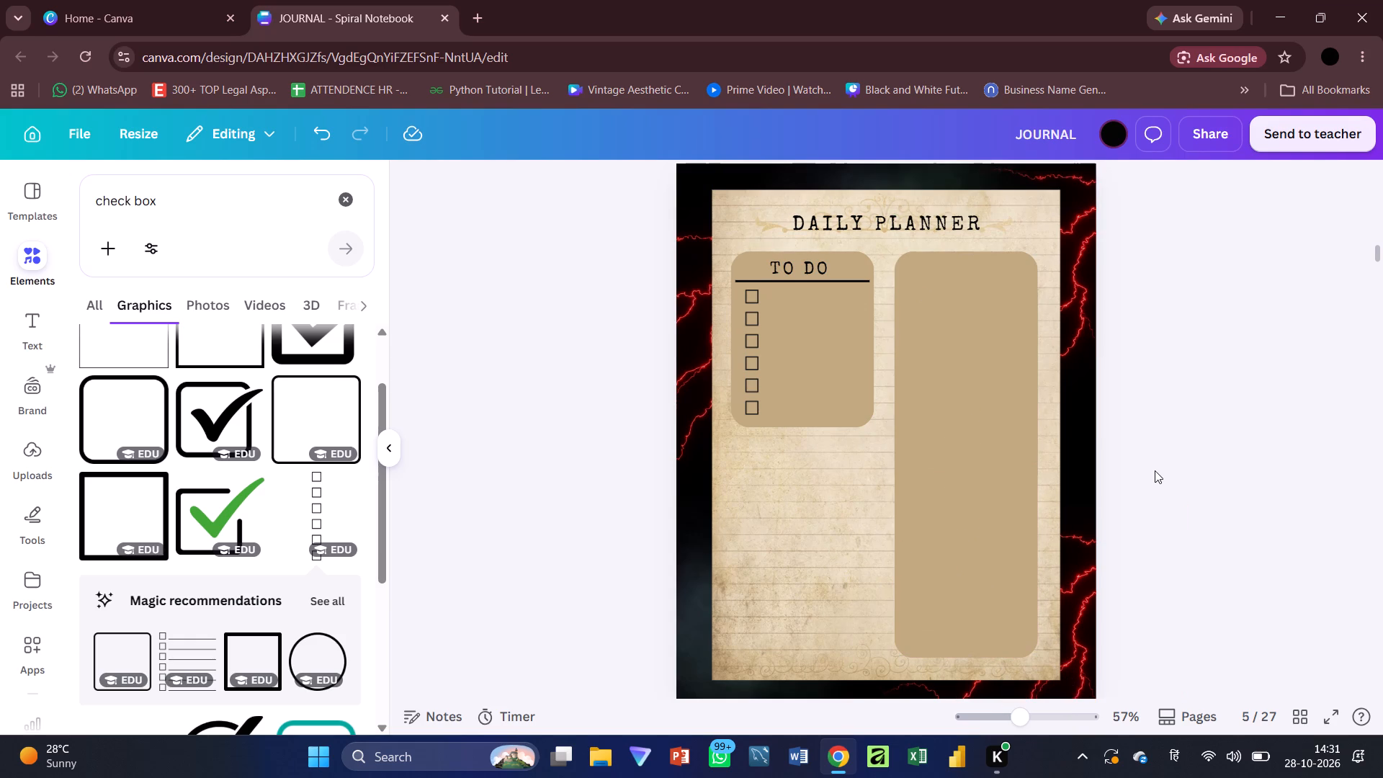
scroll(1155, 470, "up", 1)
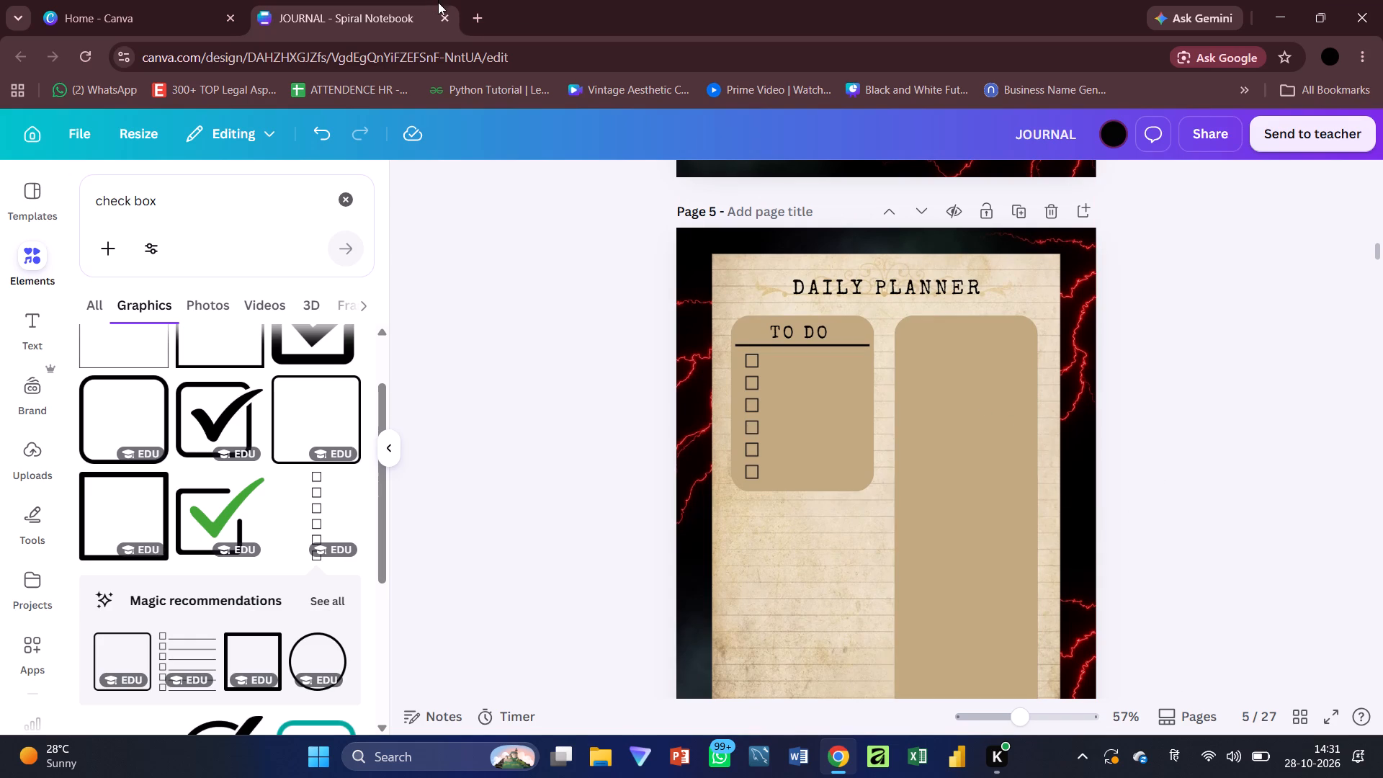
Search the web for "daily planner" in a new browser tab and look through the image results for layout ideas.
left_click(489, 30)
left_click(485, 23)
type("daily planner")
key("Return")
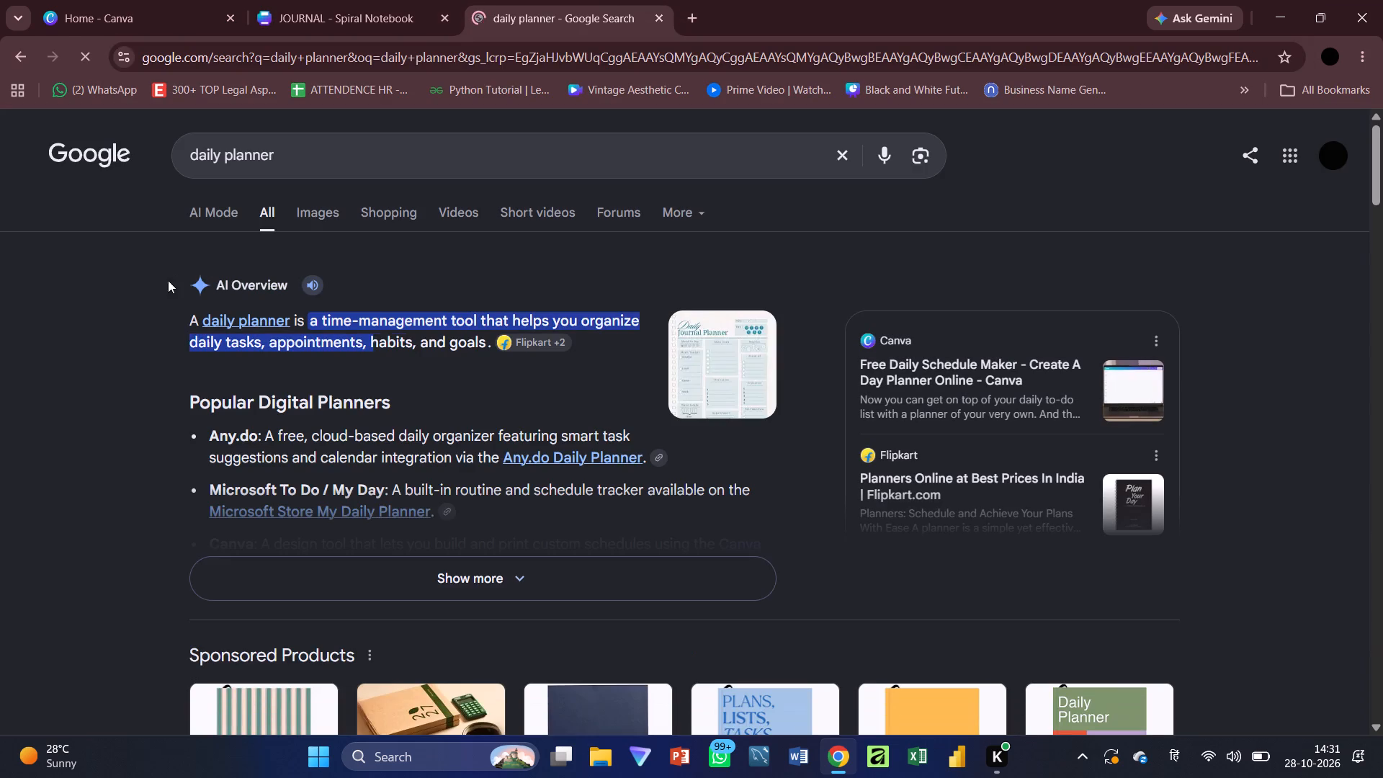
left_click(320, 215)
scroll(338, 377, "down", 1)
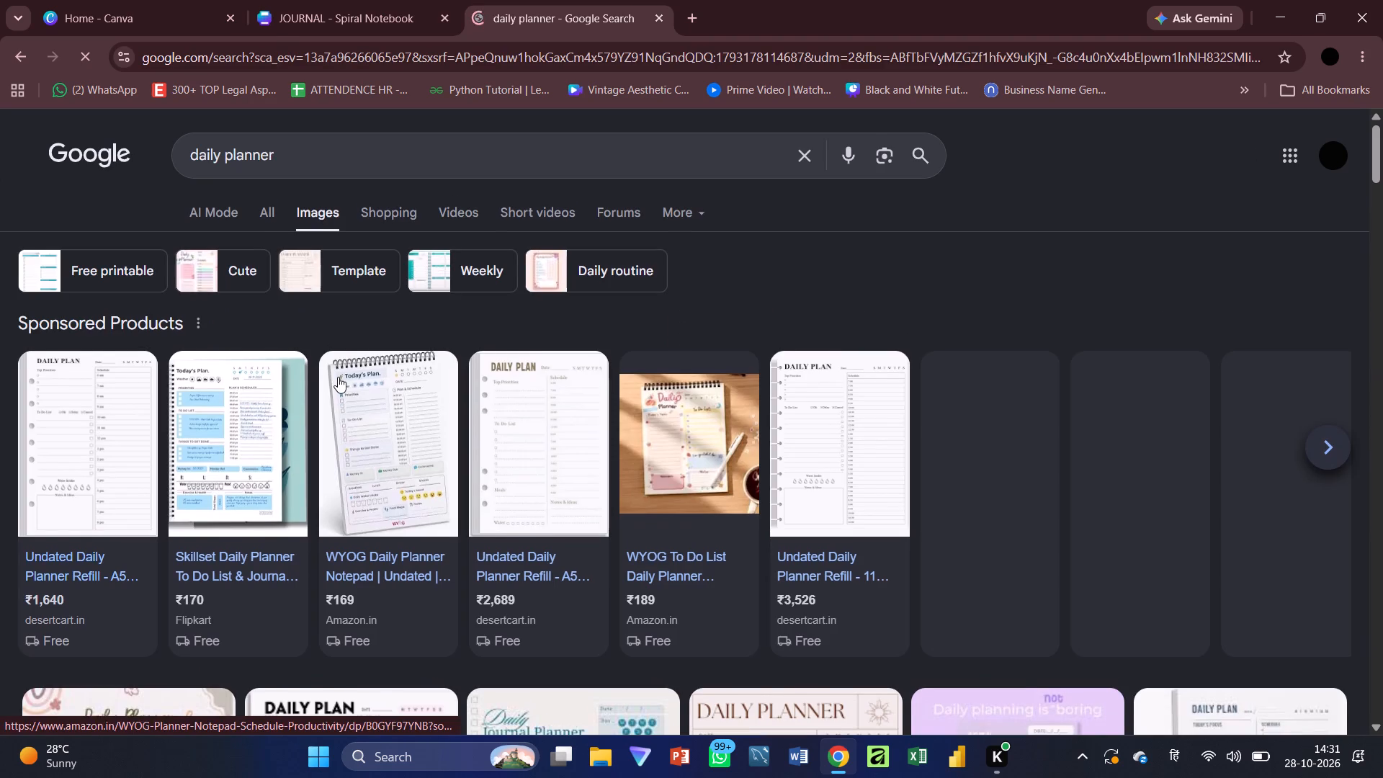
scroll(338, 377, "down", 2)
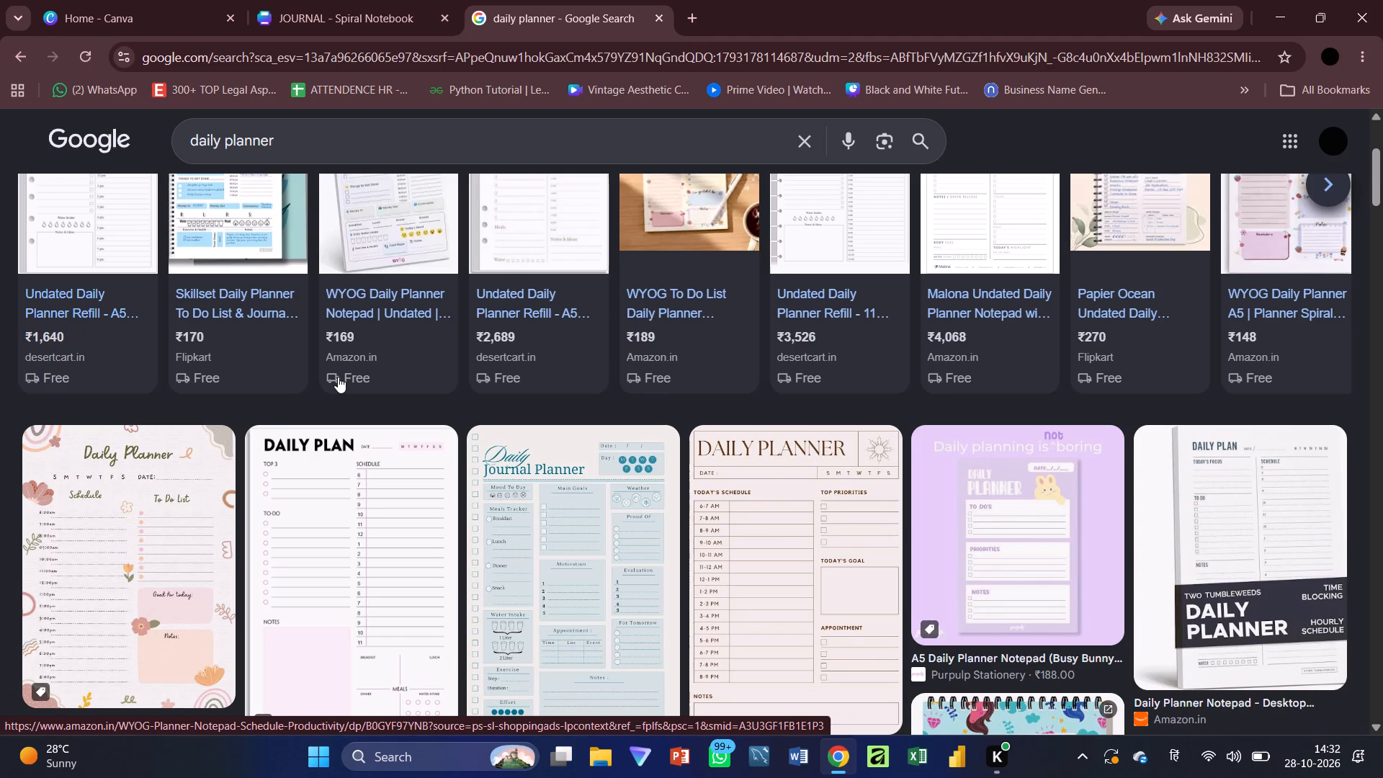
scroll(338, 377, "down", 2)
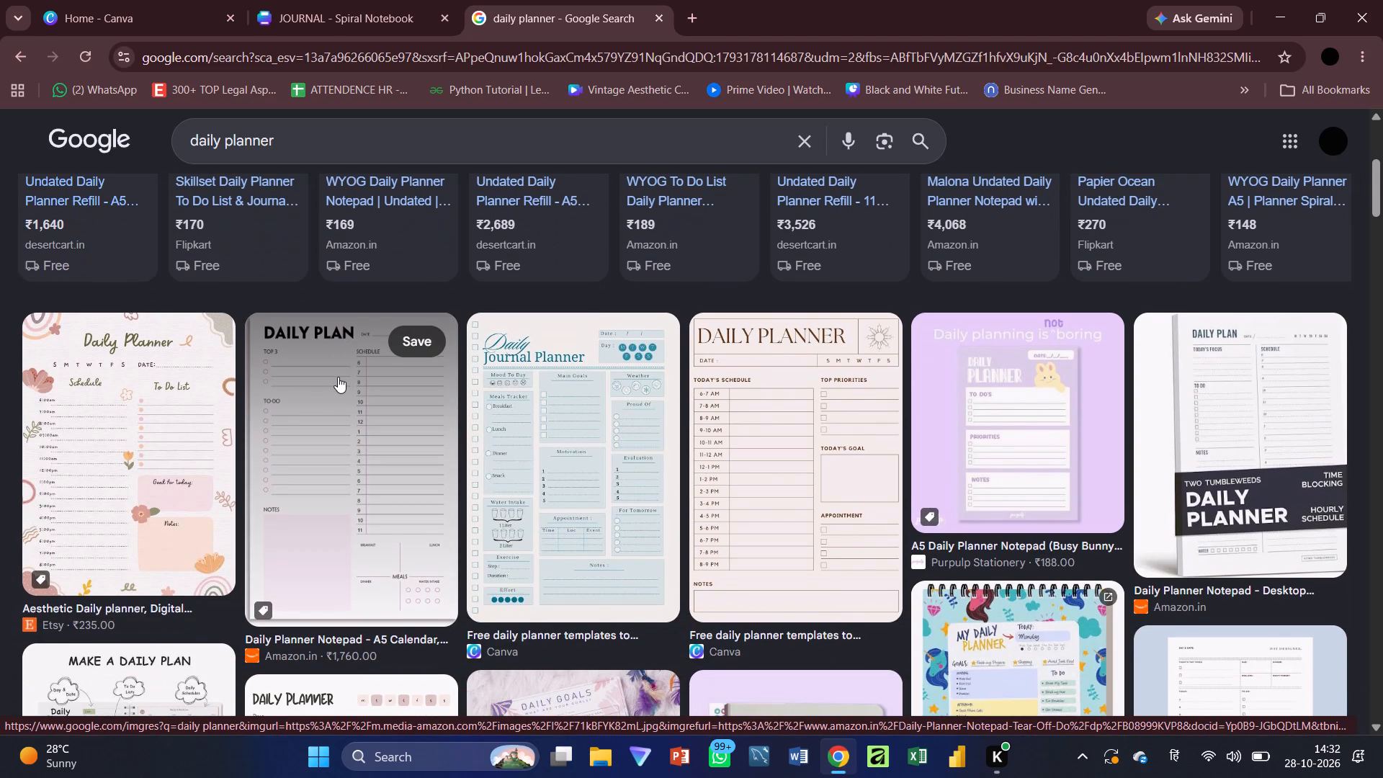
scroll(338, 377, "up", 3)
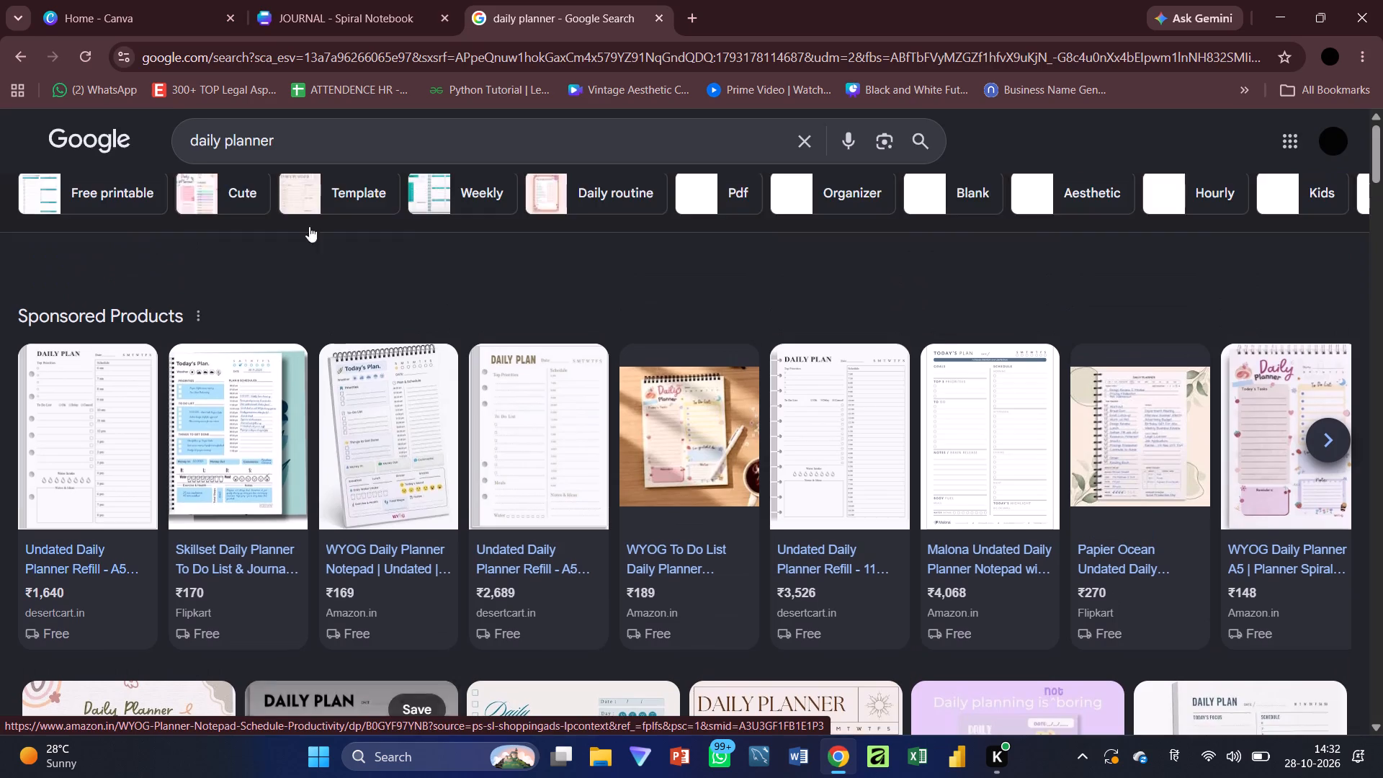
Back in the JOURNAL design, move the TO DO box, its heading, line and checkbox column slightly down on page 5.
left_click(292, 0)
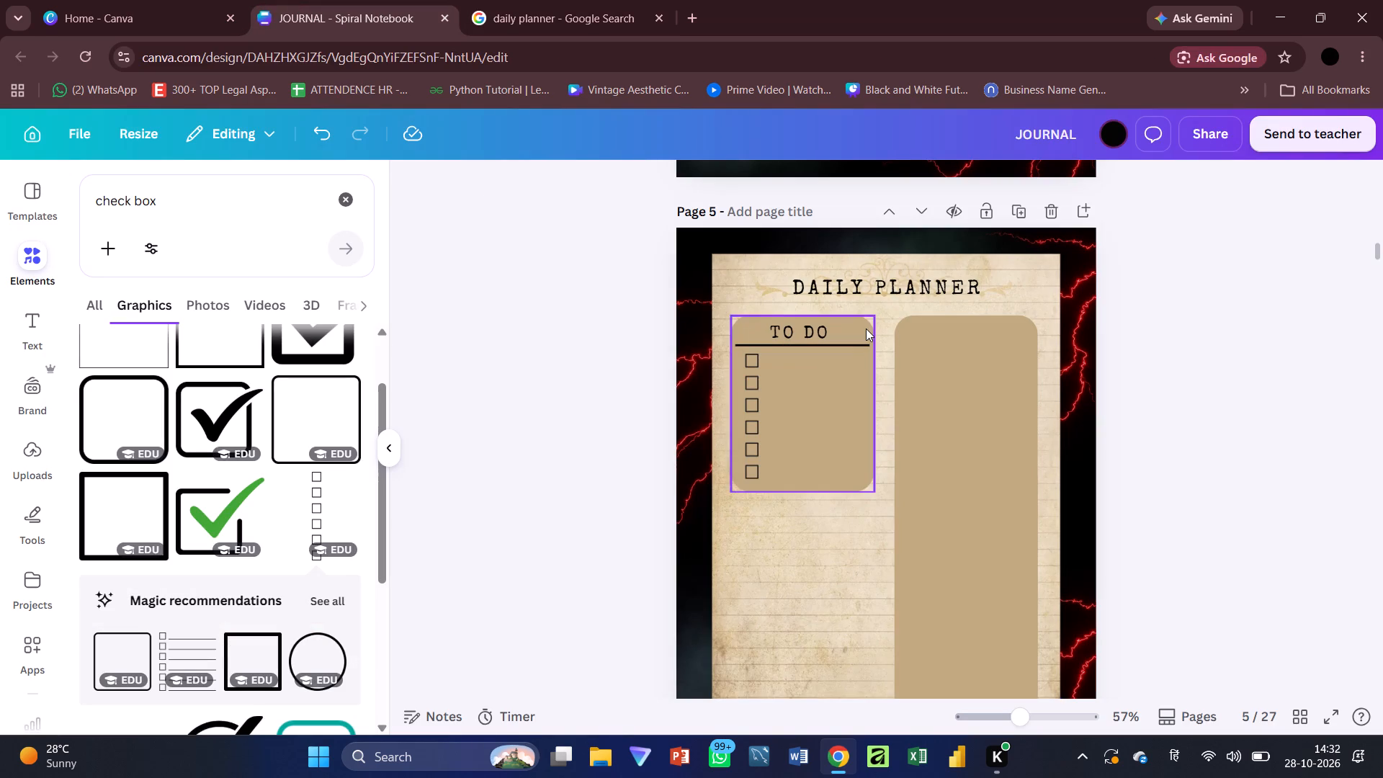
left_click_drag(866, 328, 865, 352)
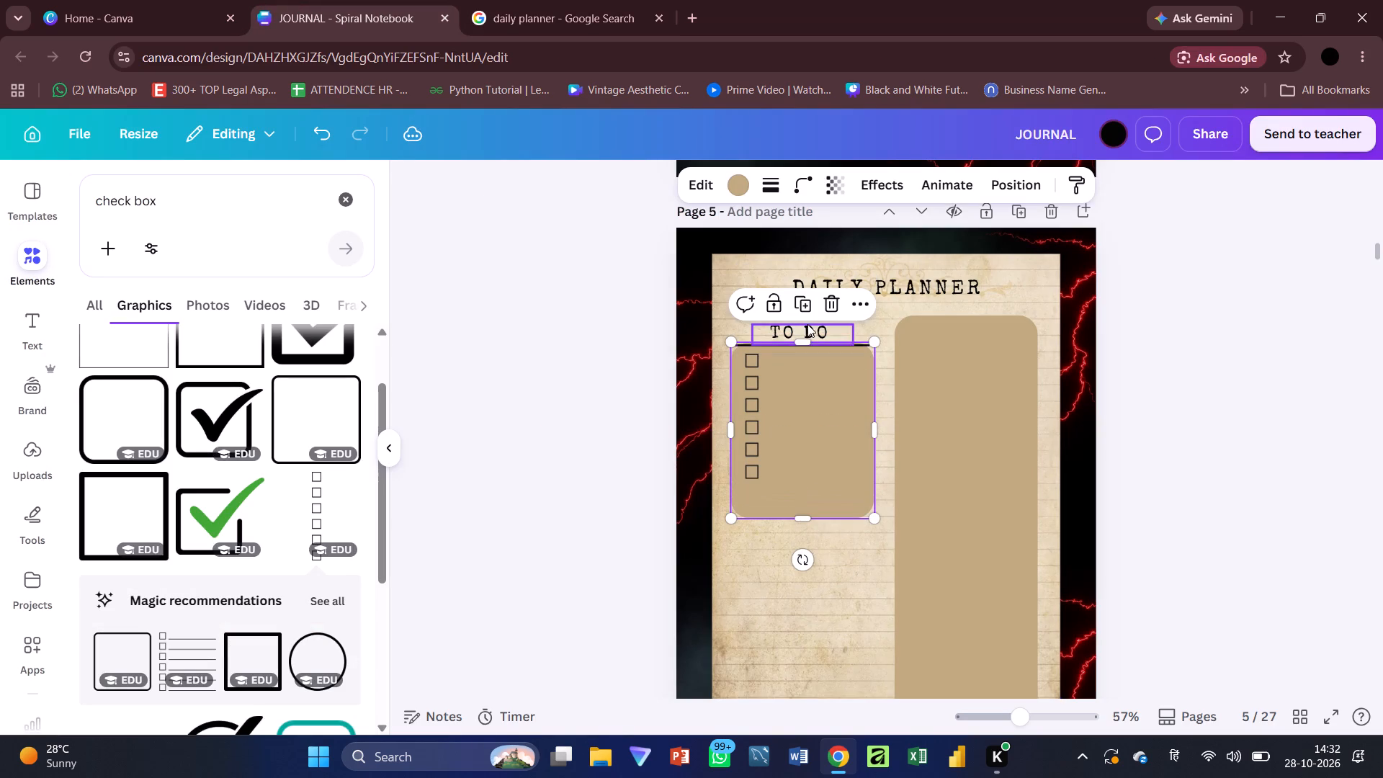
left_click_drag(809, 326, 811, 354)
left_click_drag(867, 346, 869, 376)
left_click_drag(748, 422, 745, 445)
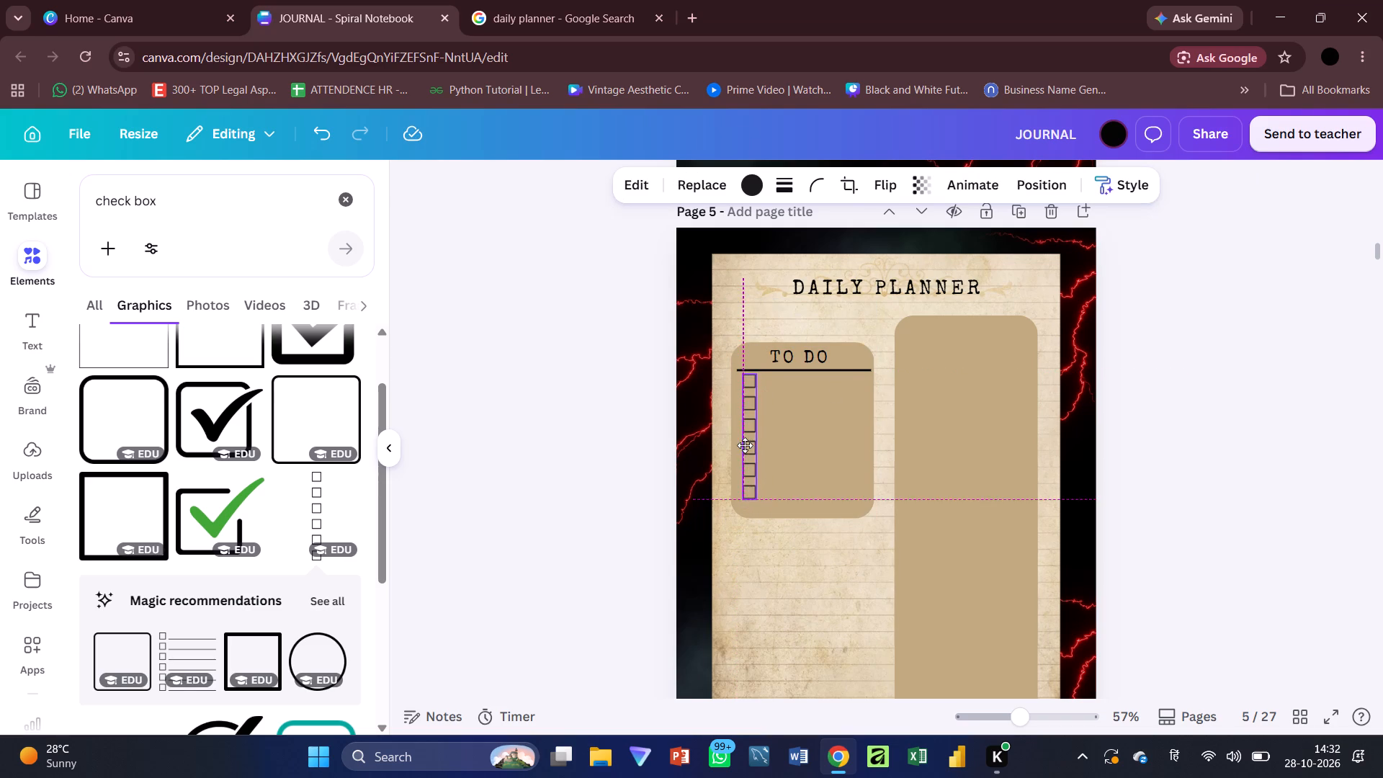
left_click_drag(745, 445, 744, 448)
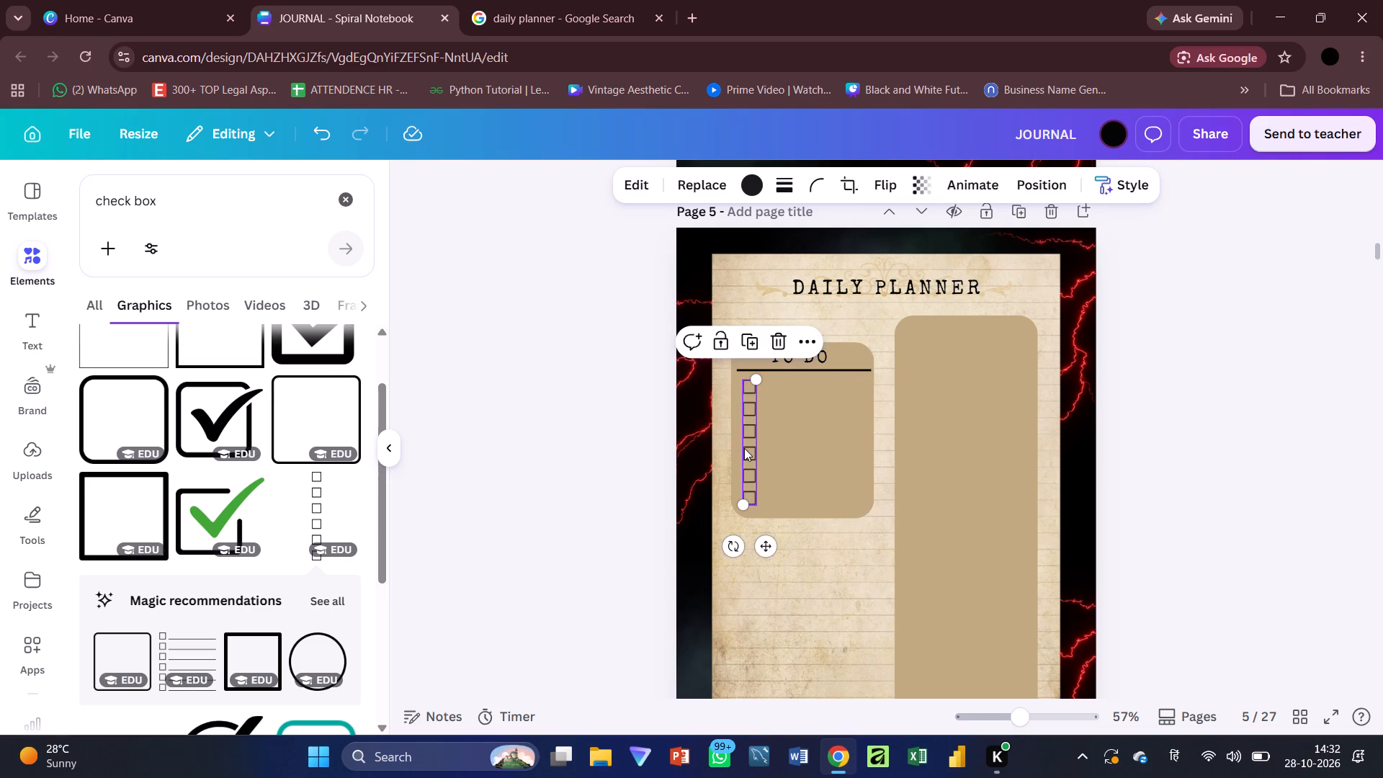
Group the TO DO box with its heading, line and checkbox column, and scale the group down to about 2.6 by 3.2.
left_click(959, 392)
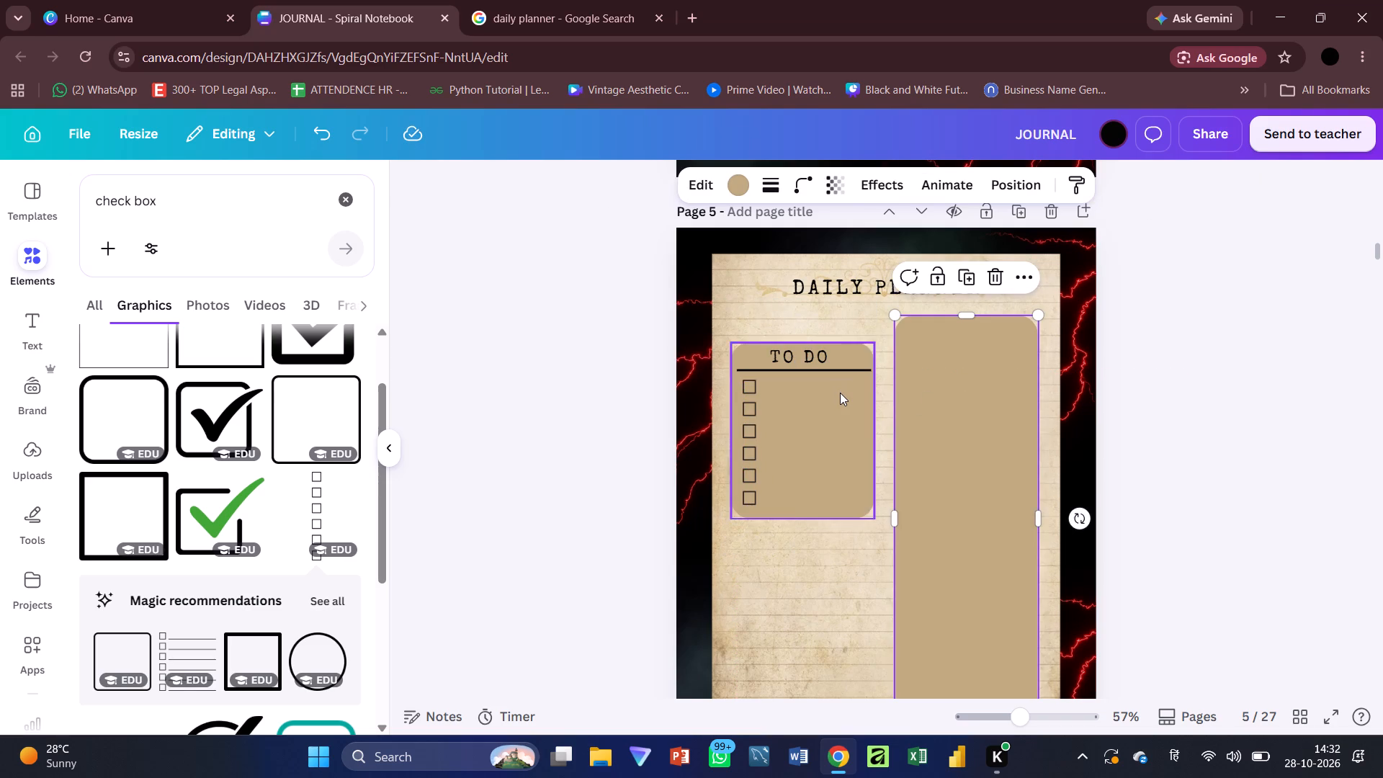
left_click(840, 393)
left_click(841, 350, "shift")
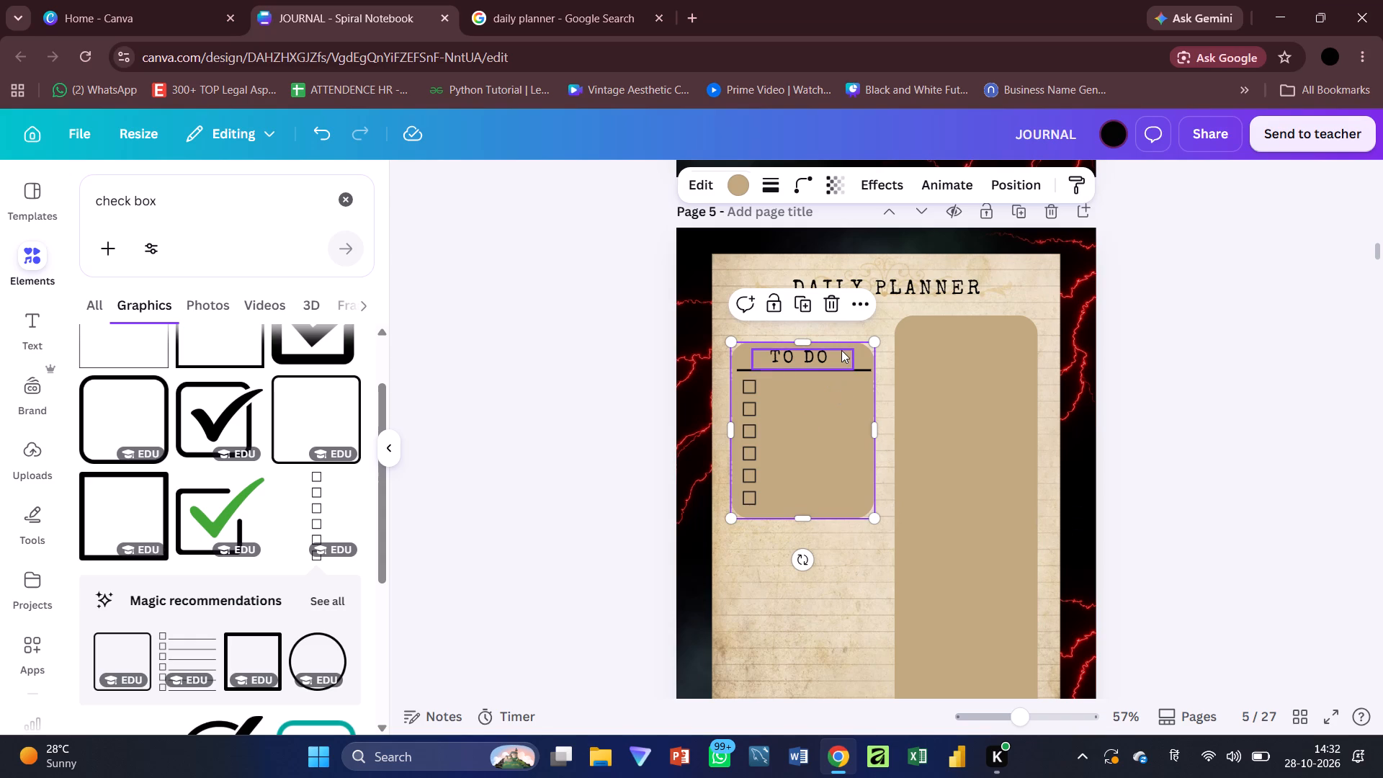
left_click(854, 368, "shift")
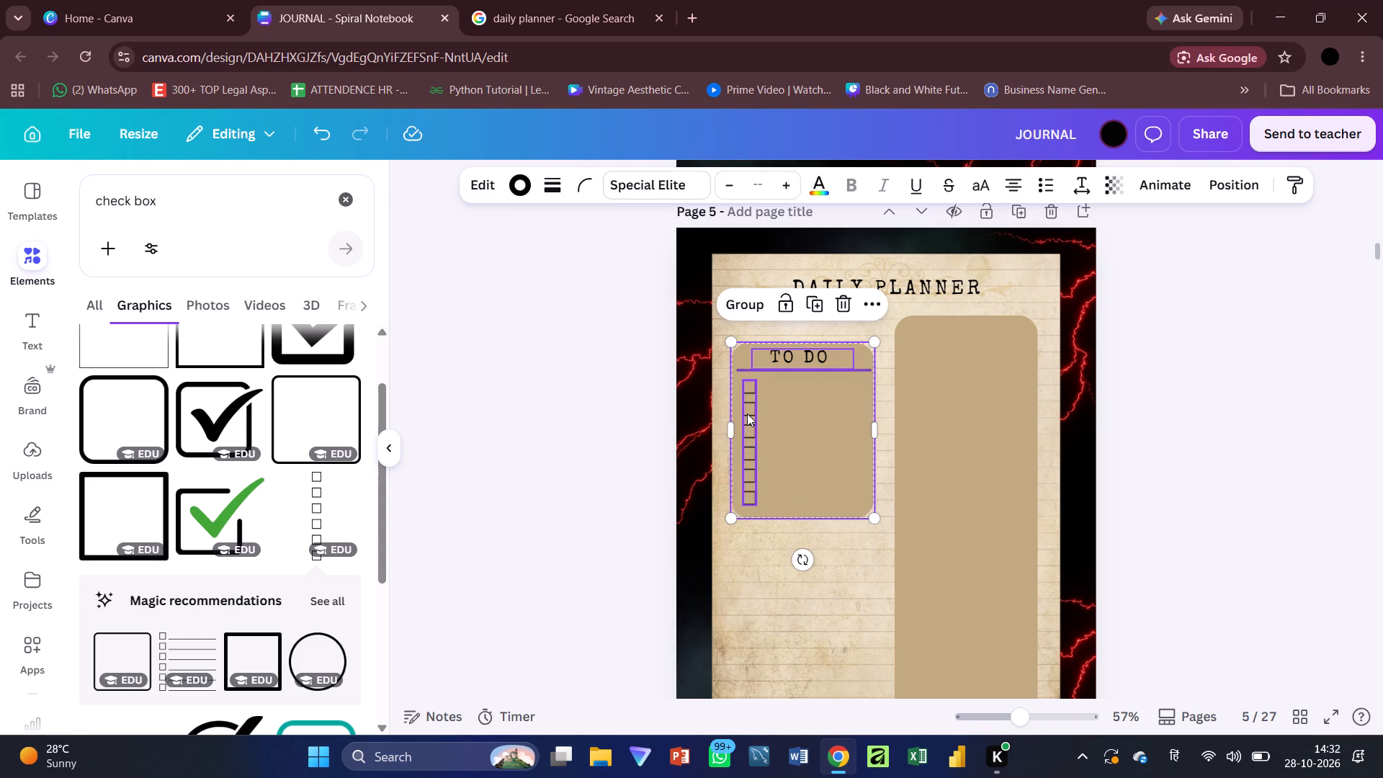
left_click(747, 413, "shift")
left_click(758, 301)
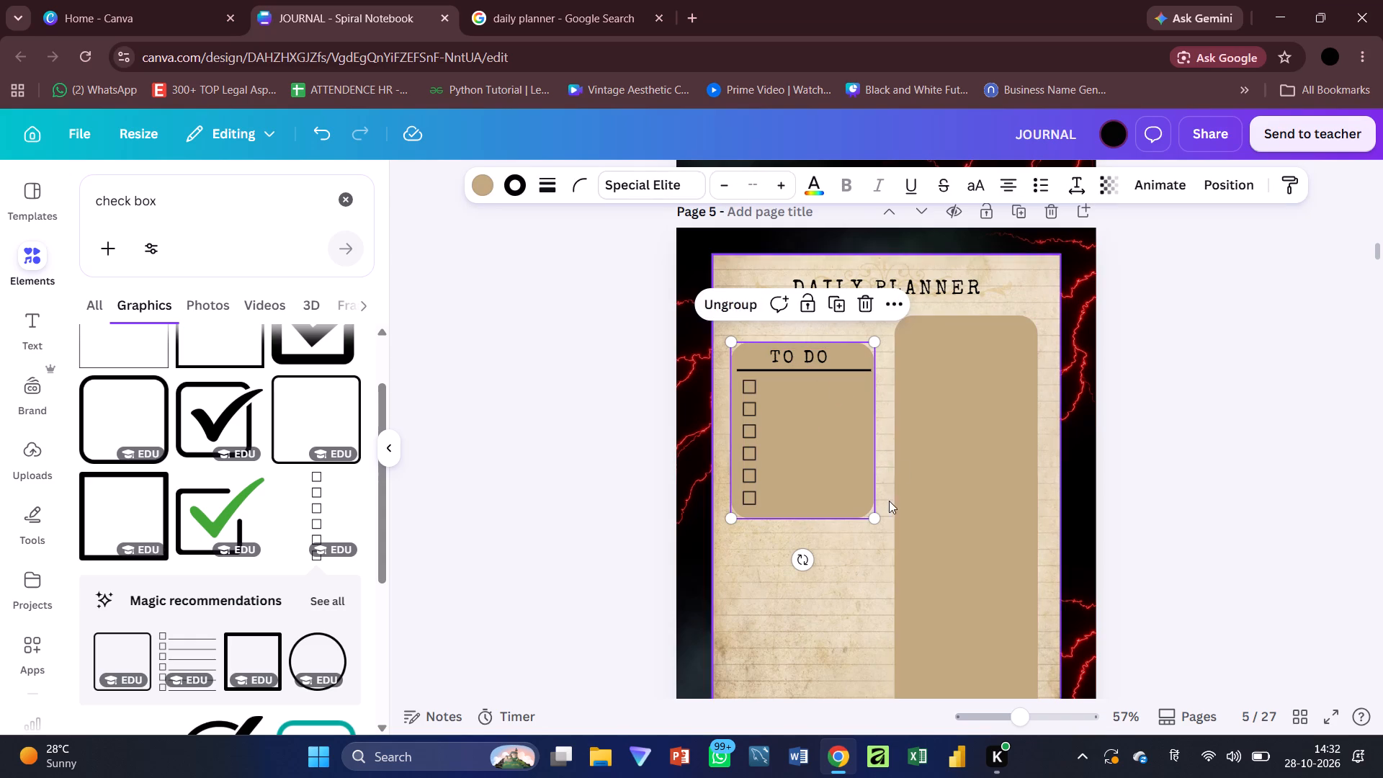
left_click_drag(873, 518, 865, 496)
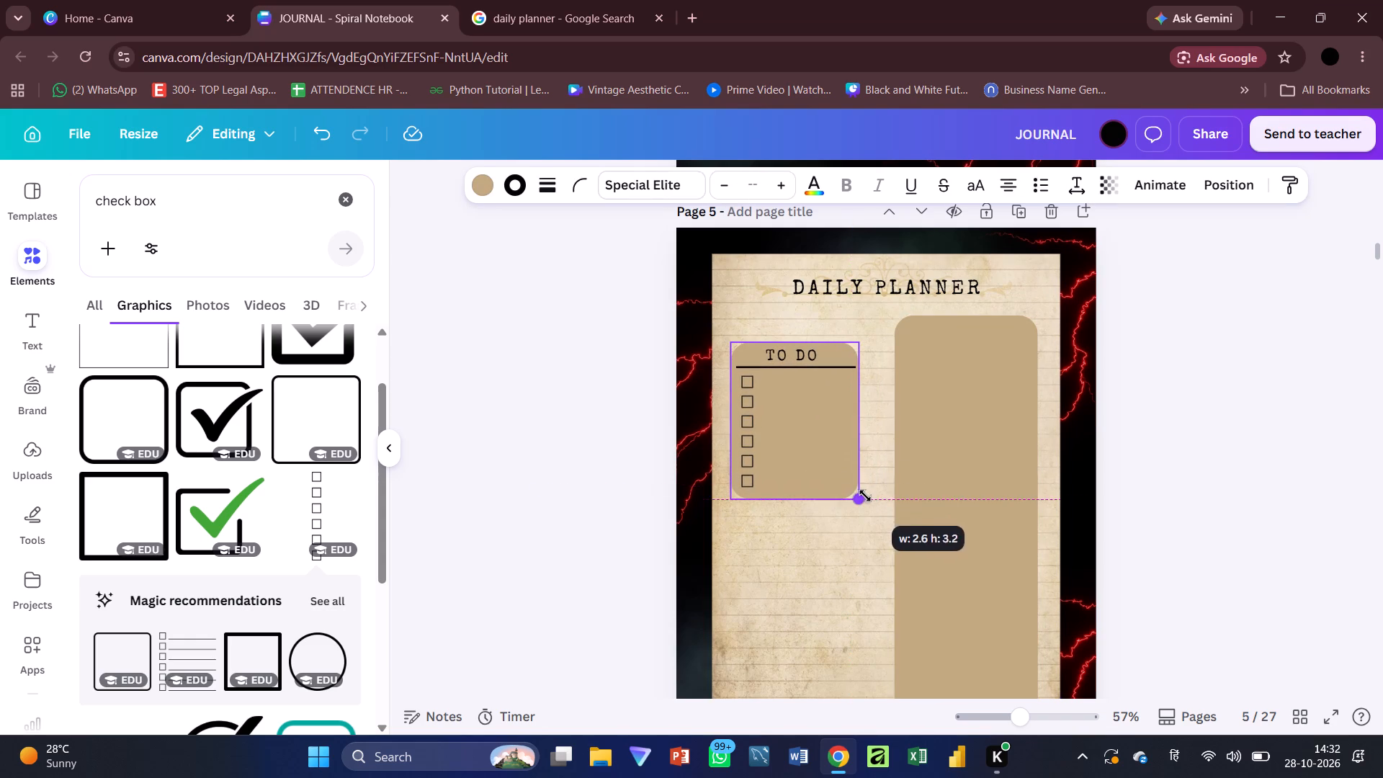
left_click_drag(865, 496, 866, 496)
Widen the tall empty box leftward to just beside the TO DO group and lower its top edge slightly.
left_click(970, 407)
left_click_drag(896, 508, 882, 509)
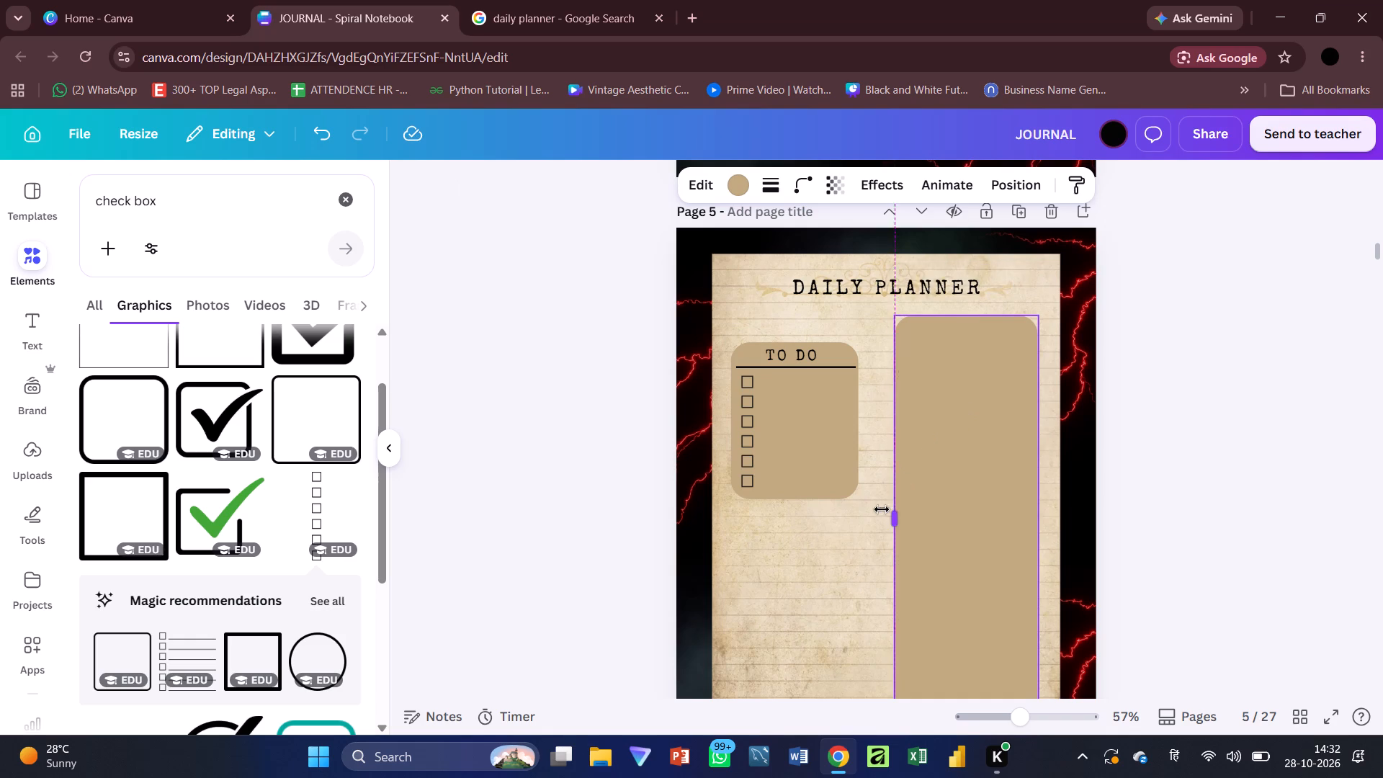
left_click_drag(882, 509, 871, 510)
left_click_drag(954, 316, 953, 334)
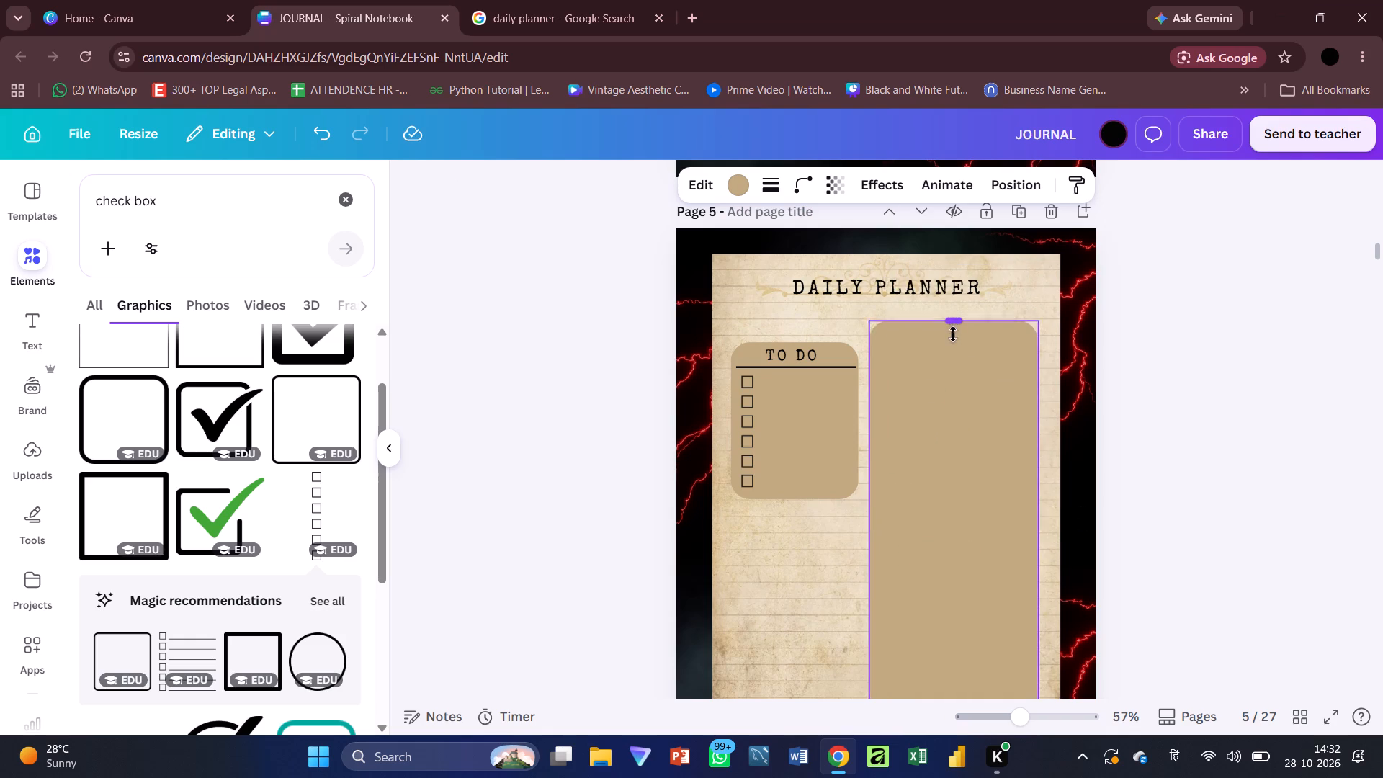
left_click_drag(953, 334, 954, 326)
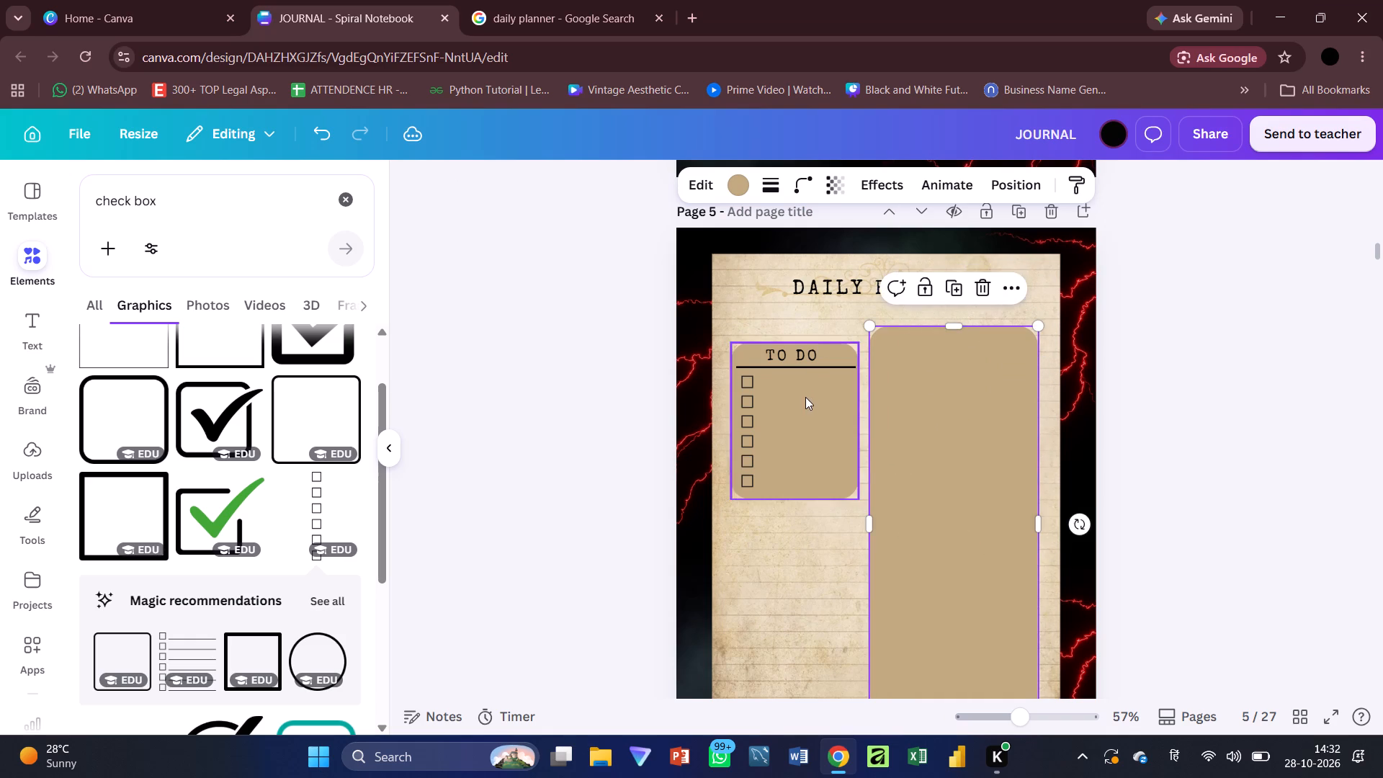
Move the TO DO group up so its top edge lines up with the top of the tall box.
left_click_drag(805, 398, 805, 381)
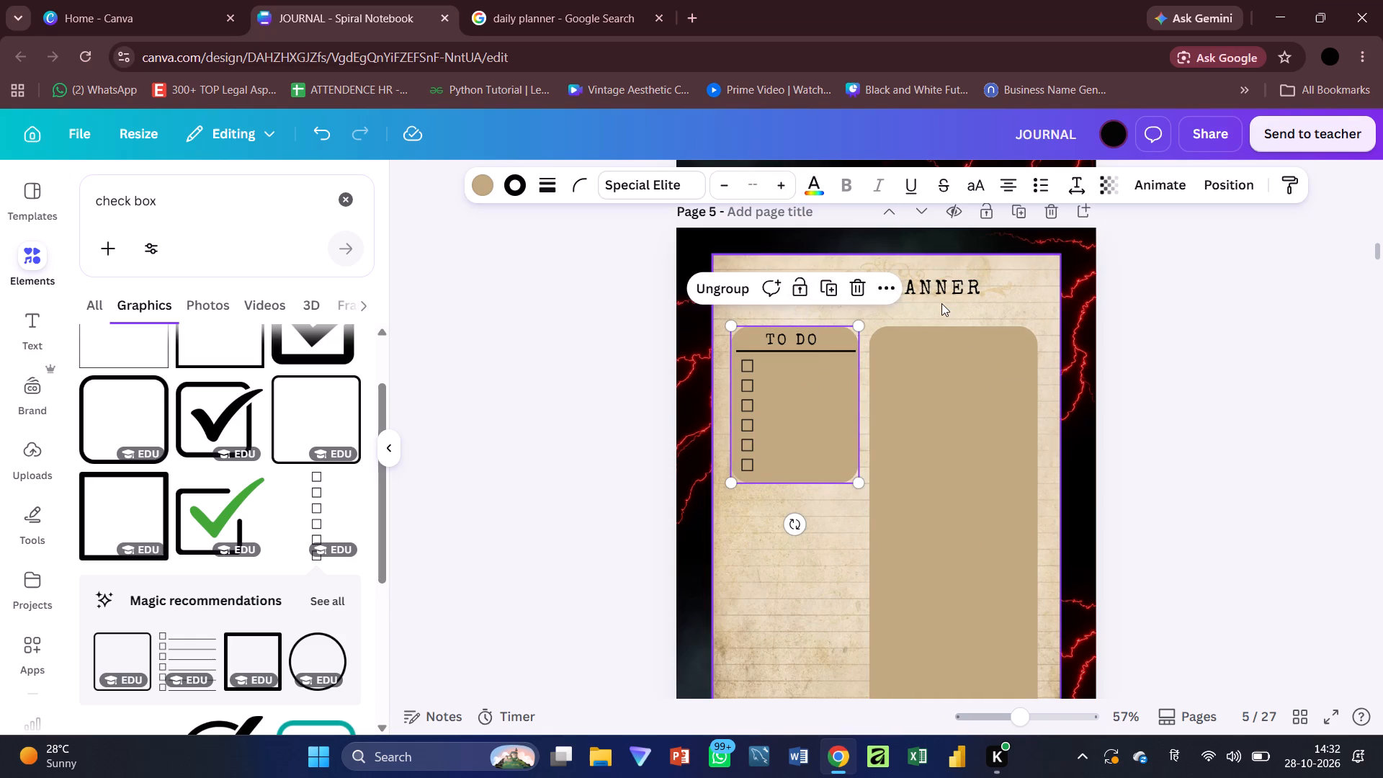
Duplicate the TO DO heading, place the copy just above the TO DO box, and change its text to DATE.
left_click(812, 336)
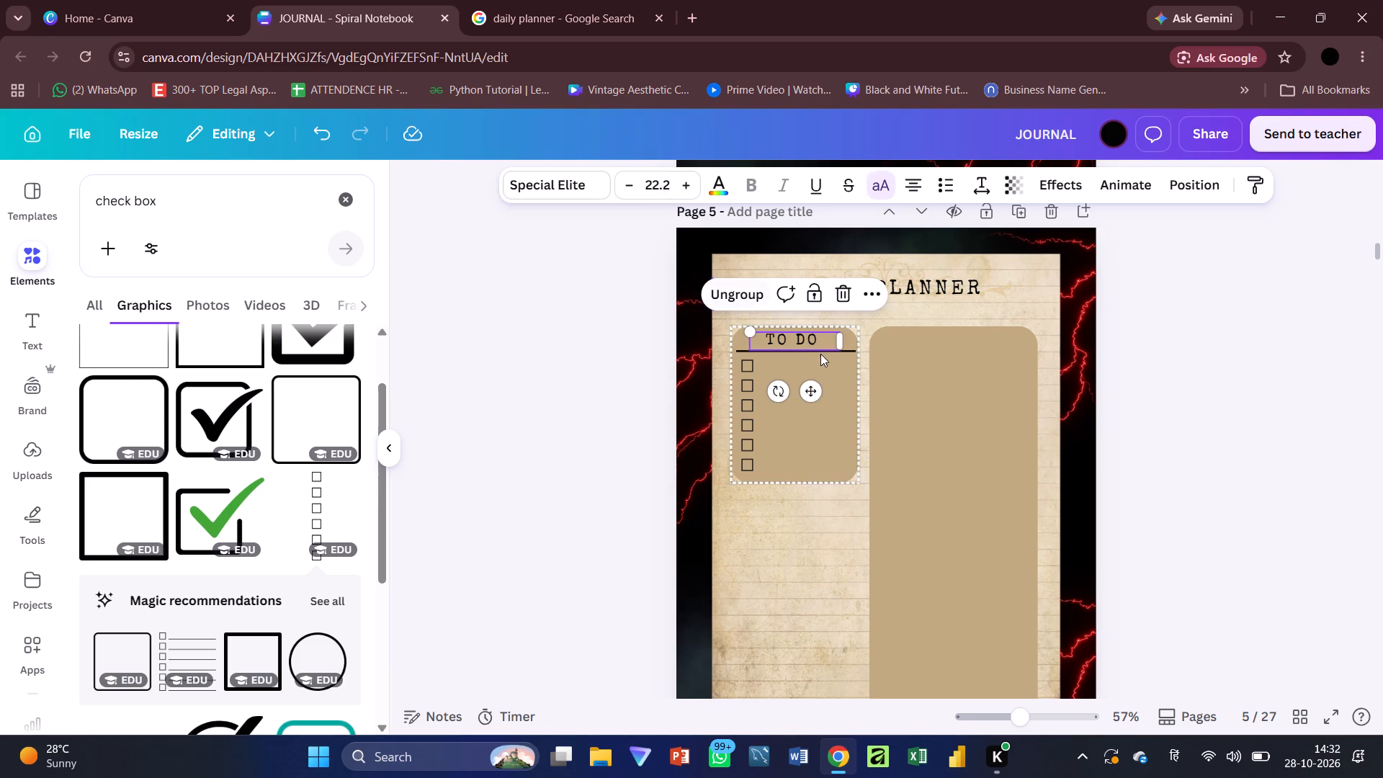
key("ctrl+d")
left_click_drag(825, 394, 826, 357)
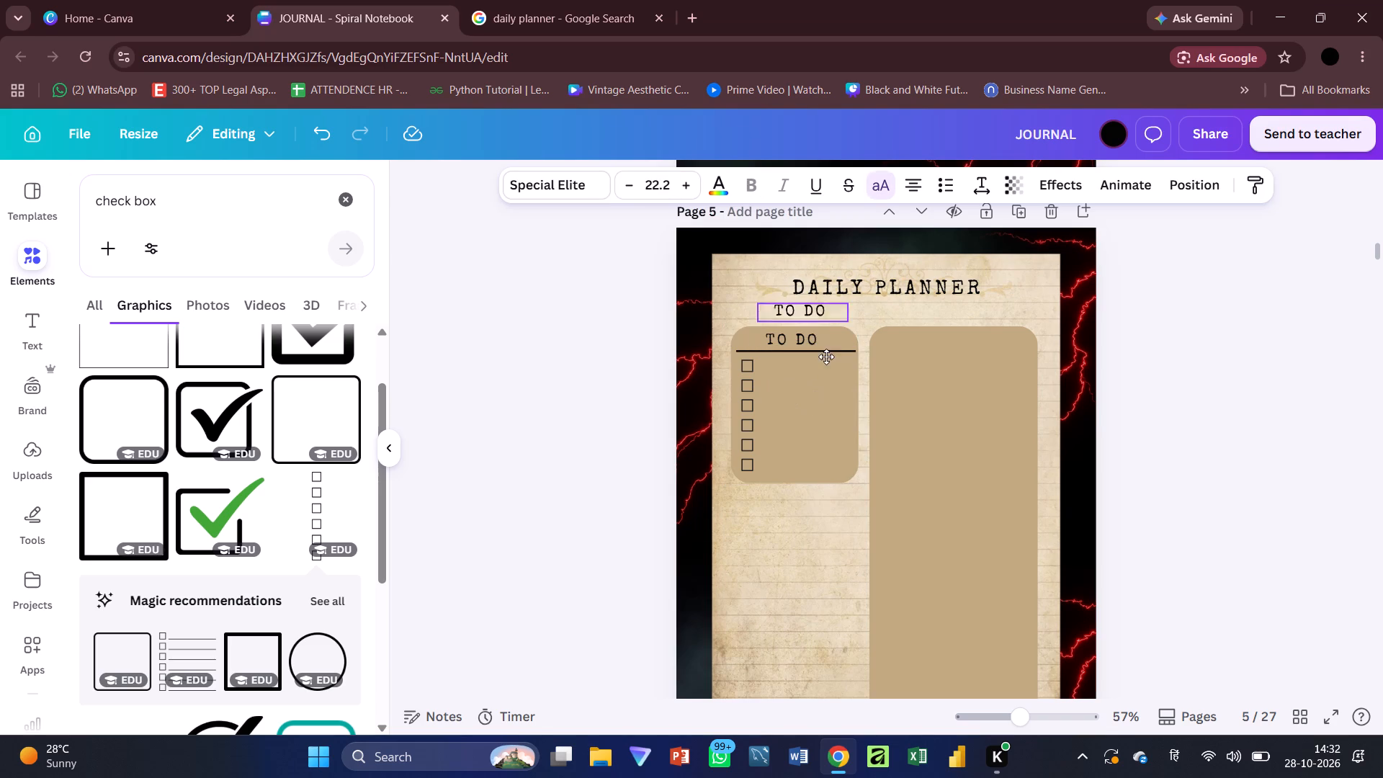
left_click_drag(826, 357, 818, 359)
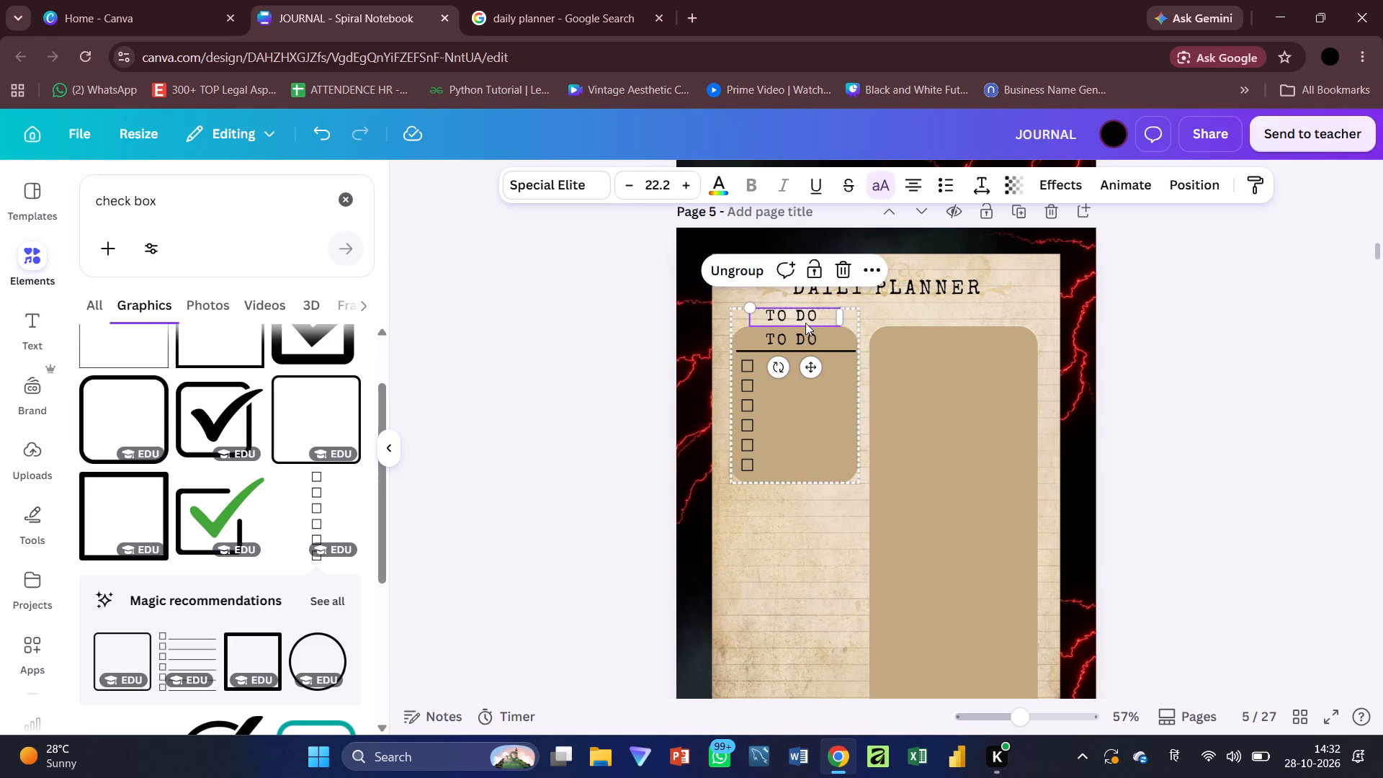
double_click(805, 323)
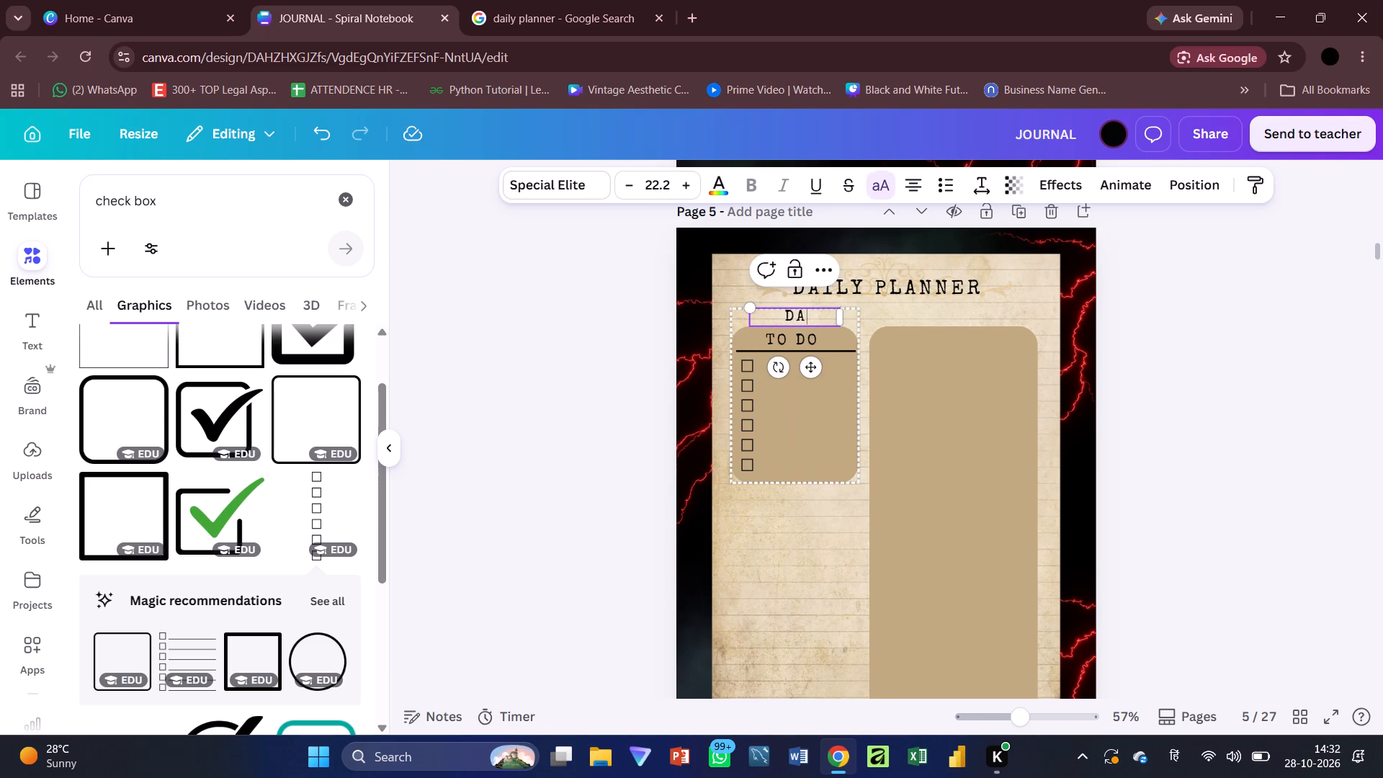
left_click(941, 308)
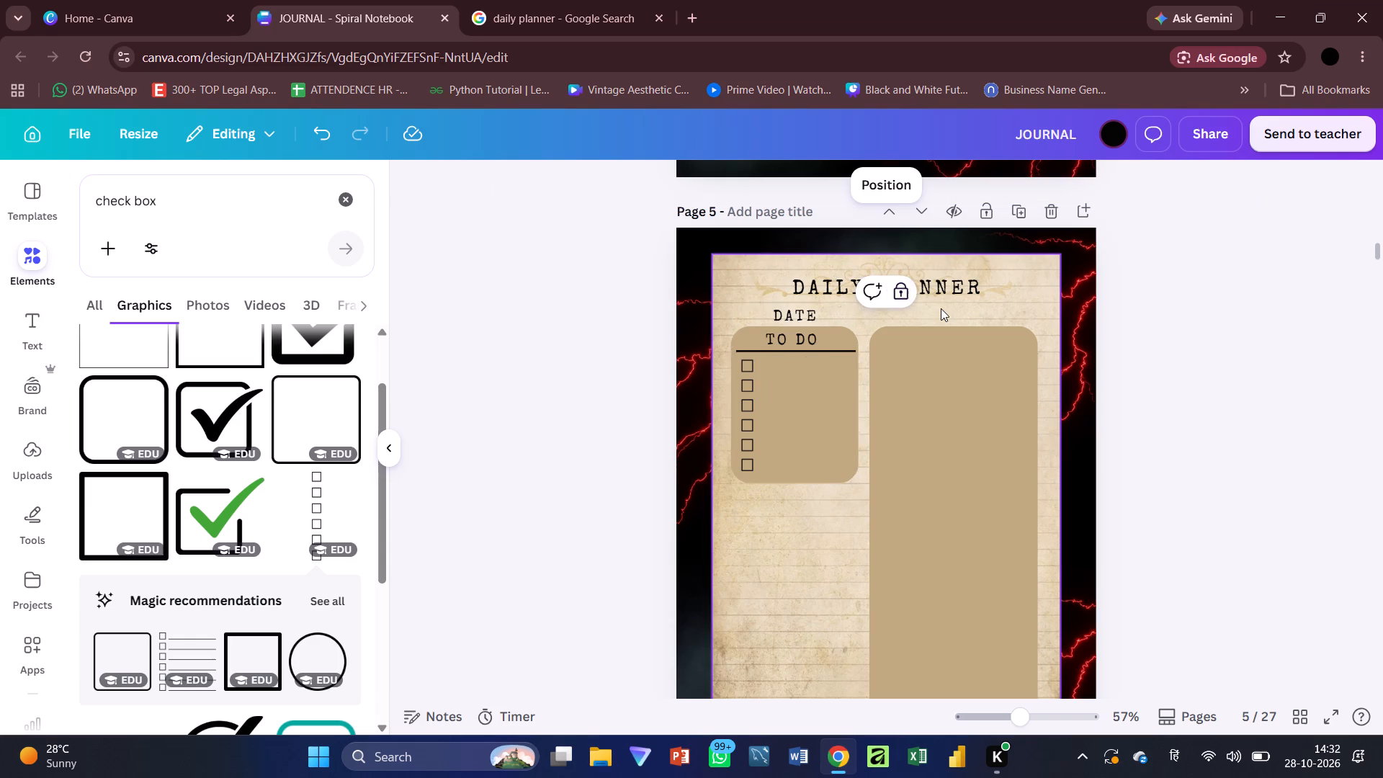
Ungroup the TO DO elements and move the DATE label slightly left and up.
left_click(787, 316)
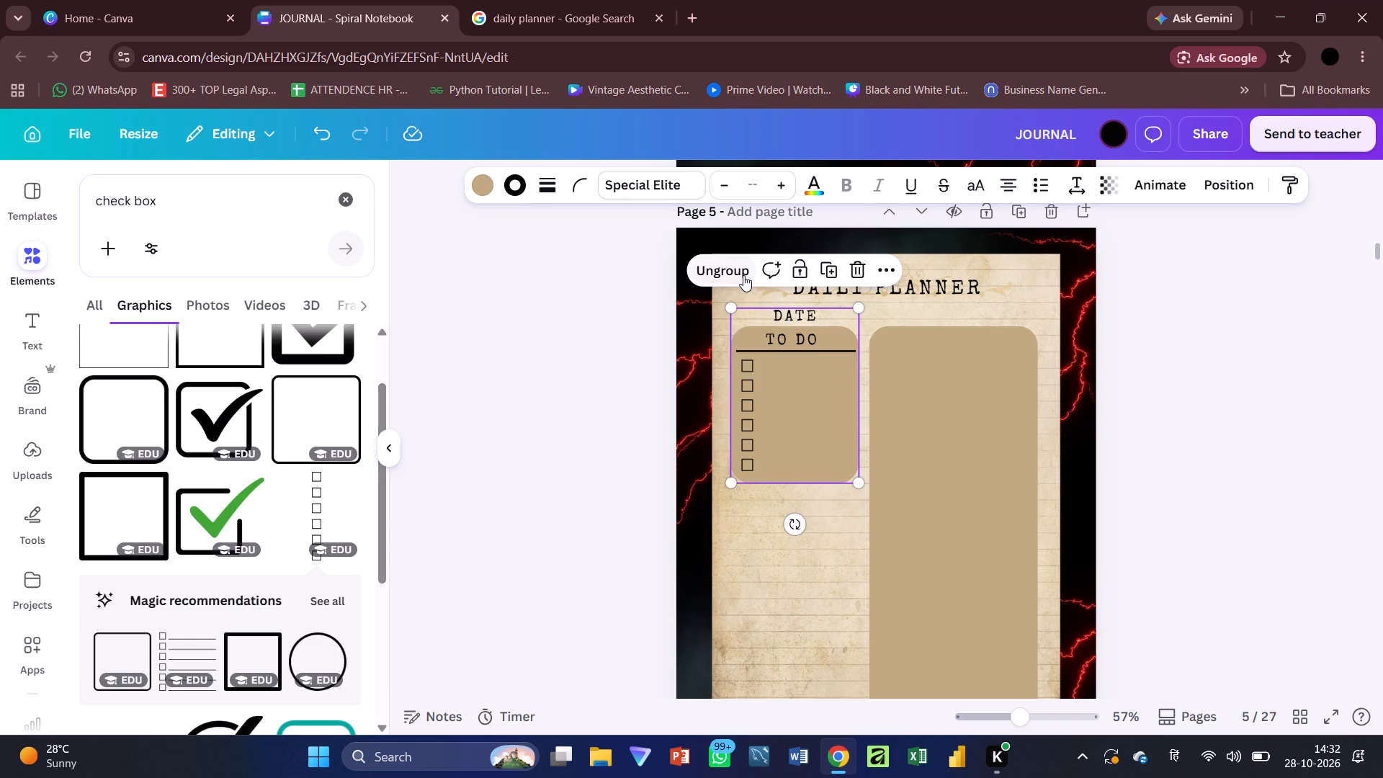
left_click(743, 275)
left_click(938, 323)
left_click_drag(807, 311, 780, 305)
Reduce the DATE label's font size to 18.2 and add a colon after the word.
double_click(792, 312)
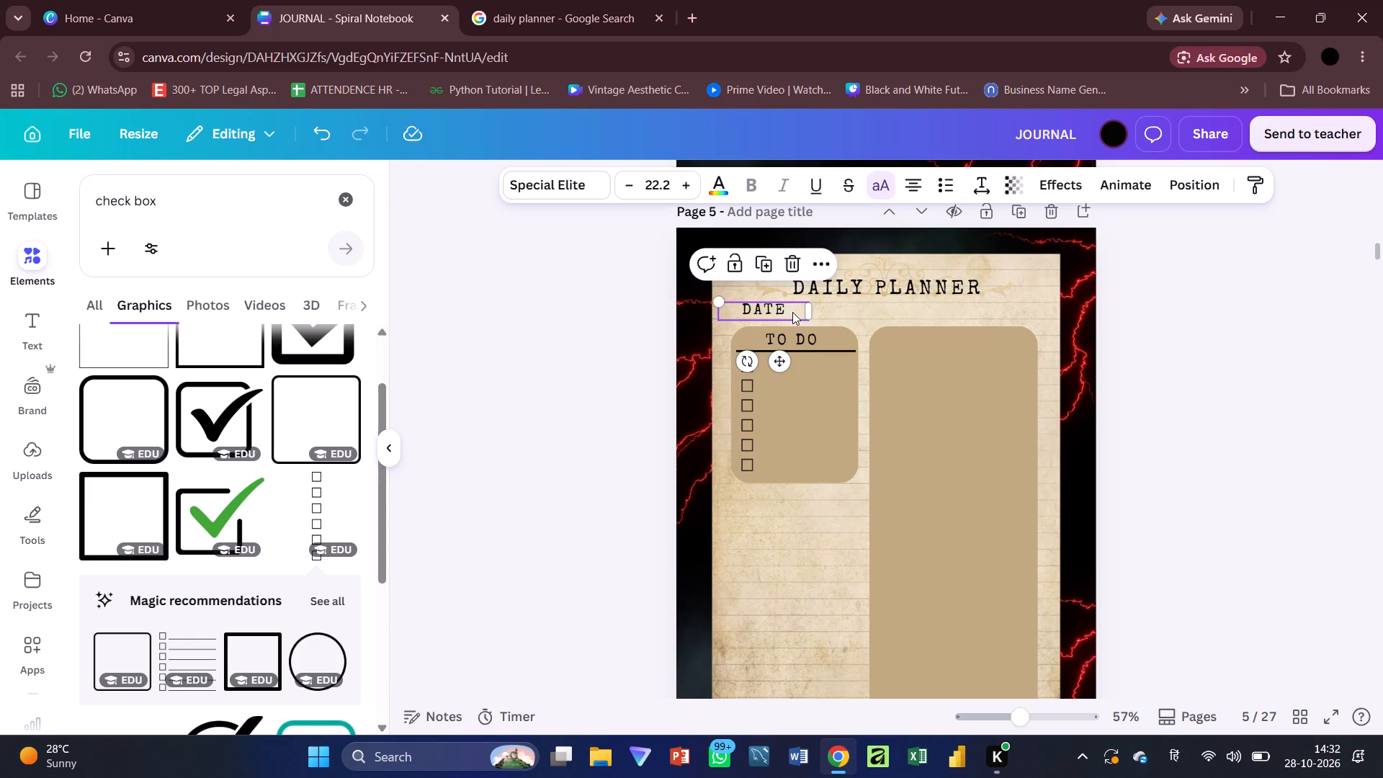
triple_click(630, 188)
left_click(630, 188)
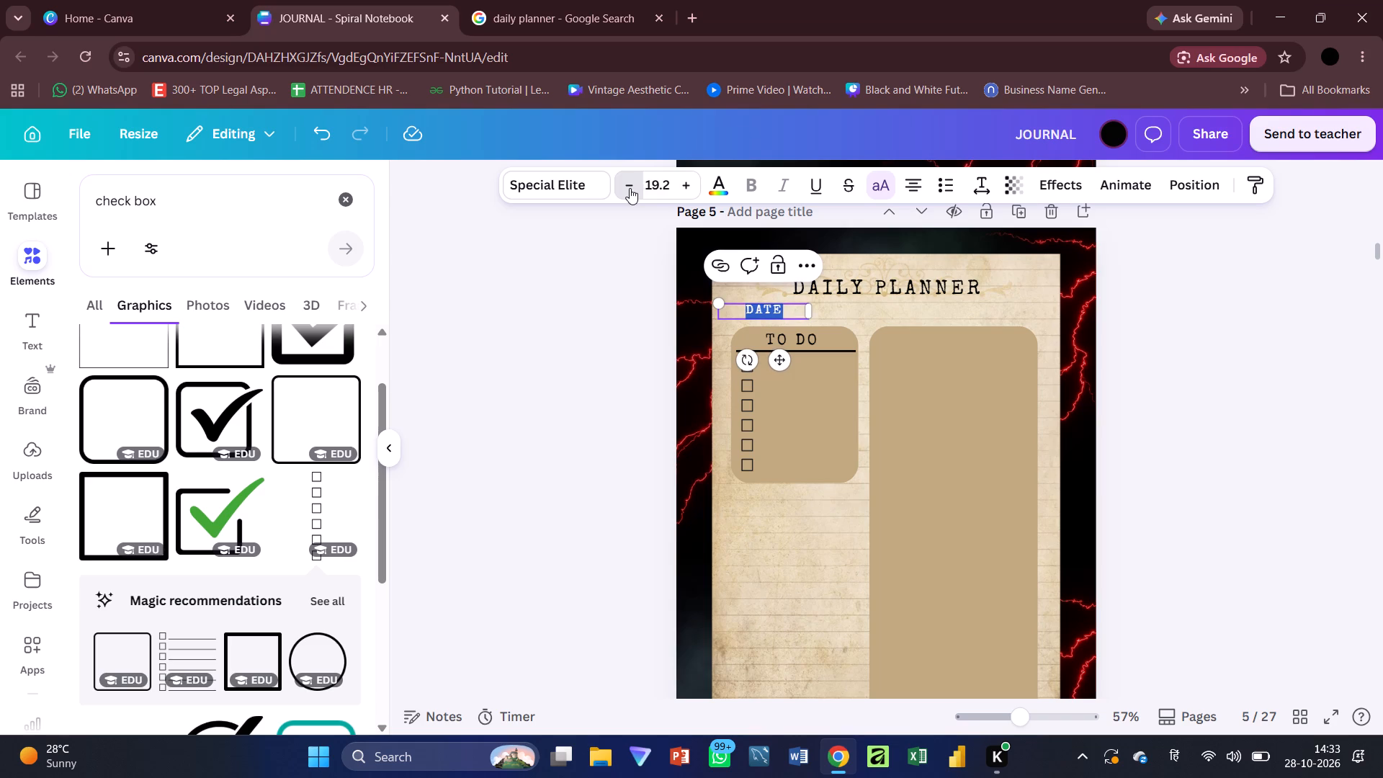
left_click(798, 308)
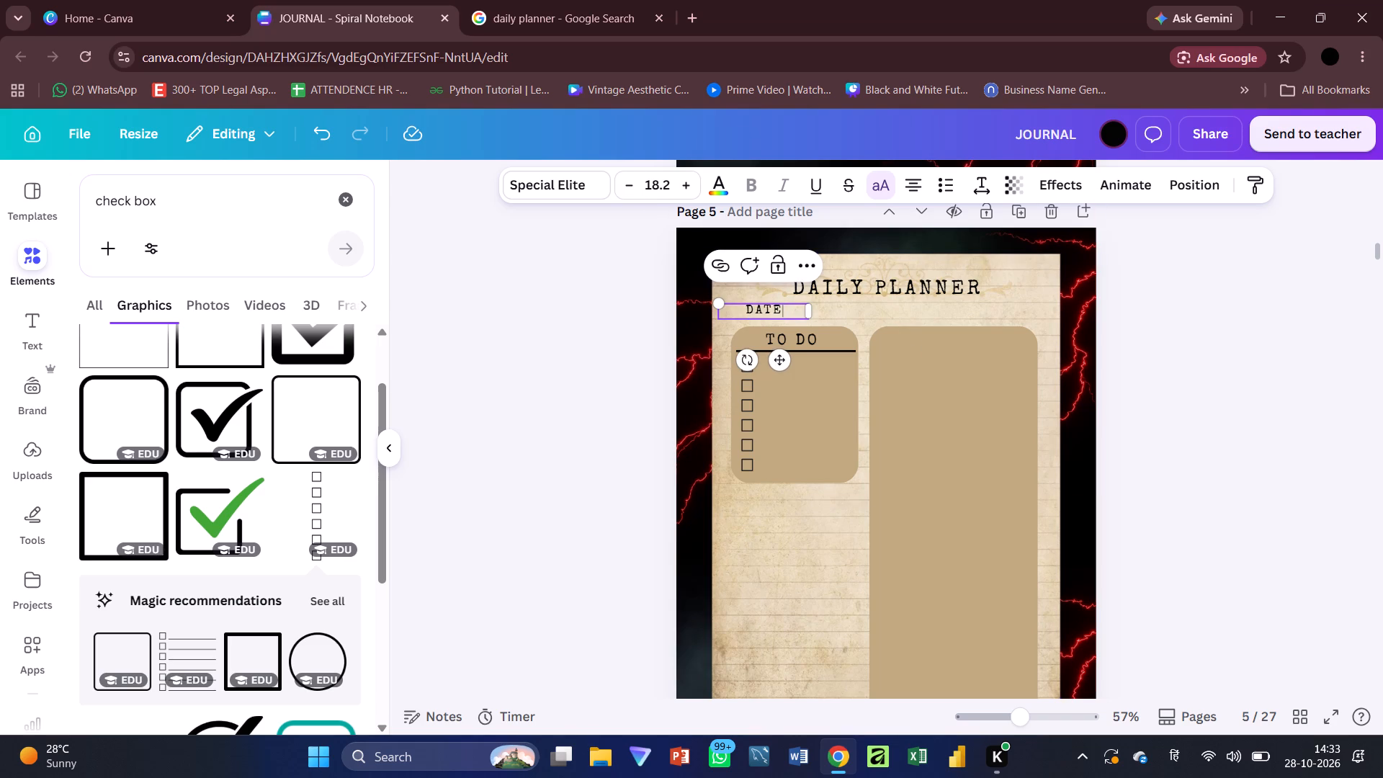
key("shift+colon")
left_click(860, 320)
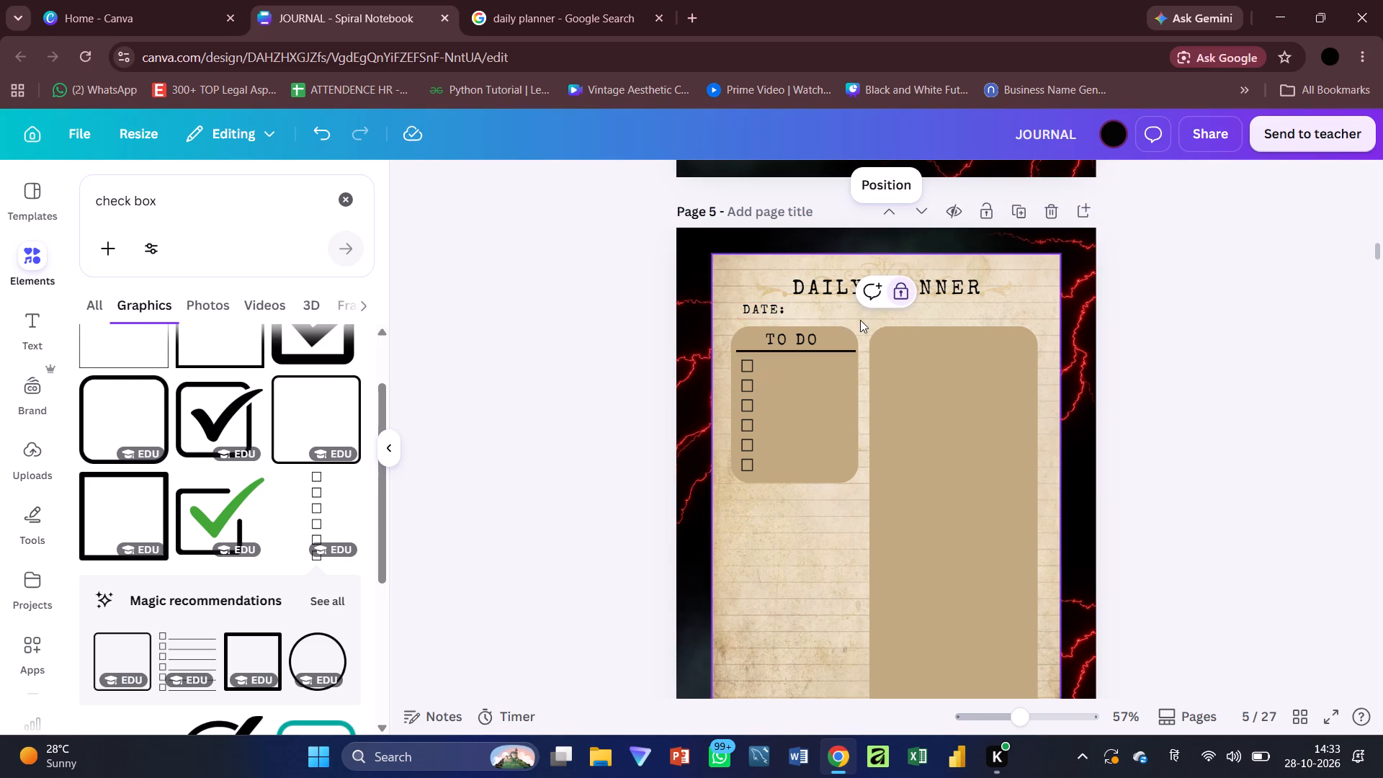
Left-align the DATE: text and shift the label so it starts at the TO DO box's left edge.
left_click(764, 311)
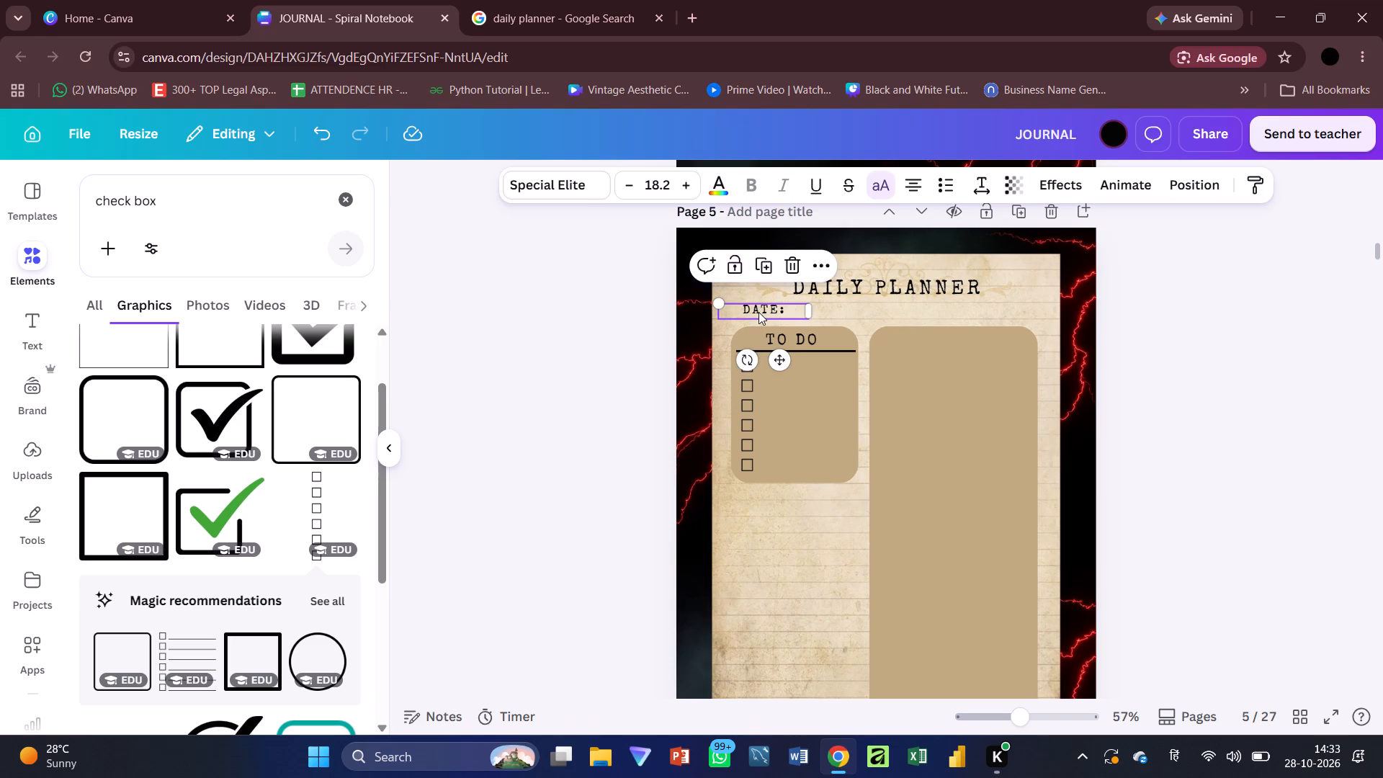
left_click(913, 187)
left_click_drag(771, 308, 782, 308)
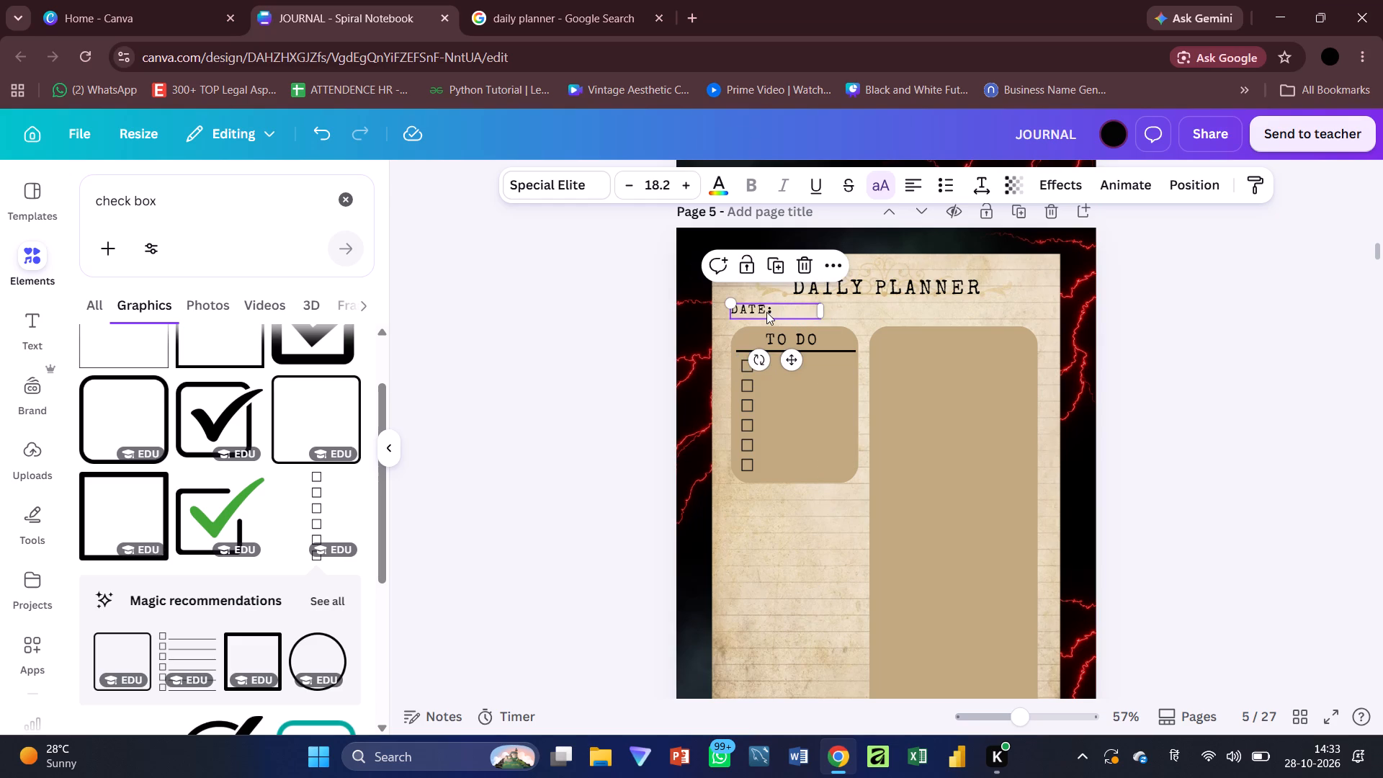
Duplicate the DATE: label above the tall box, replace its text with S M T W T F S, and widen it to fit one line.
key("ctrl+d")
left_click_drag(802, 370, 871, 360)
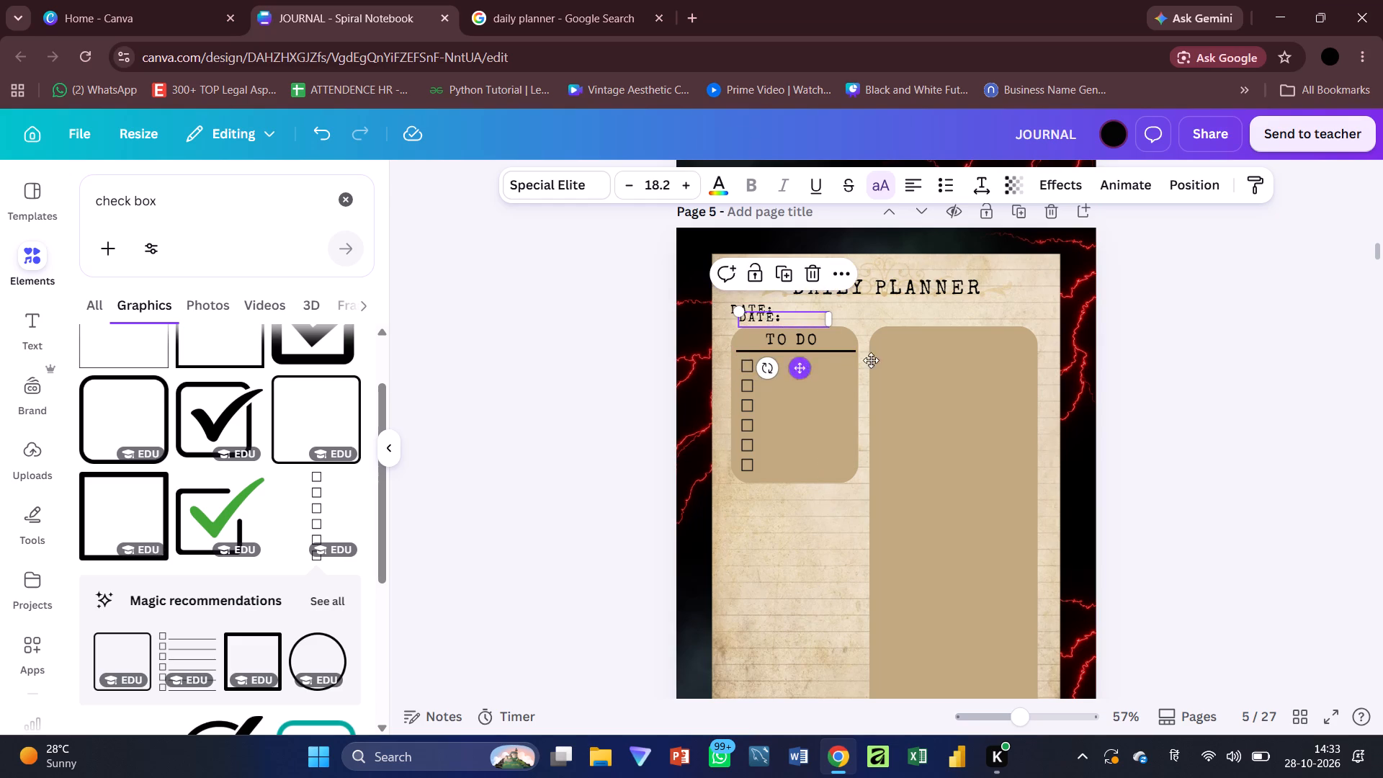
left_click_drag(871, 360, 965, 360)
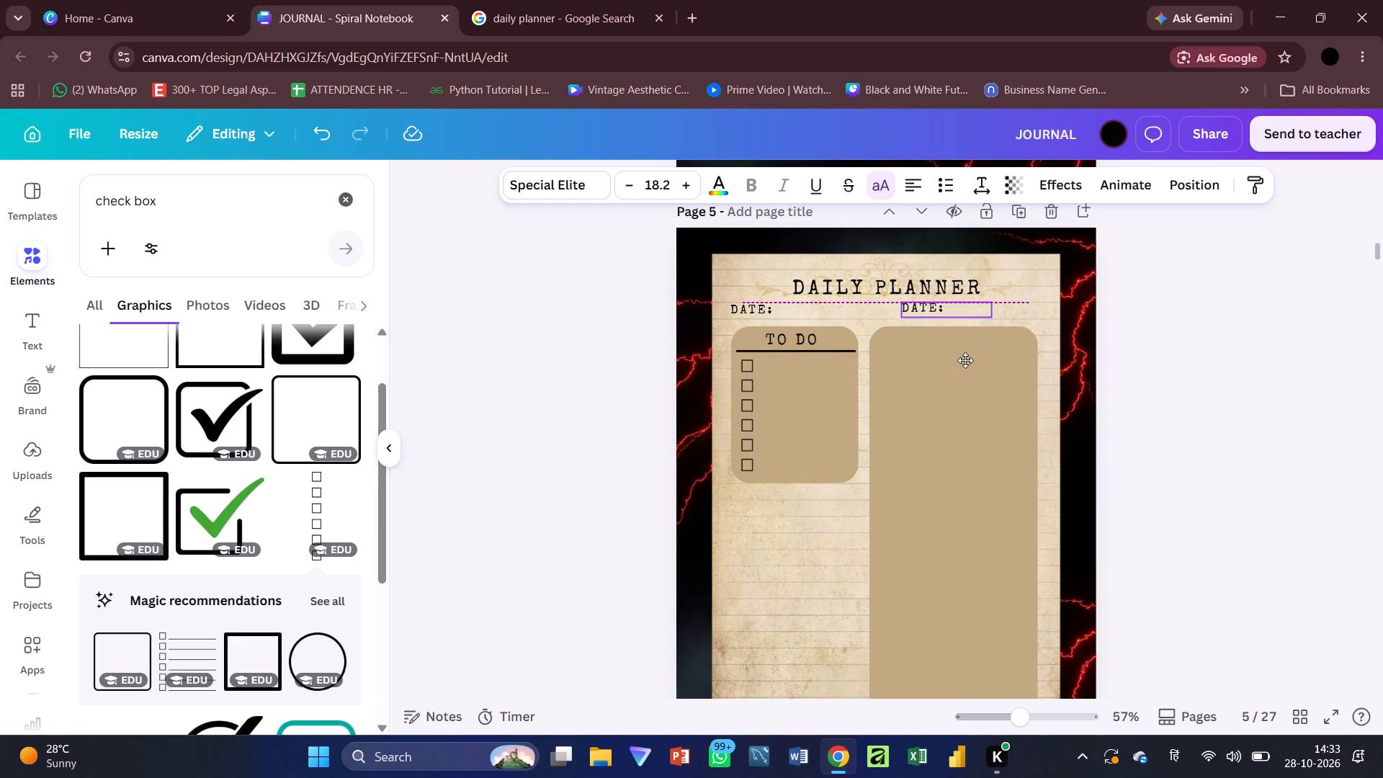
left_click_drag(965, 360, 969, 362)
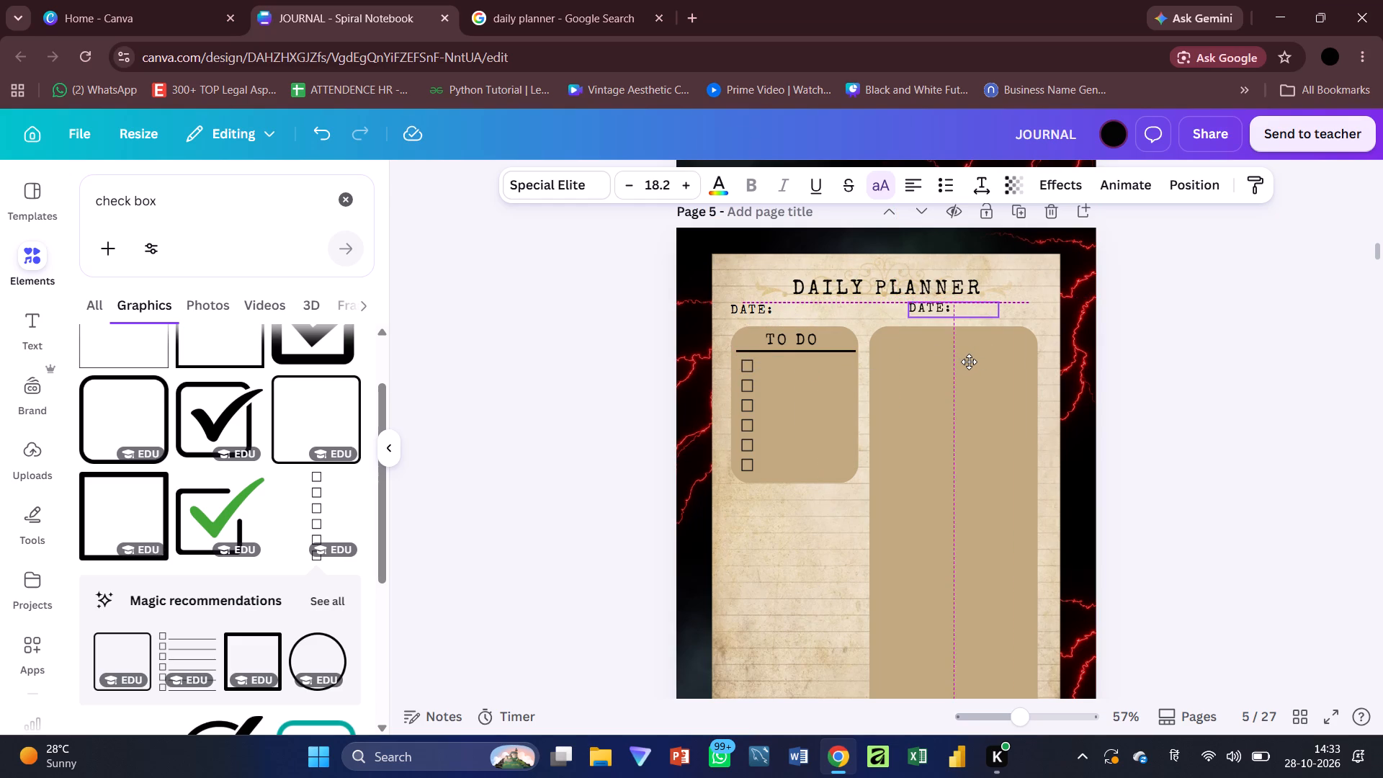
left_click_drag(969, 362, 958, 363)
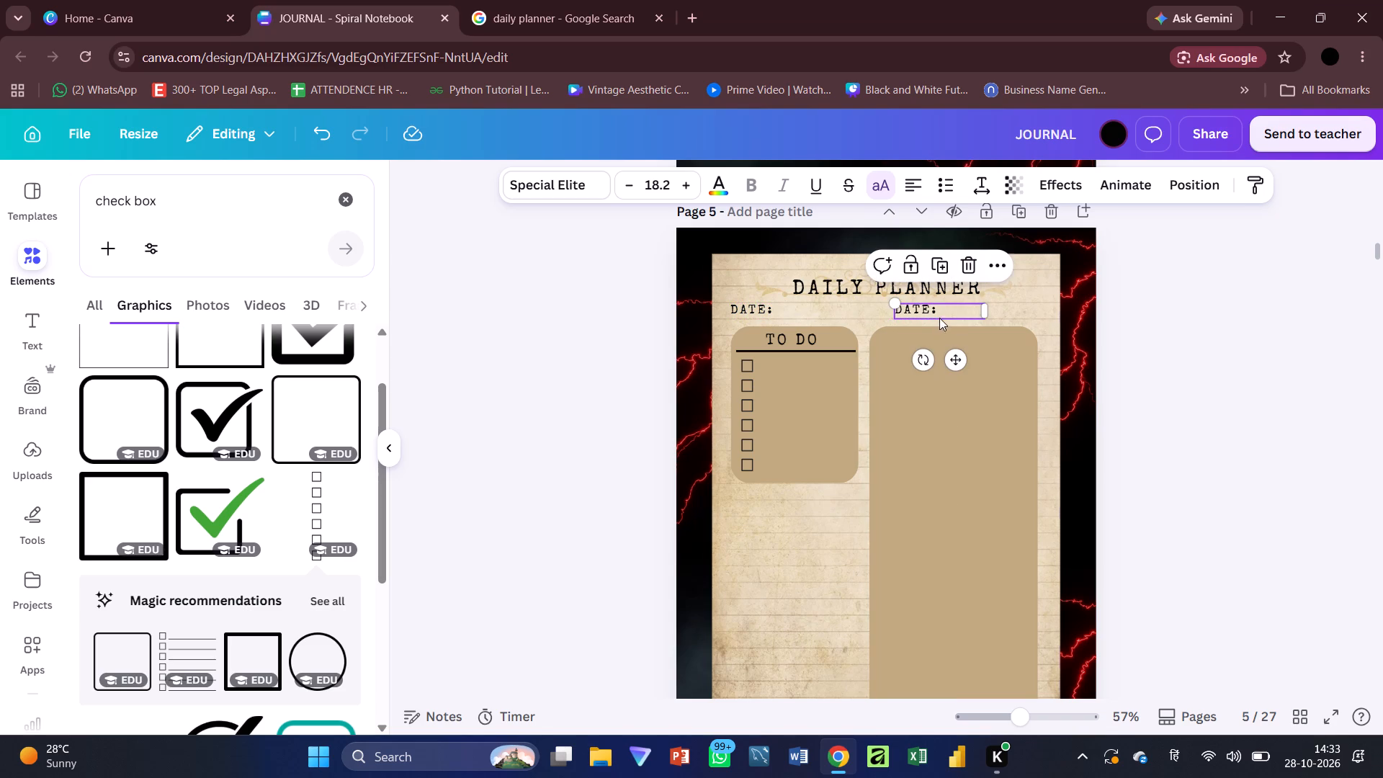
double_click(937, 311)
type("s m t w t f s")
left_click_drag(988, 308, 996, 309)
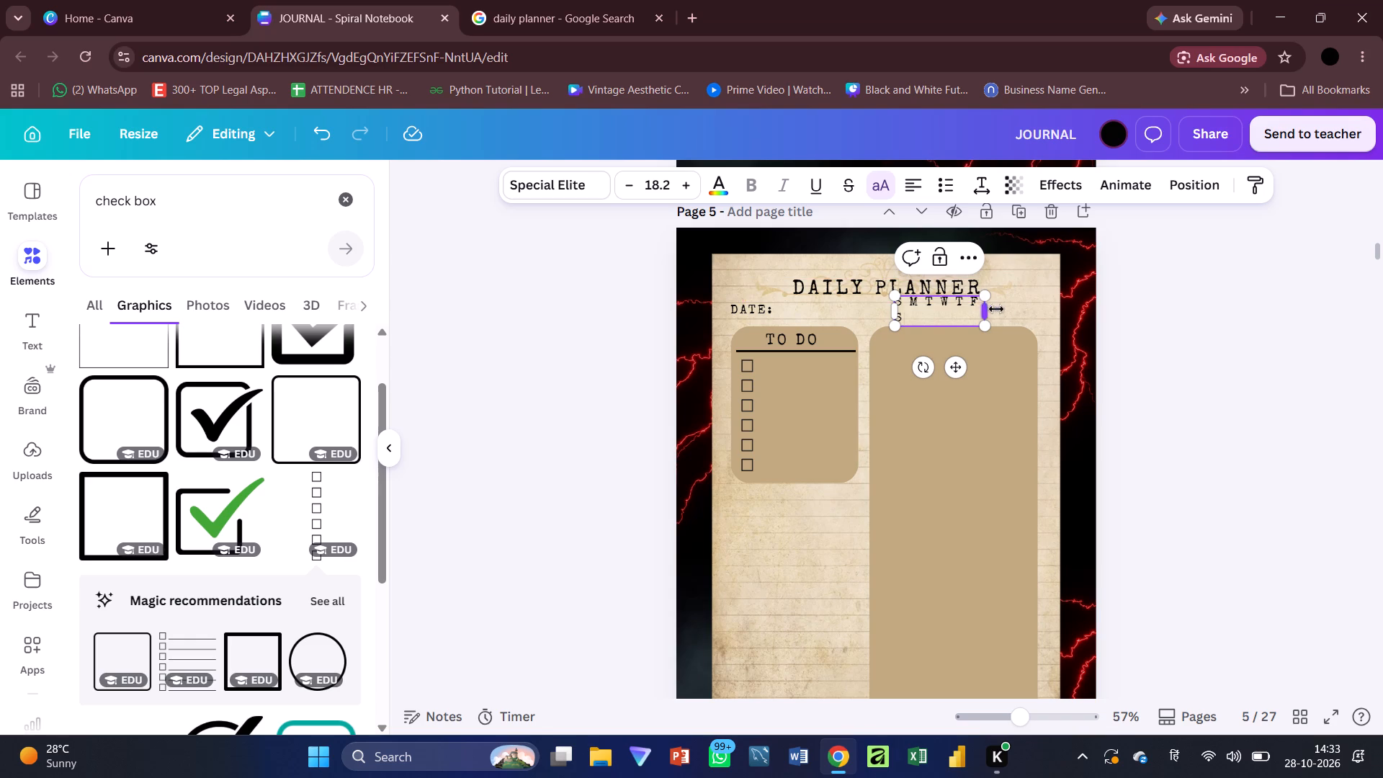
left_click_drag(996, 309, 1013, 309)
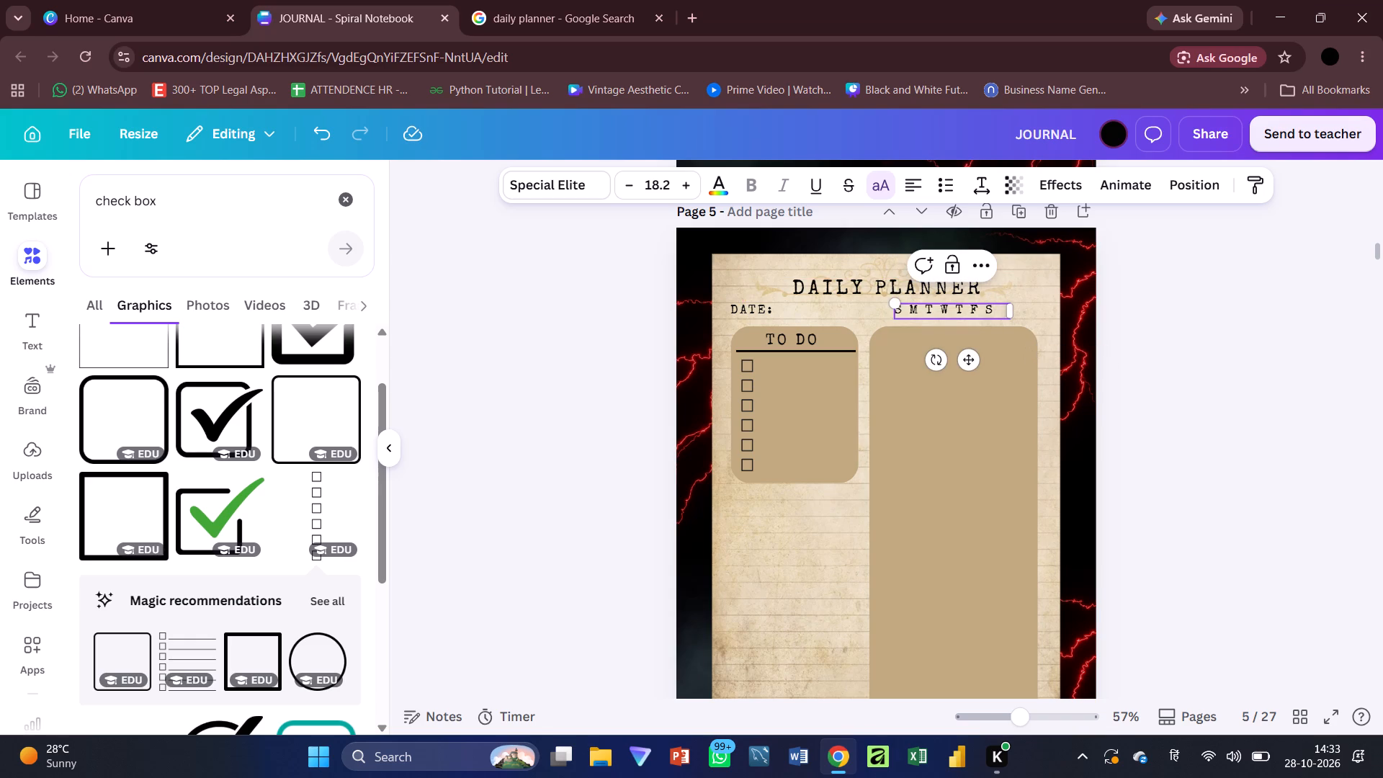
Add extra spaces between the weekday letters, widen their text box to keep them on one line, and centre it above the tall box.
left_click(912, 312)
key("space")
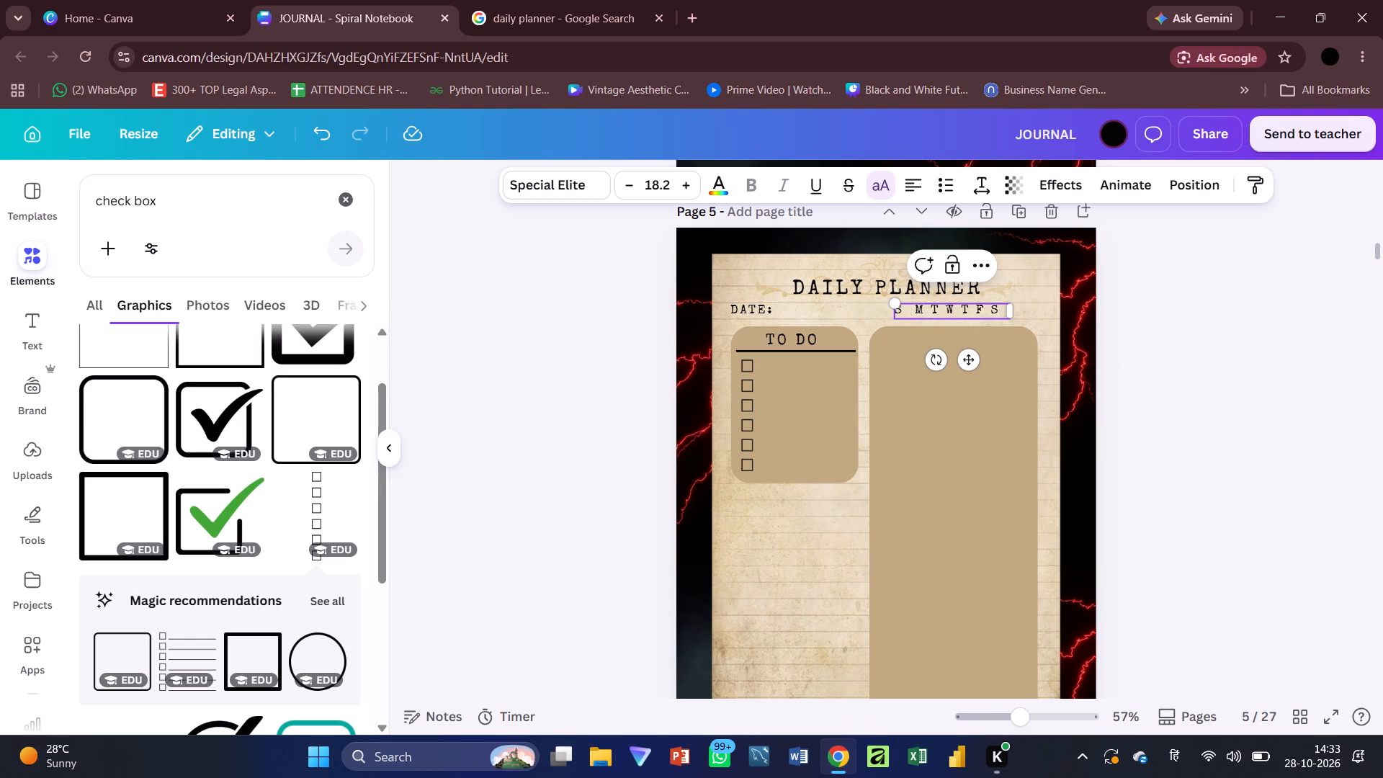
left_click(931, 310)
key("space")
left_click(950, 309)
key("space")
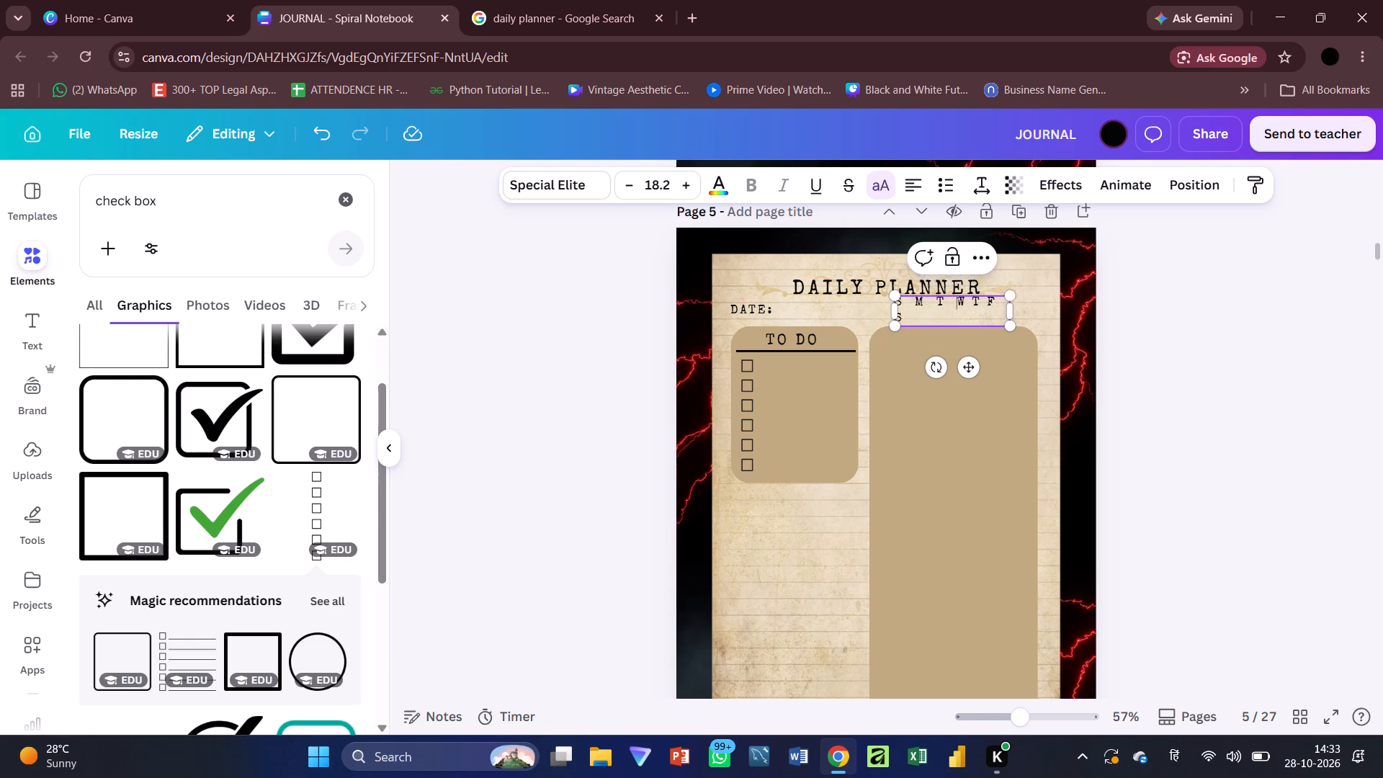
left_click(975, 303)
key("space")
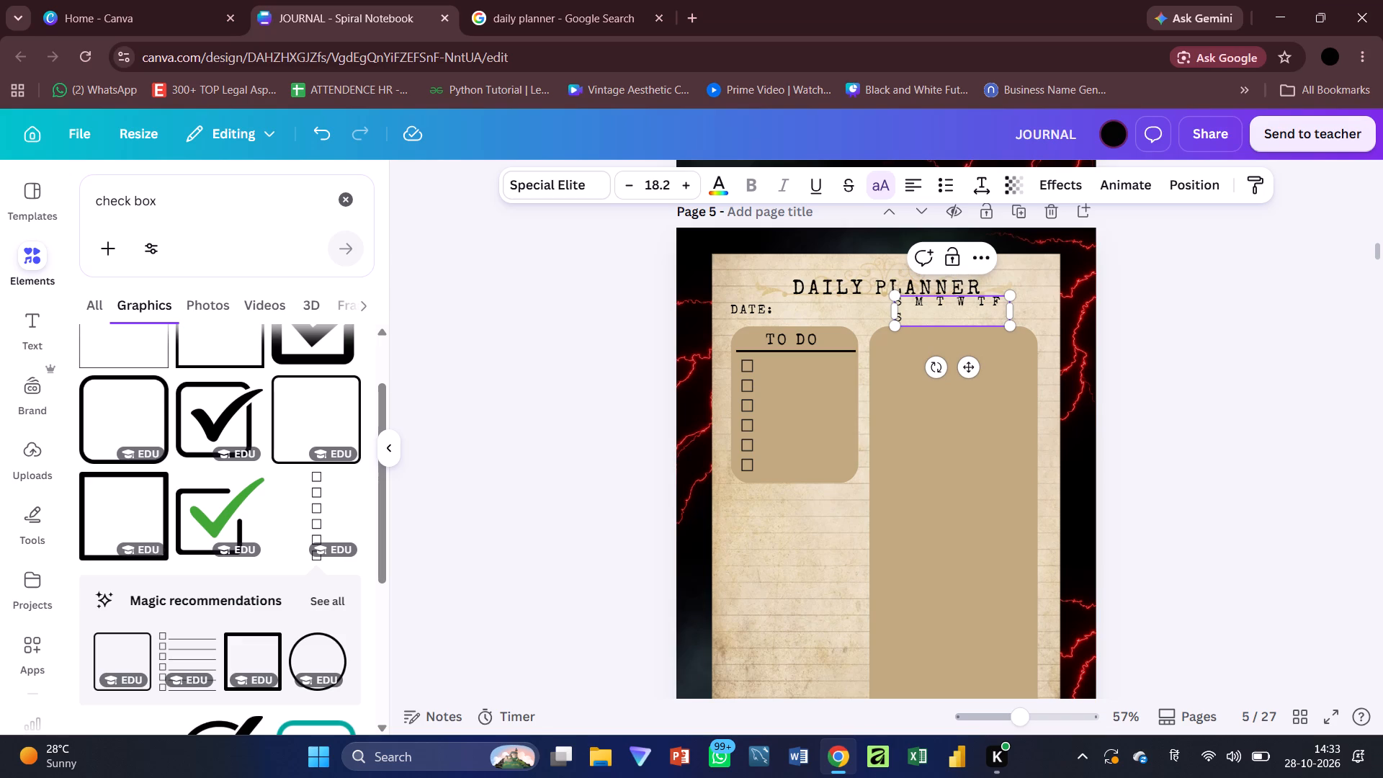
left_click(995, 299)
key("space")
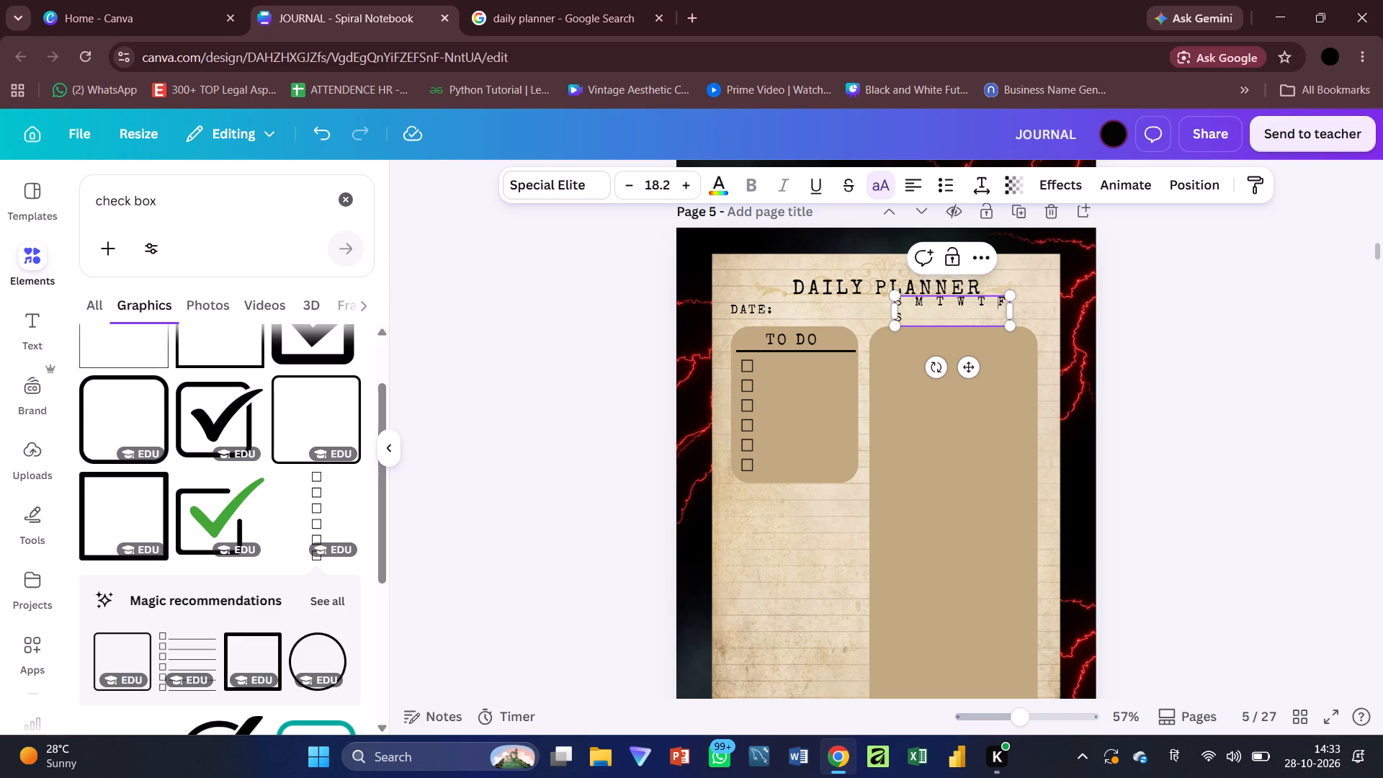
left_click(909, 319)
key("Left")
key("space")
left_click_drag(1011, 307, 1036, 307)
left_click_drag(985, 356, 972, 357)
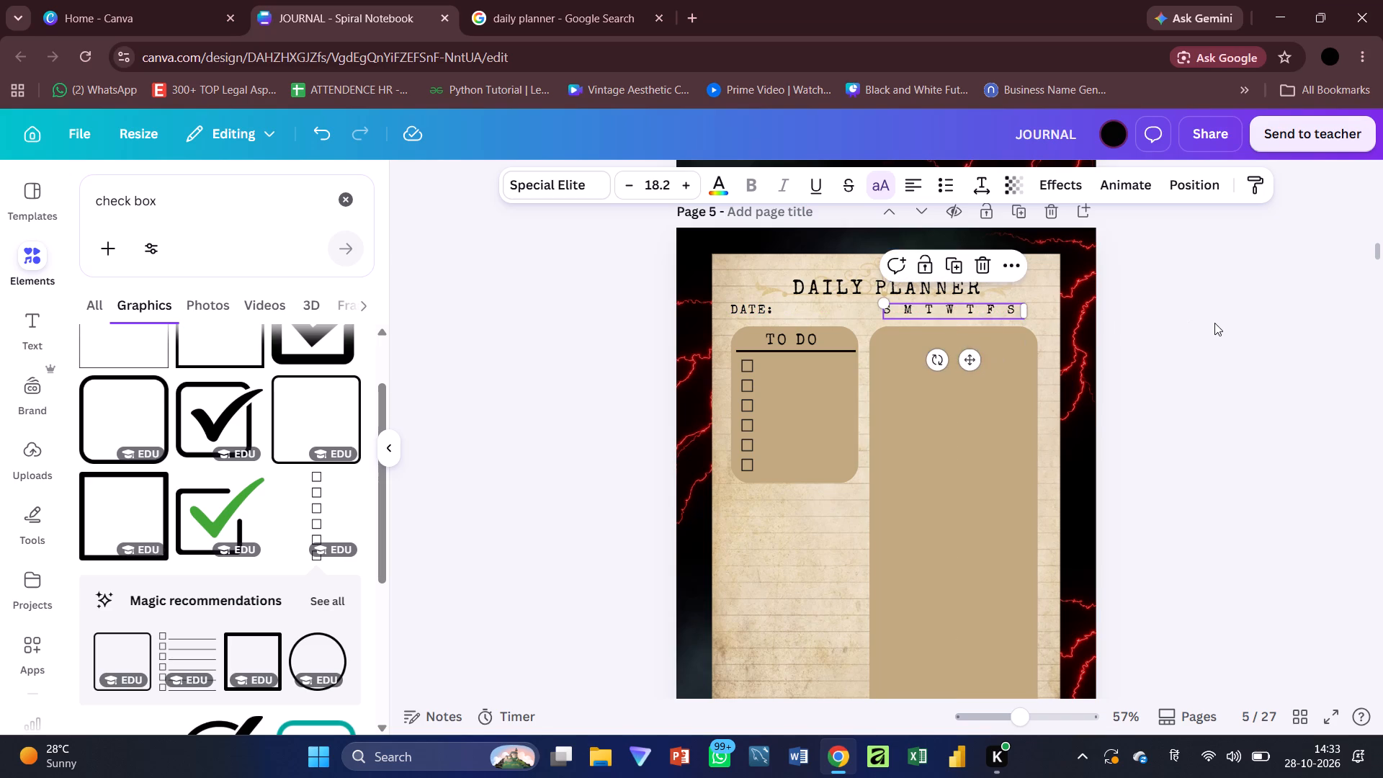
Move the DAILY PLANNER title up slightly, away from the date and weekday row.
left_click(1214, 323)
left_click_drag(957, 292, 957, 285)
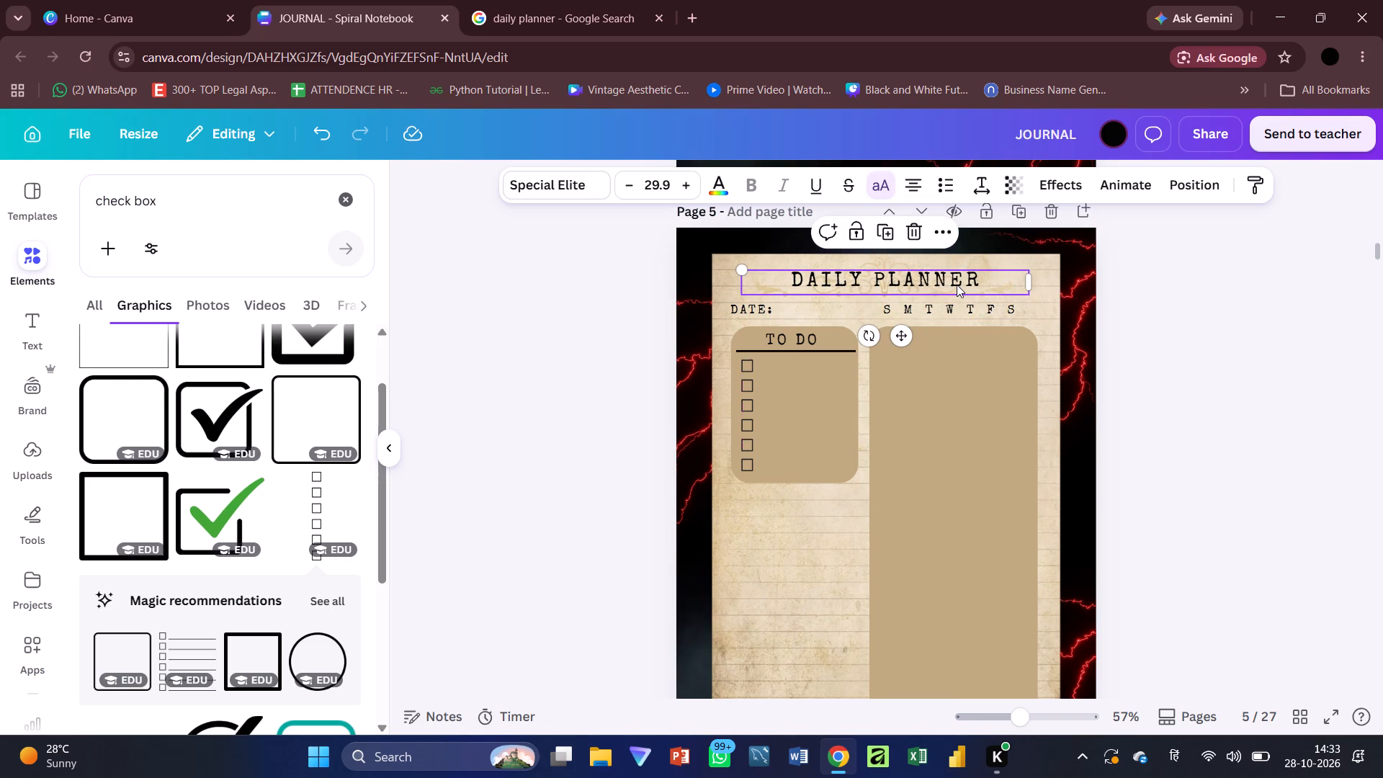
Move the S M T W T F S row down slightly so it sits closer to the tall box.
left_click(1160, 298)
left_click_drag(984, 306, 984, 308)
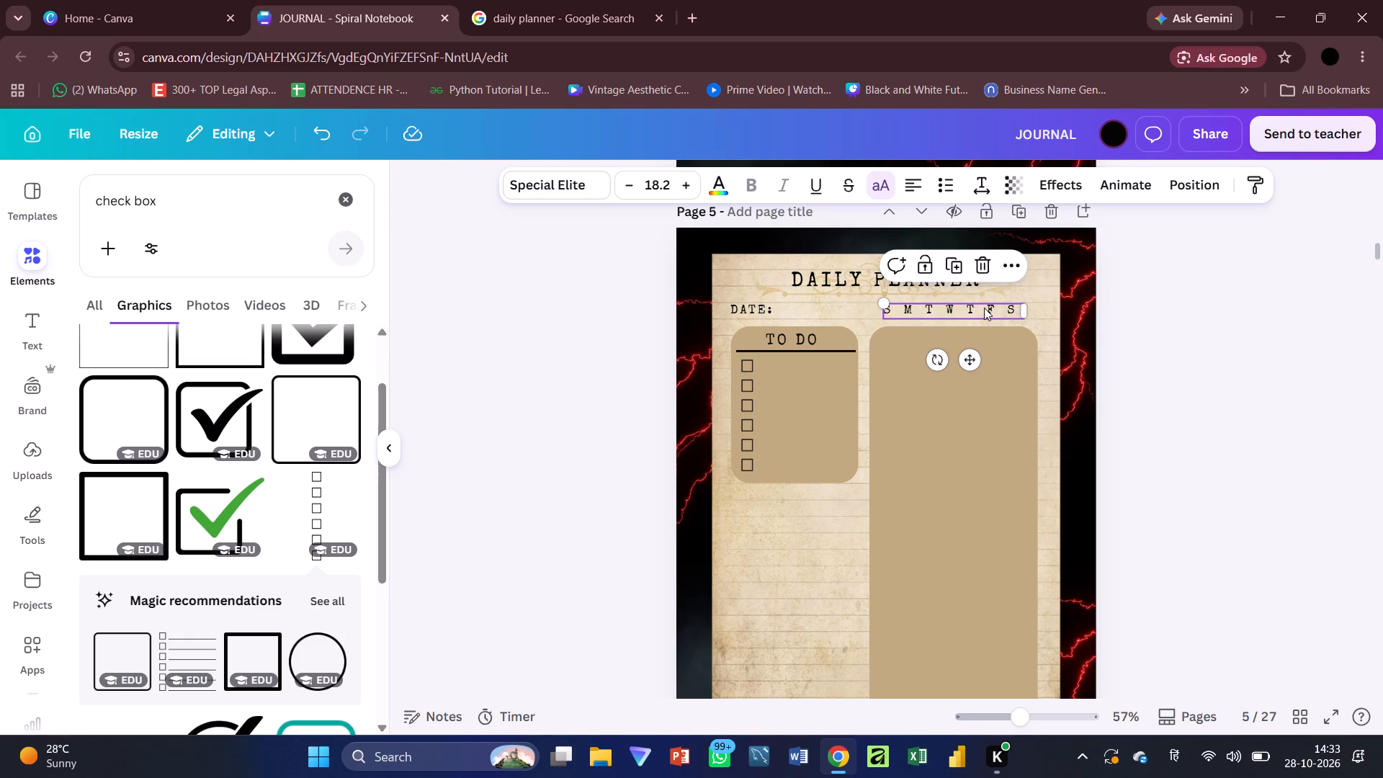
left_click_drag(984, 308, 983, 313)
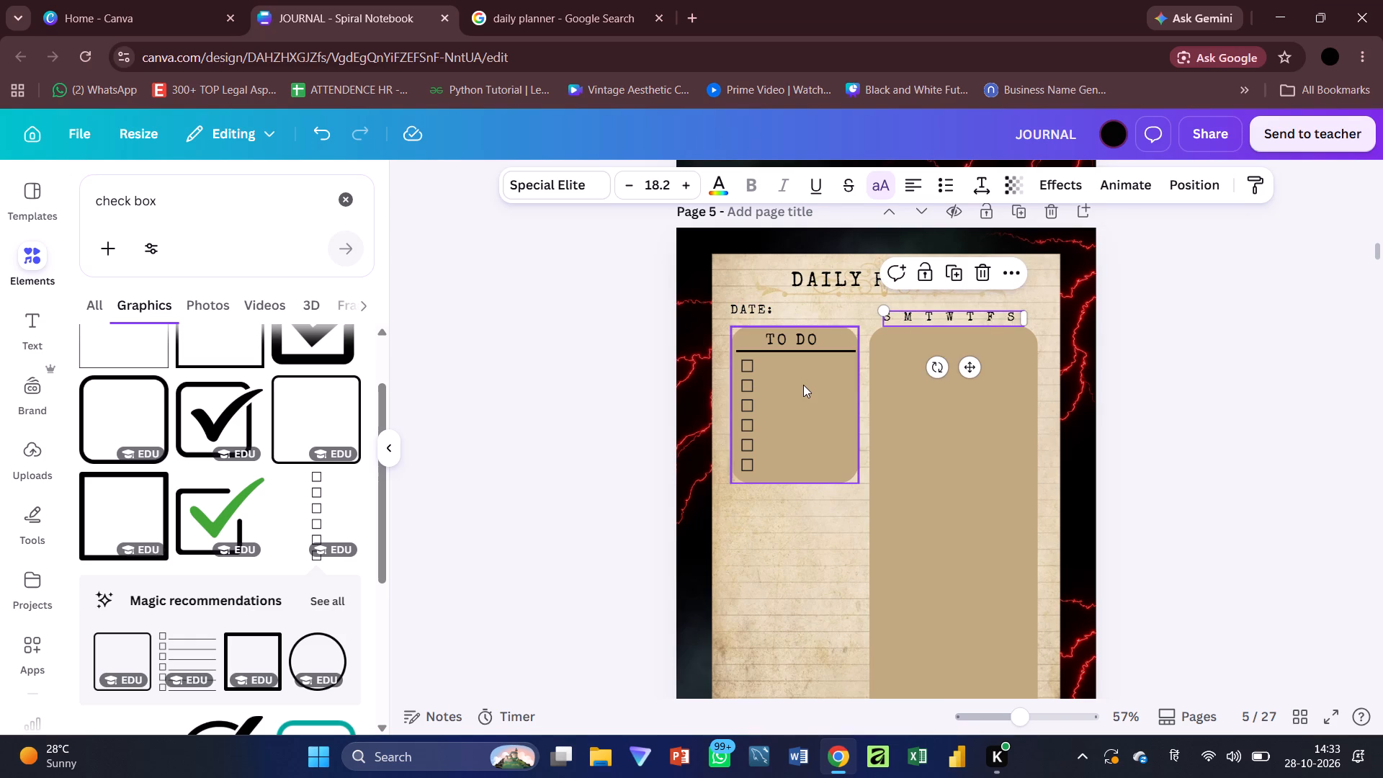
Shift the TO DO box down slightly along with its checkboxes, heading line and TO DO heading.
left_click(803, 385)
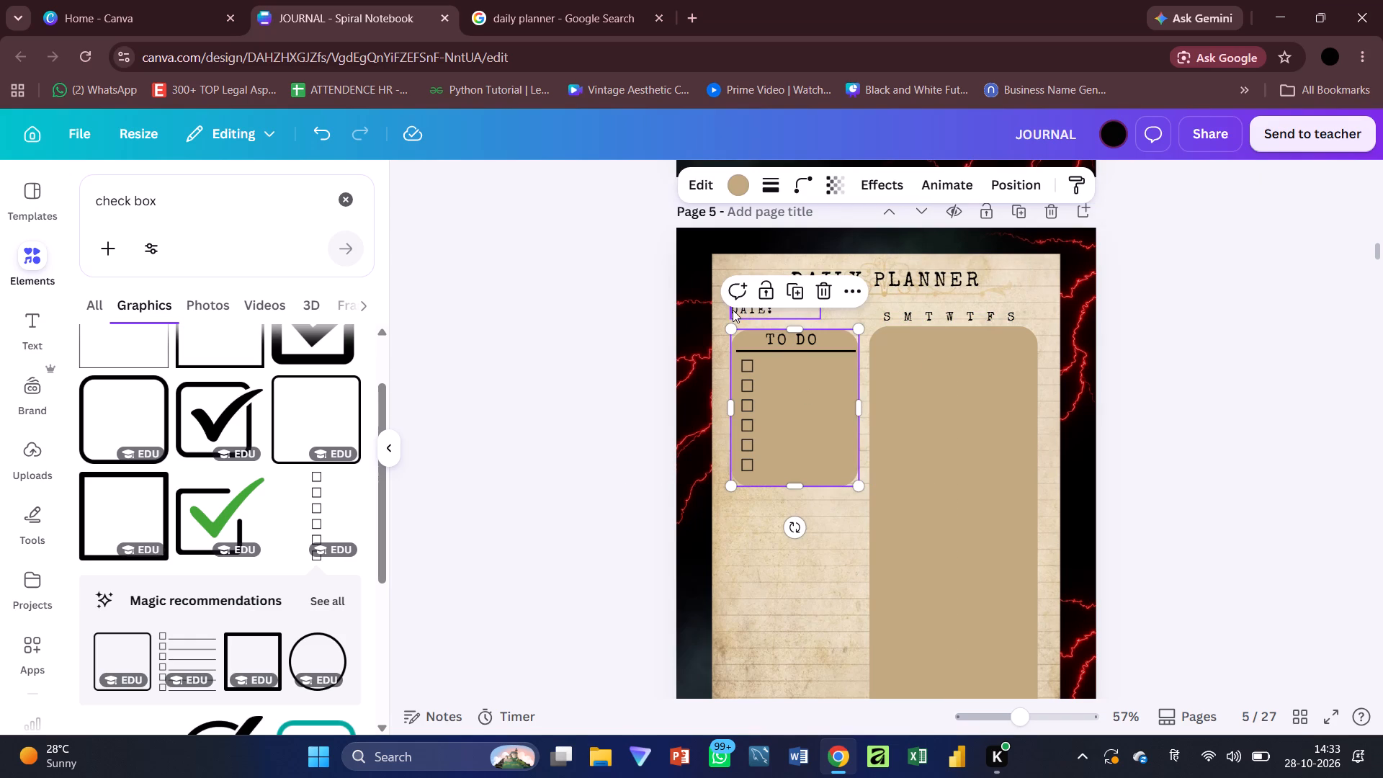
left_click_drag(741, 403, 743, 410)
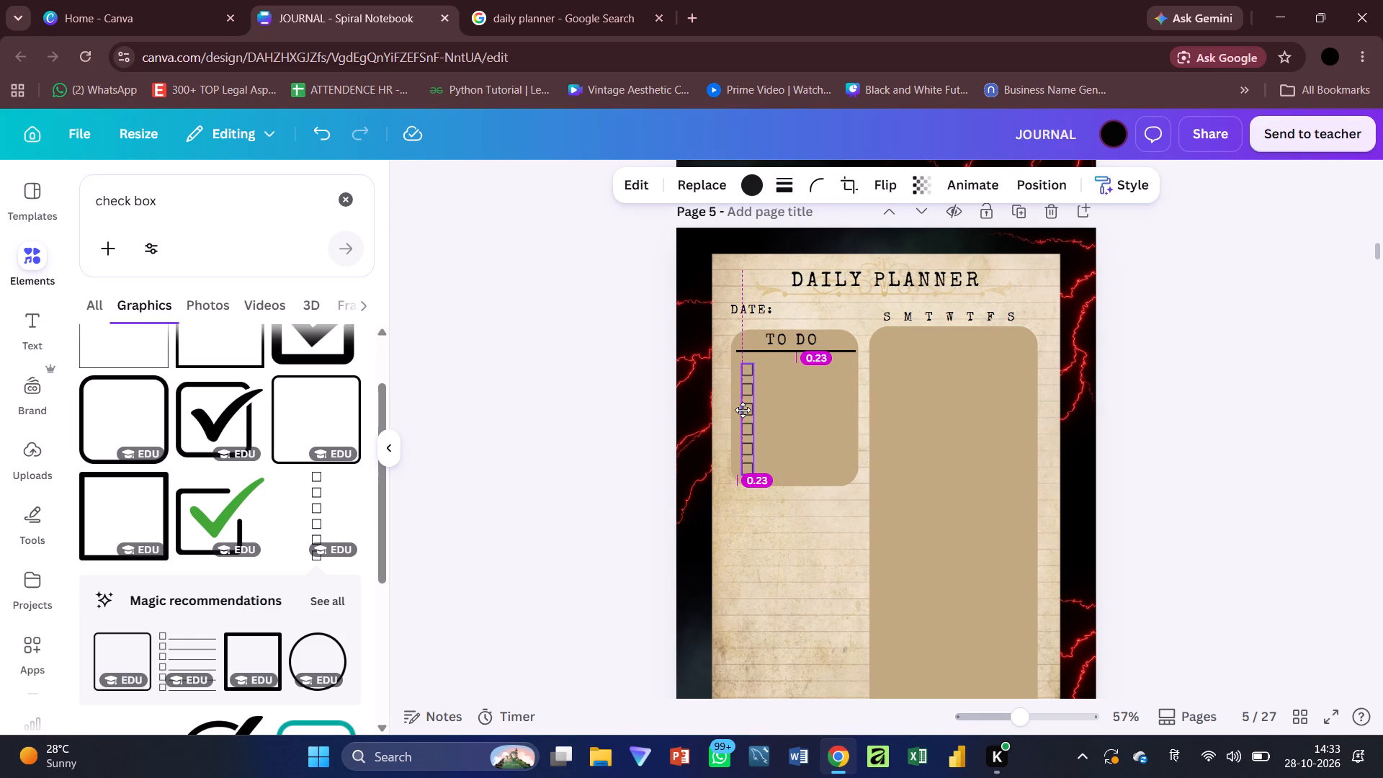
left_click_drag(743, 410, 743, 411)
left_click(825, 351)
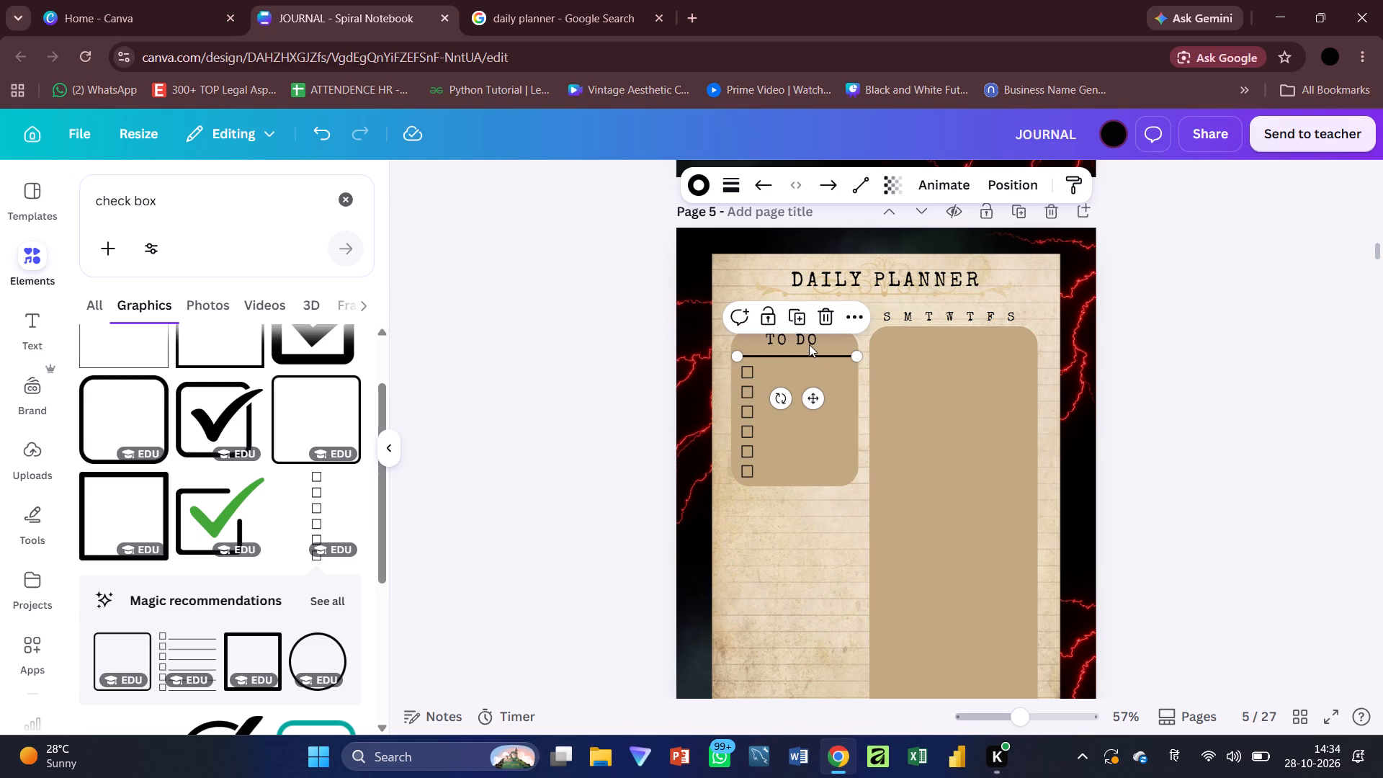
left_click(804, 338)
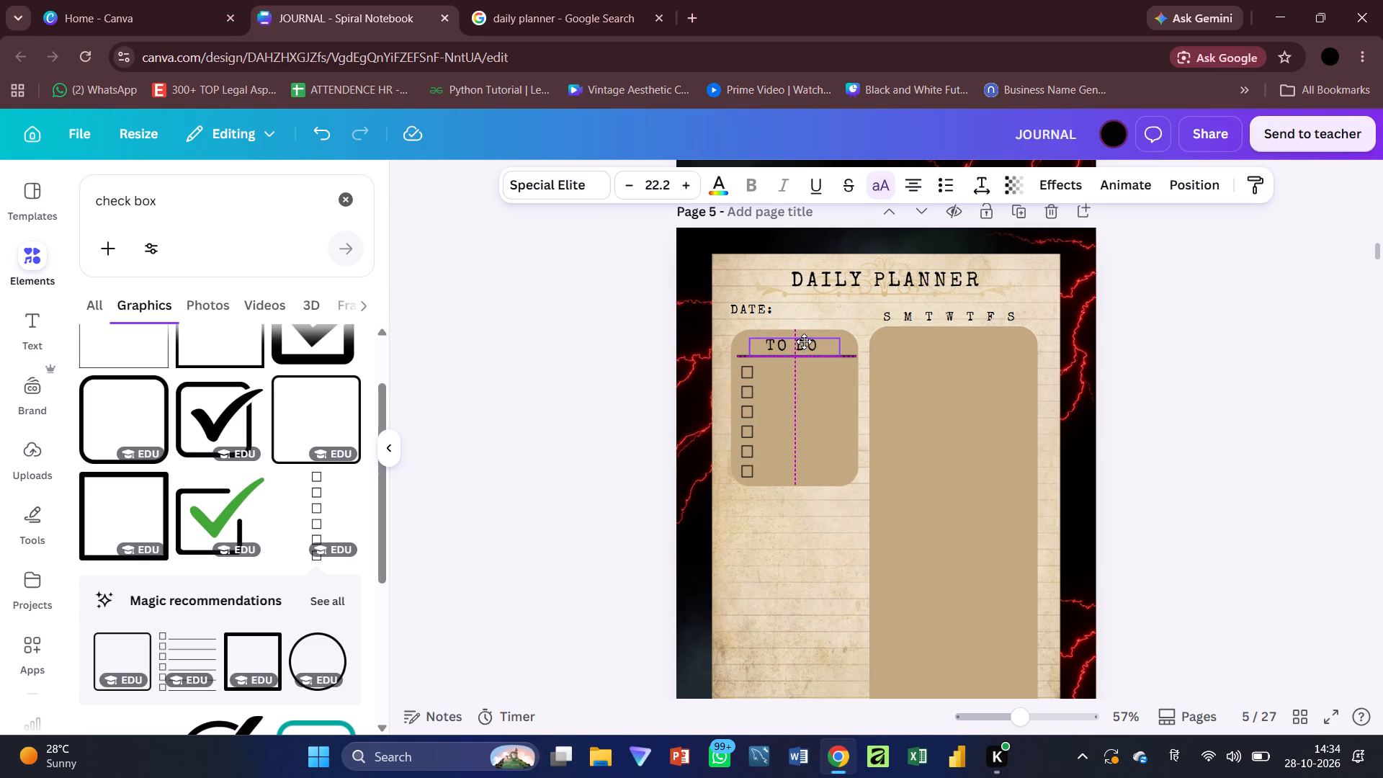
left_click(1089, 310)
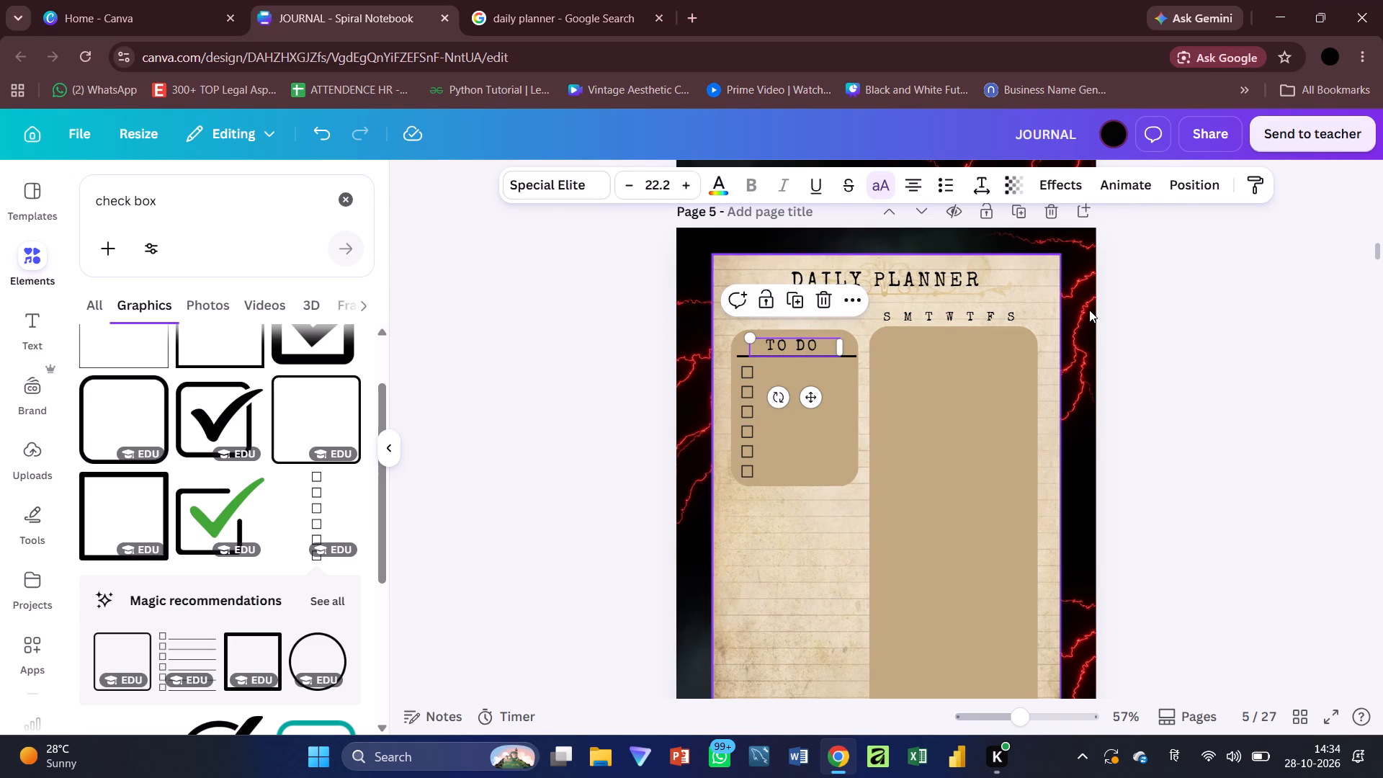
Move the DATE: label slightly down and right, level with the weekday row and in line with the checkboxes.
left_click_drag(746, 304, 749, 306)
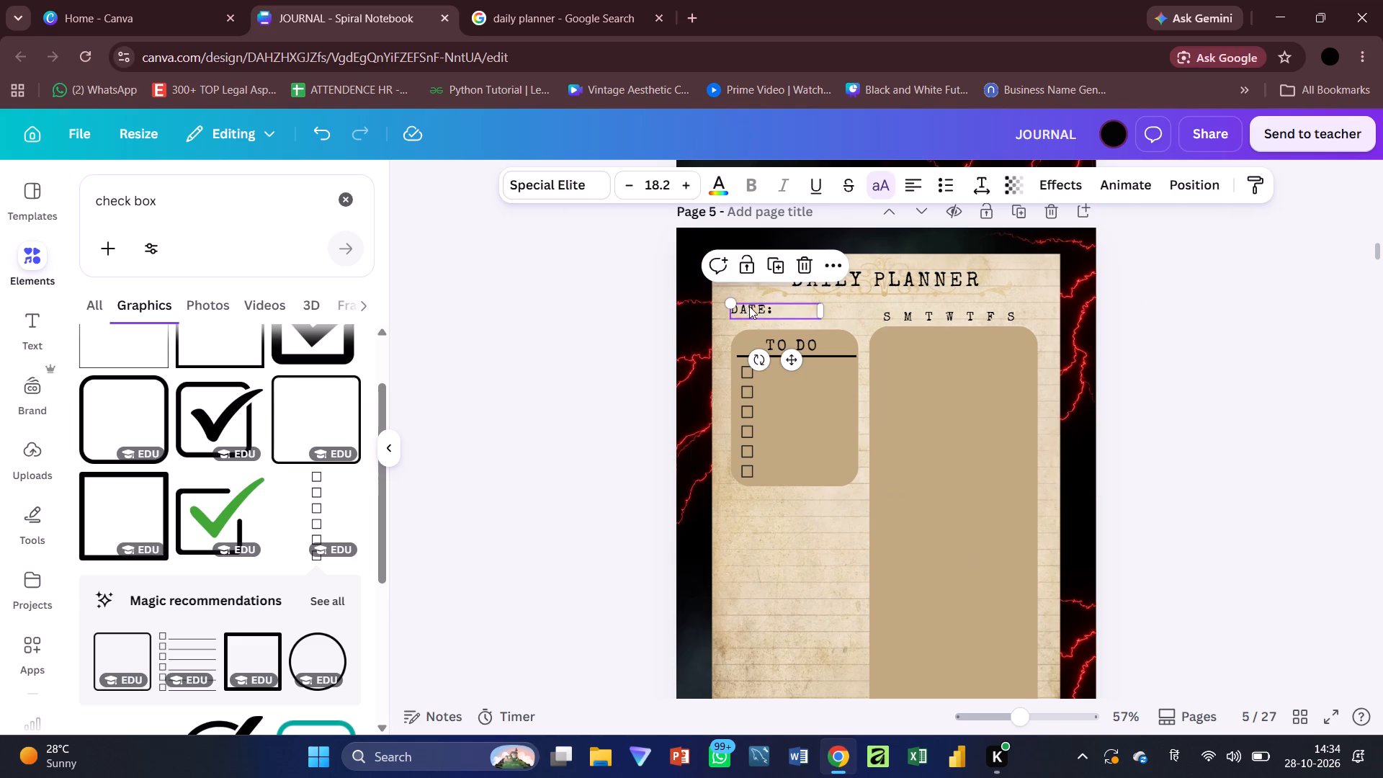
left_click_drag(749, 306, 759, 311)
left_click(1287, 424)
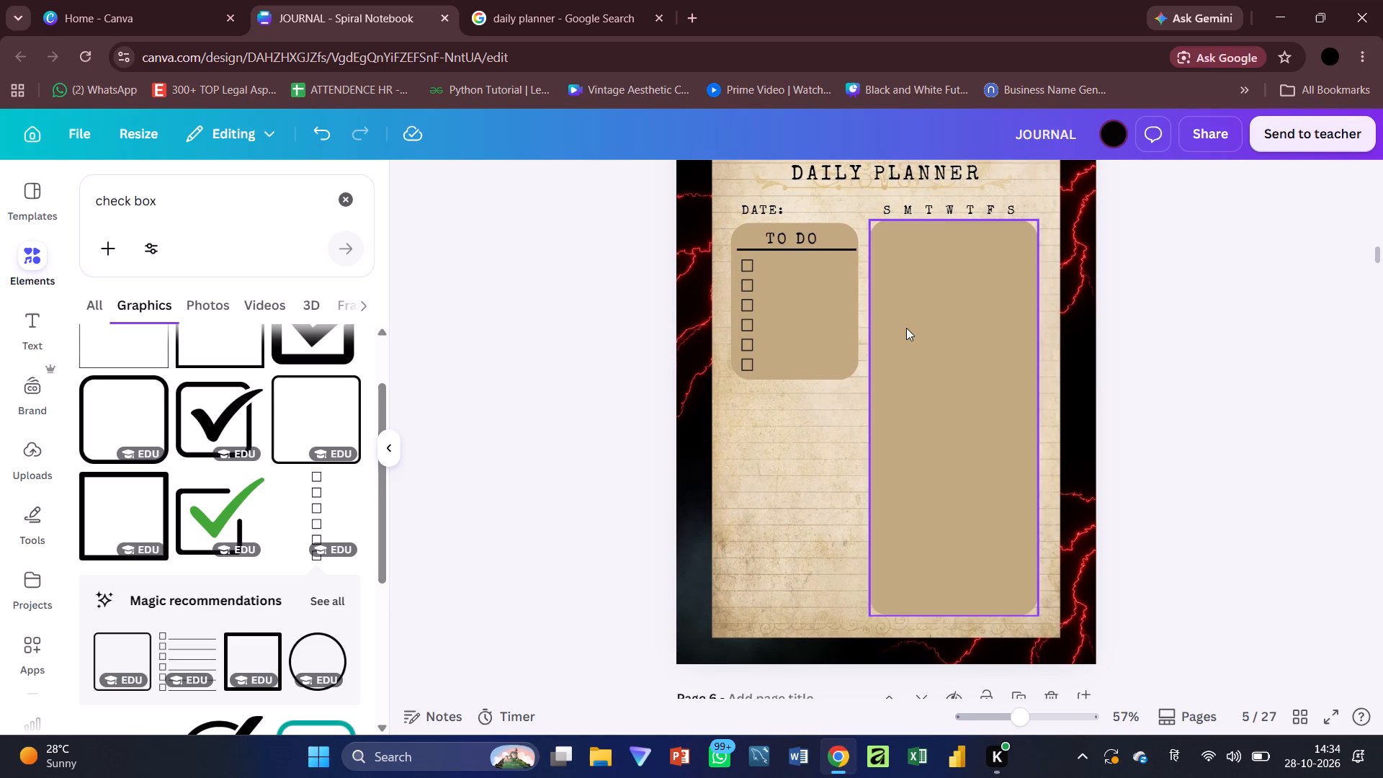
left_click(906, 328)
left_click(1184, 398)
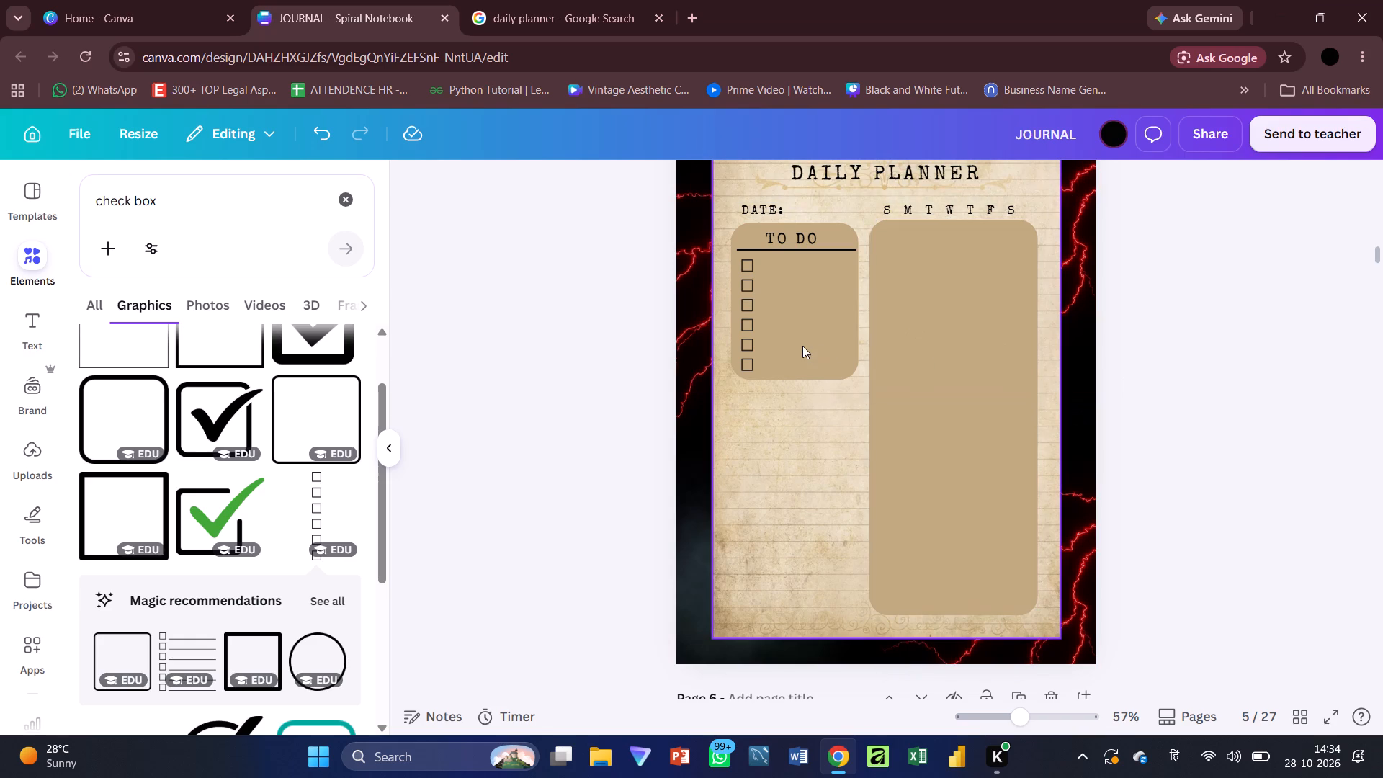
Duplicate the line under the TO DO heading, place the copy in the tall box and rotate it to 90°.
left_click(805, 246)
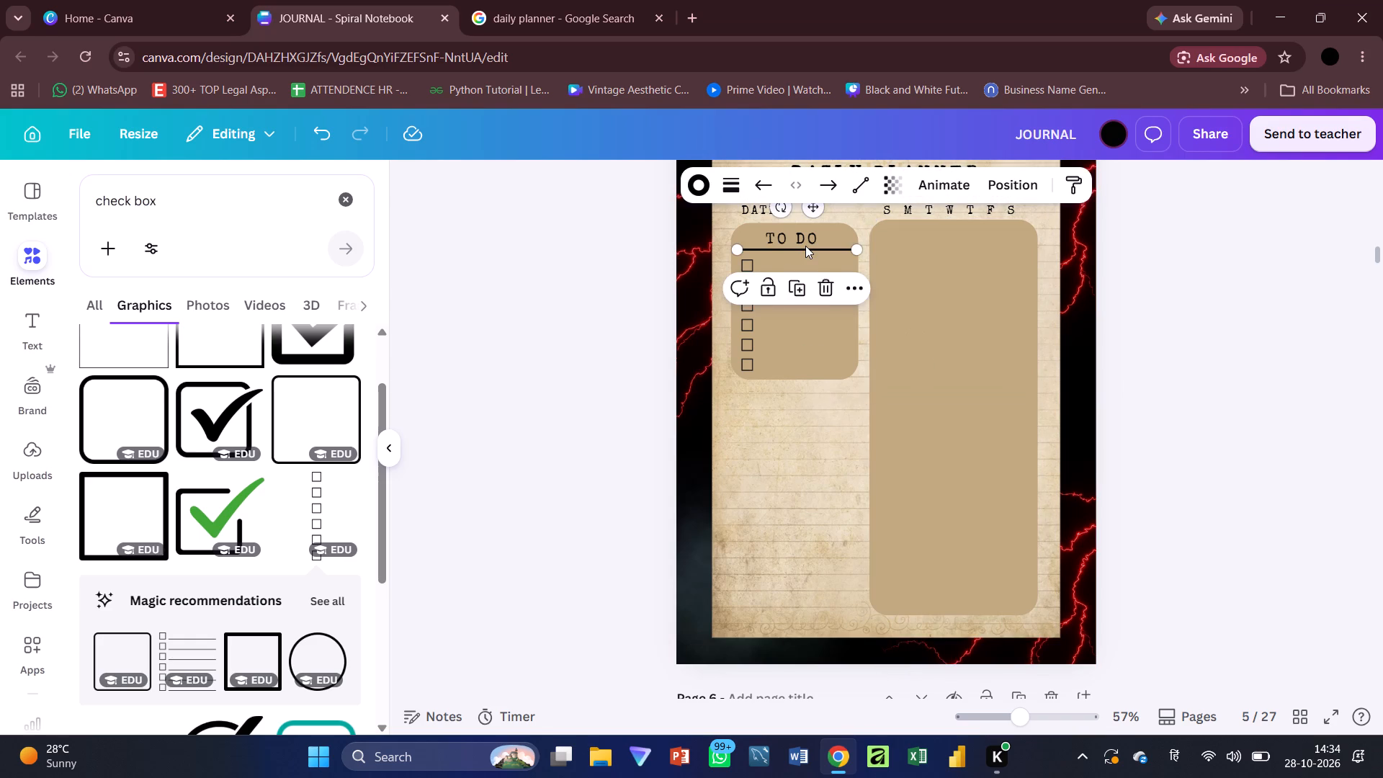
key("ctrl+d")
left_click_drag(820, 216, 929, 246)
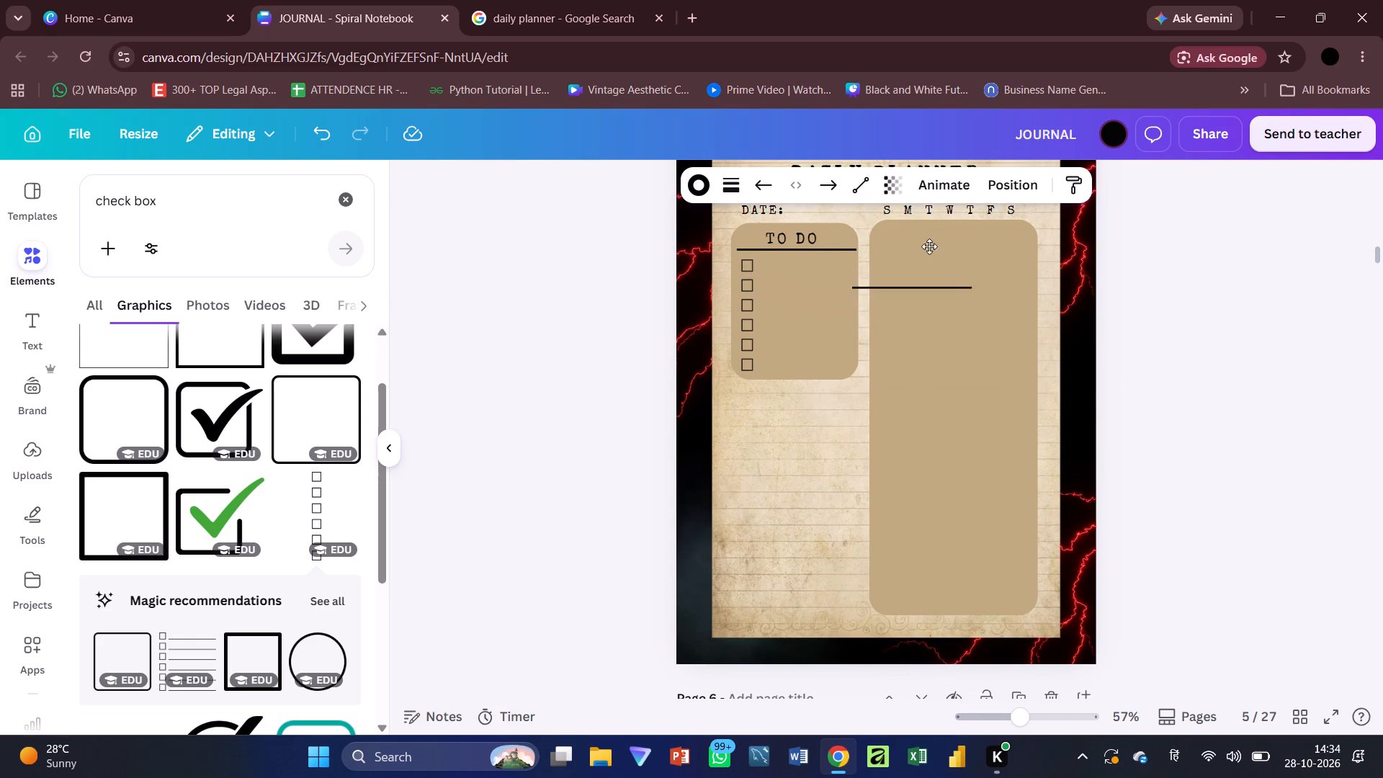
left_click_drag(929, 246, 940, 251)
left_click_drag(918, 339, 795, 318)
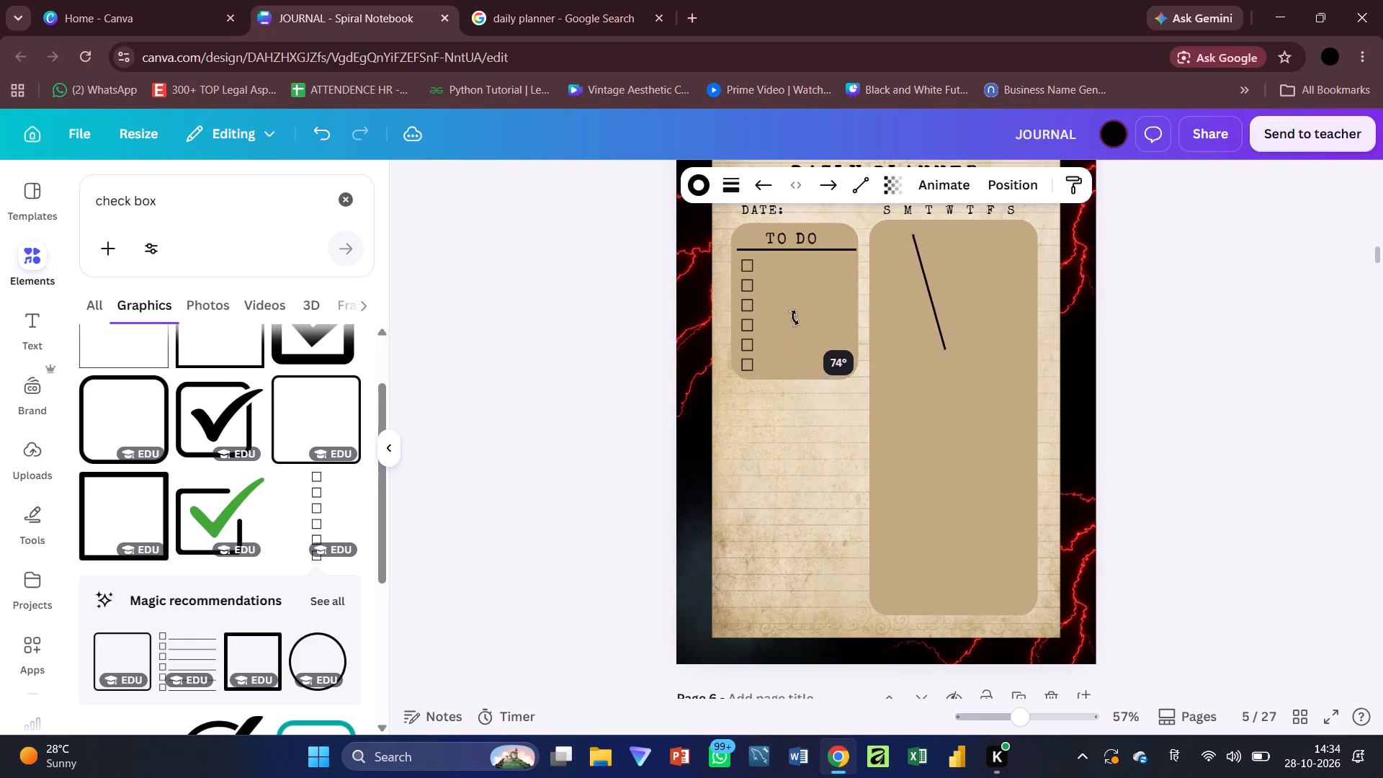
left_click_drag(795, 318, 848, 287)
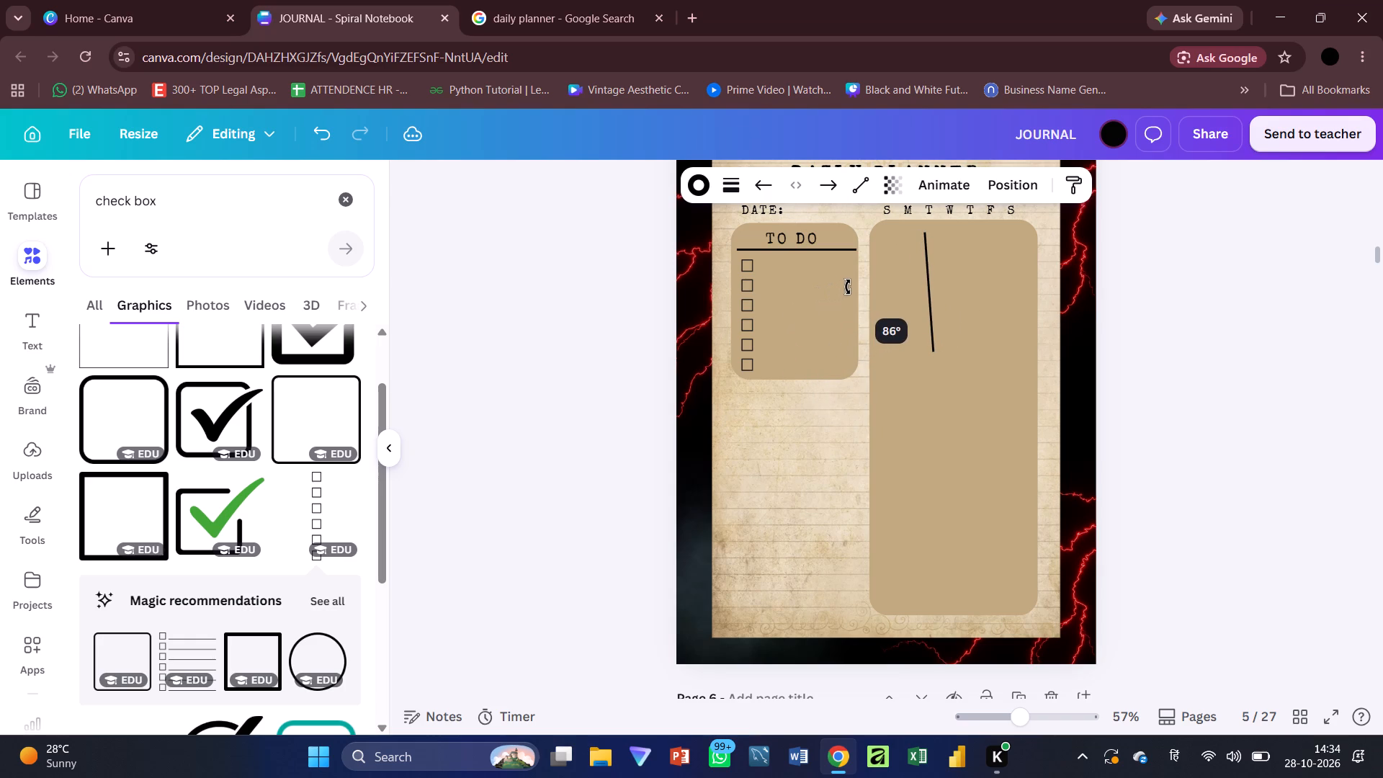
left_click_drag(848, 287, 856, 282)
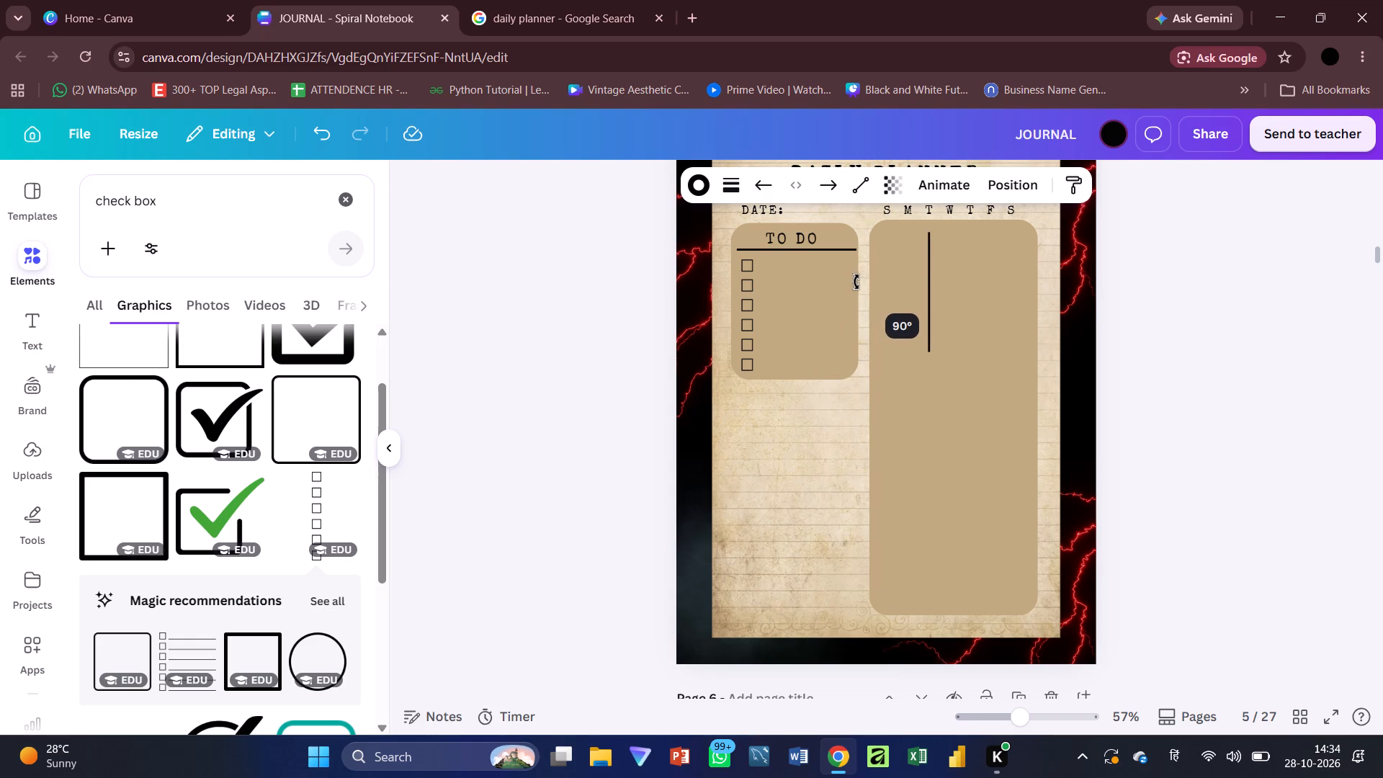
left_click_drag(856, 282, 857, 280)
Set the vertical line's stroke weight to 2.
left_click(726, 193)
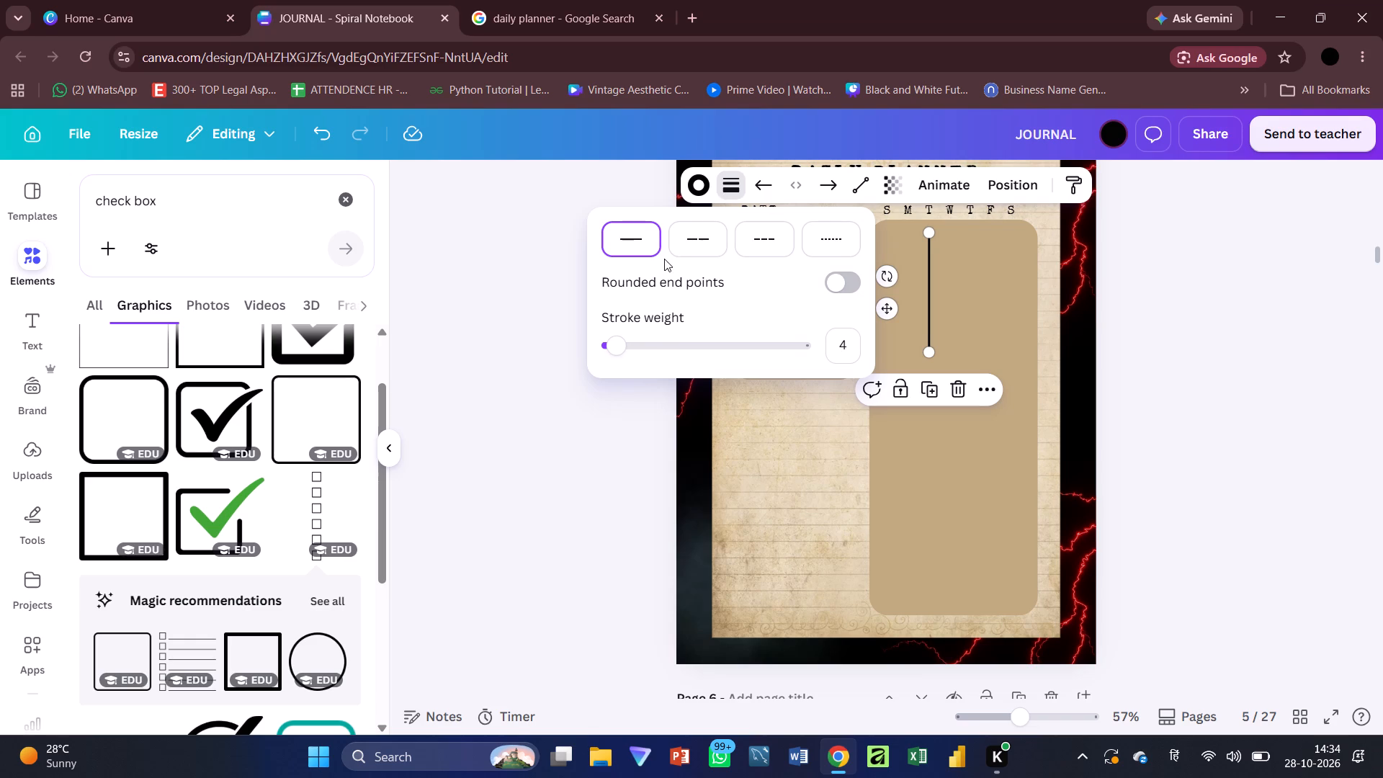
left_click_drag(622, 344, 607, 344)
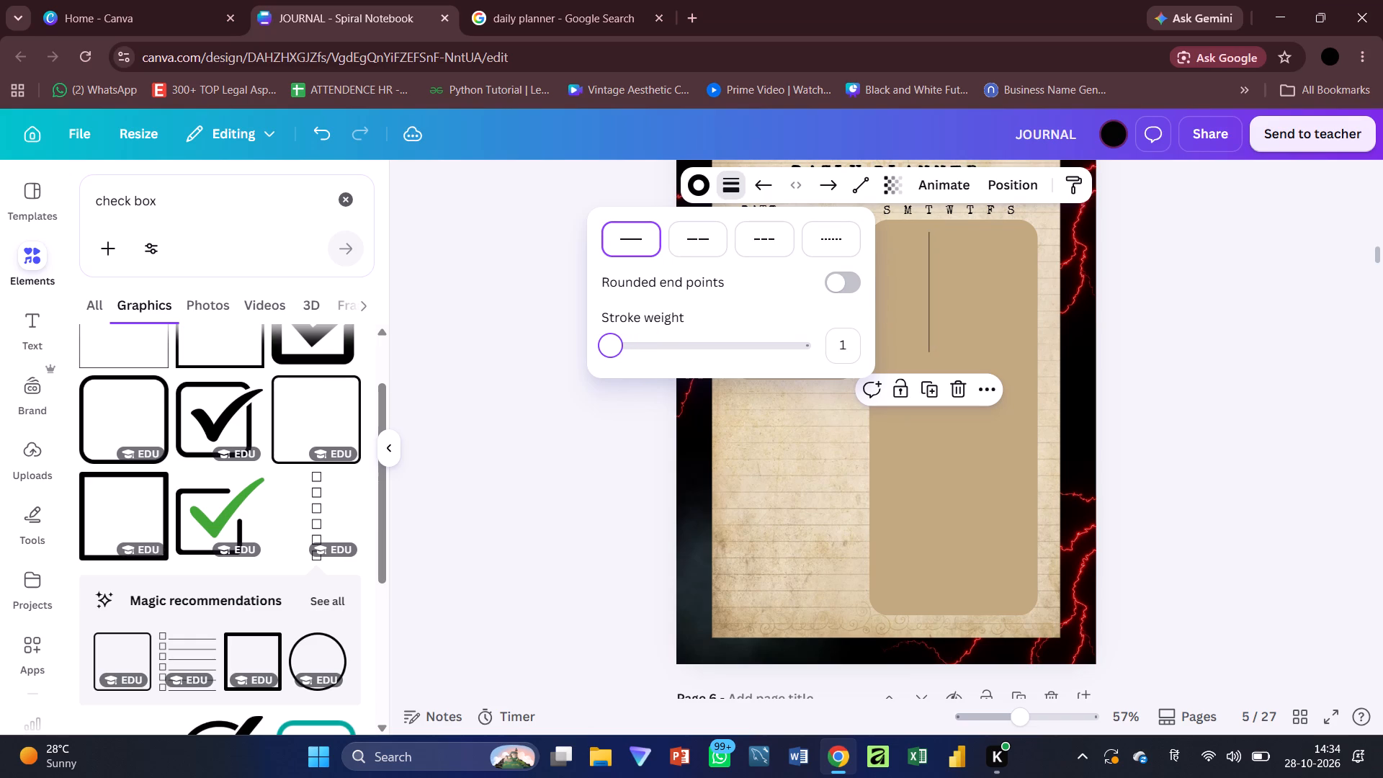
left_click_drag(607, 344, 612, 345)
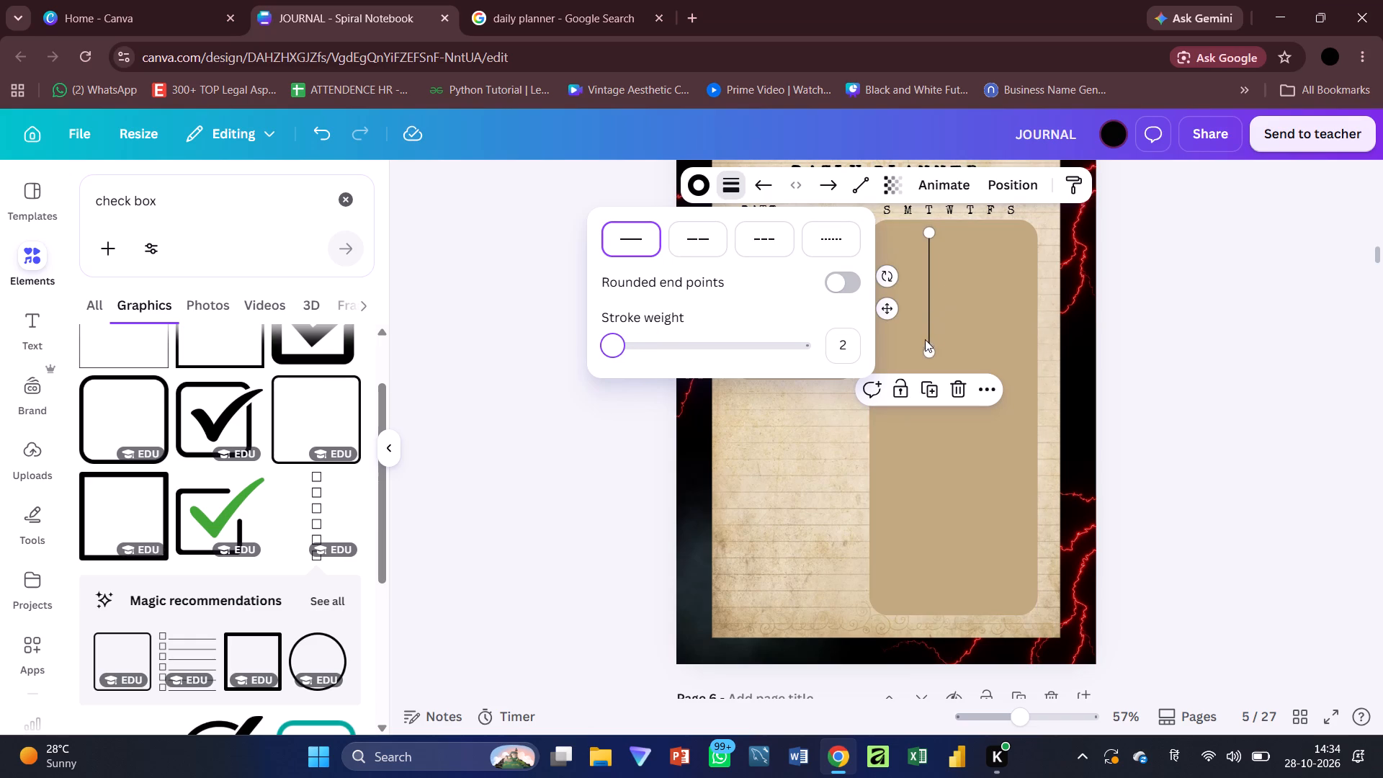
Lengthen the line to span nearly the full height of the tall box and straighten it to vertical.
left_click_drag(928, 348, 921, 573)
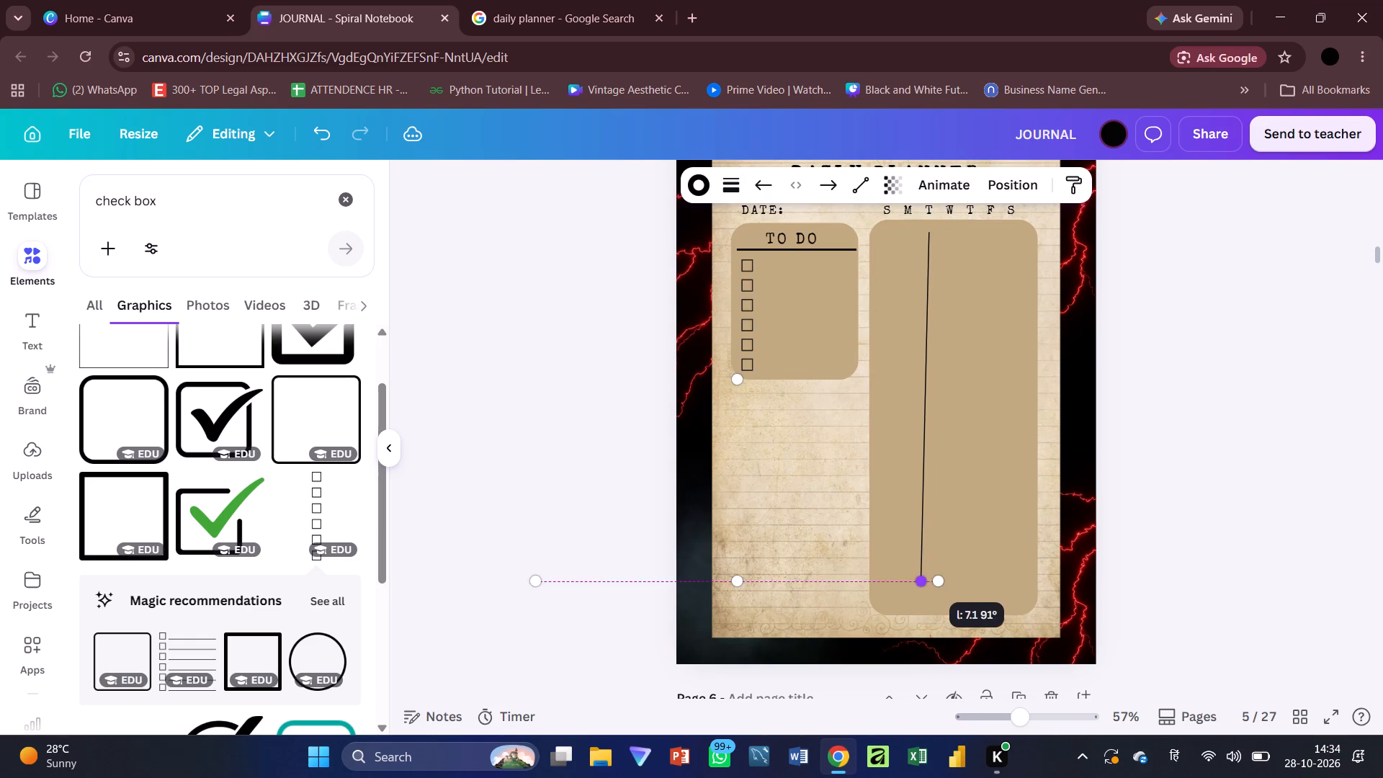
left_click_drag(921, 573, 934, 583)
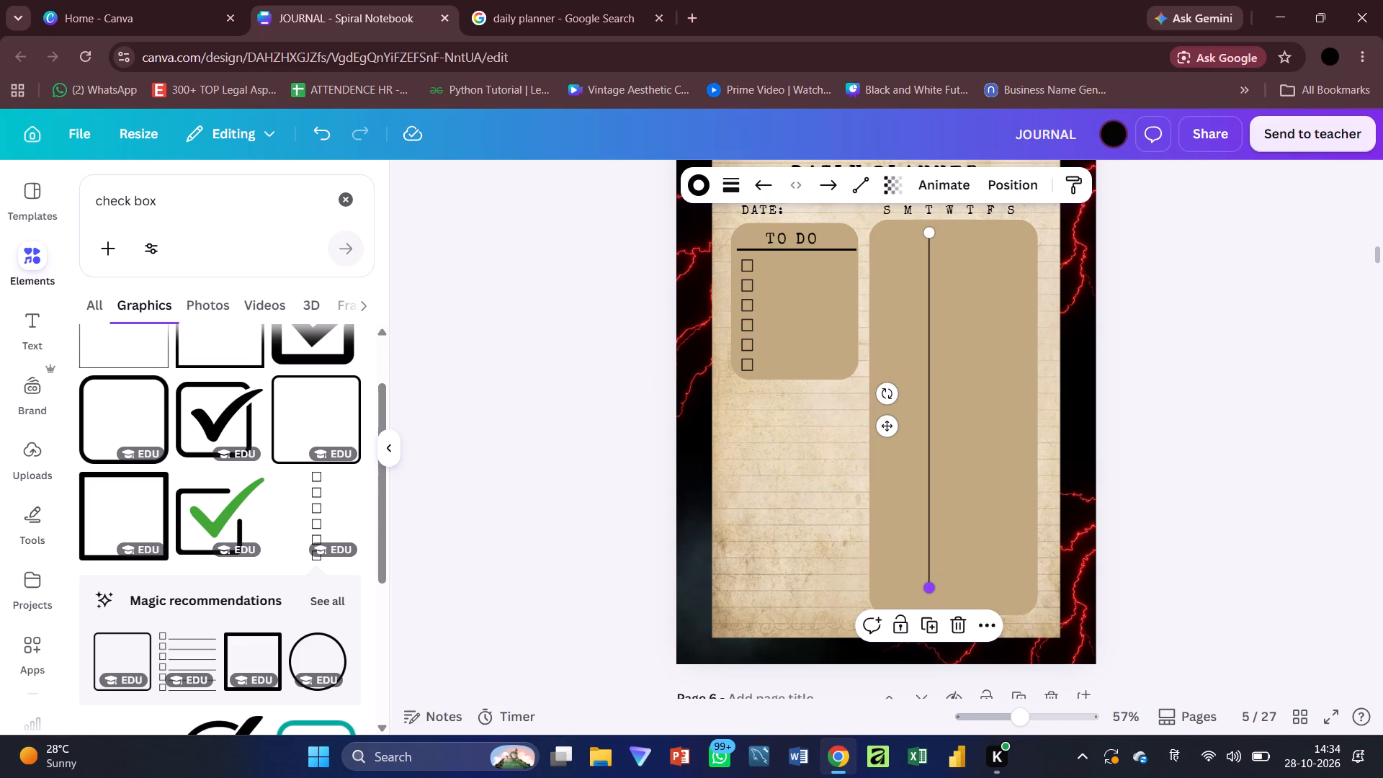
left_click(925, 235)
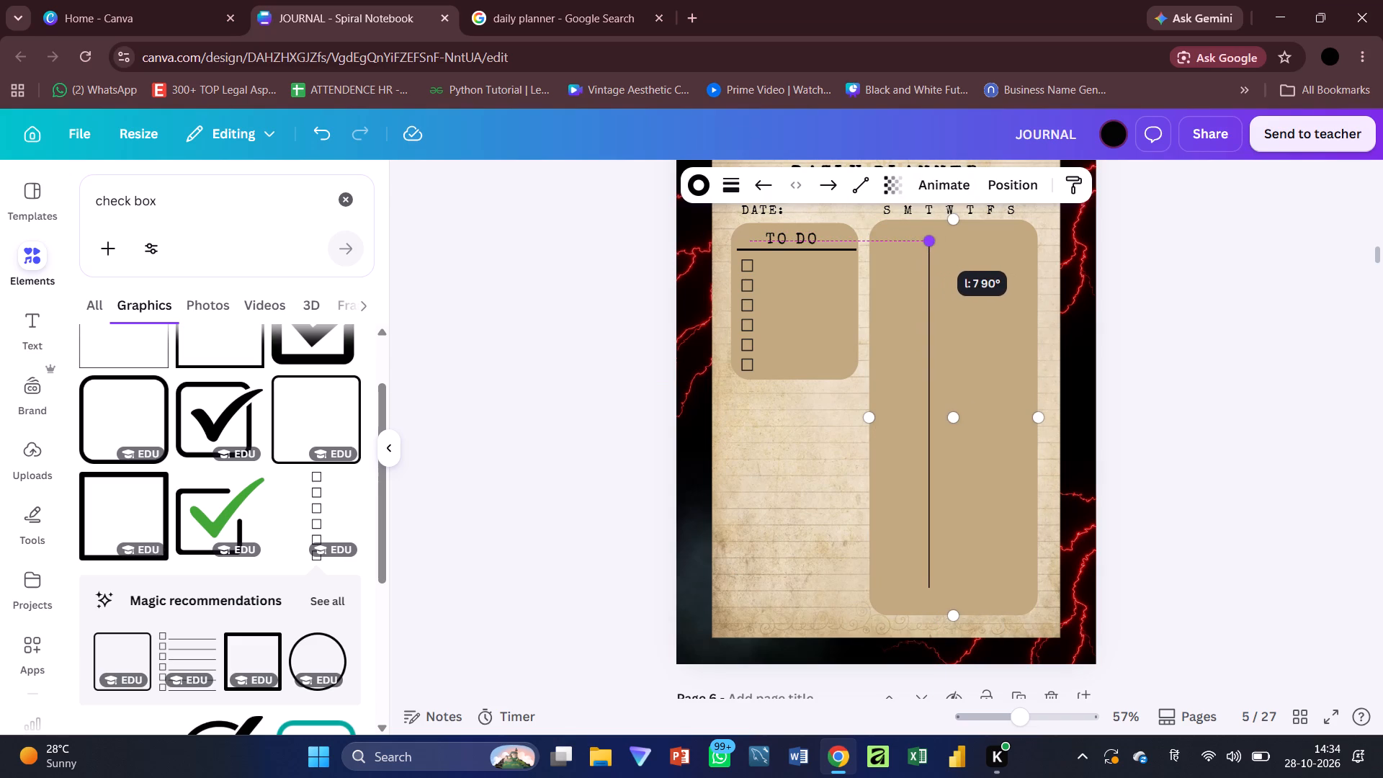
left_click_drag(929, 588, 936, 597)
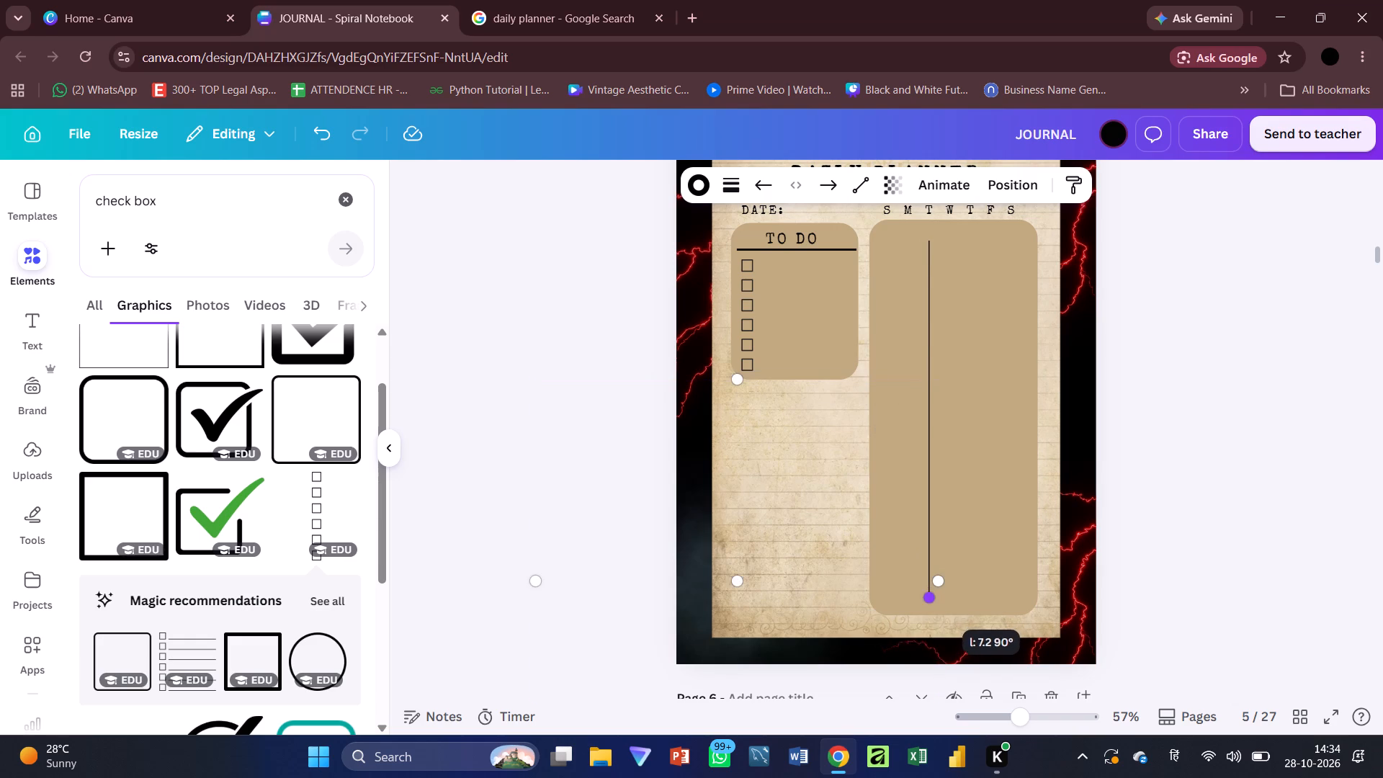
left_click_drag(936, 597, 935, 598)
left_click_drag(935, 598, 936, 596)
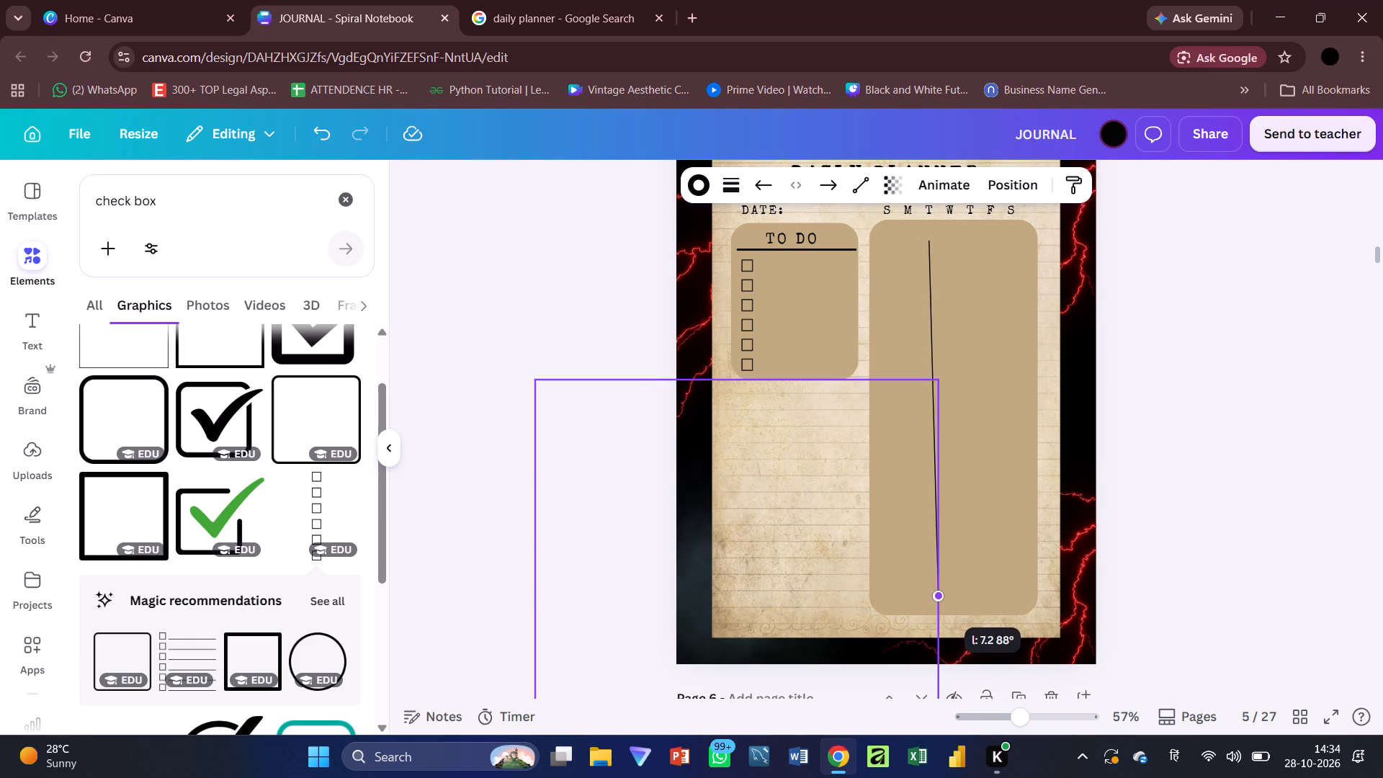
left_click_drag(936, 596, 937, 589)
left_click_drag(893, 399, 890, 399)
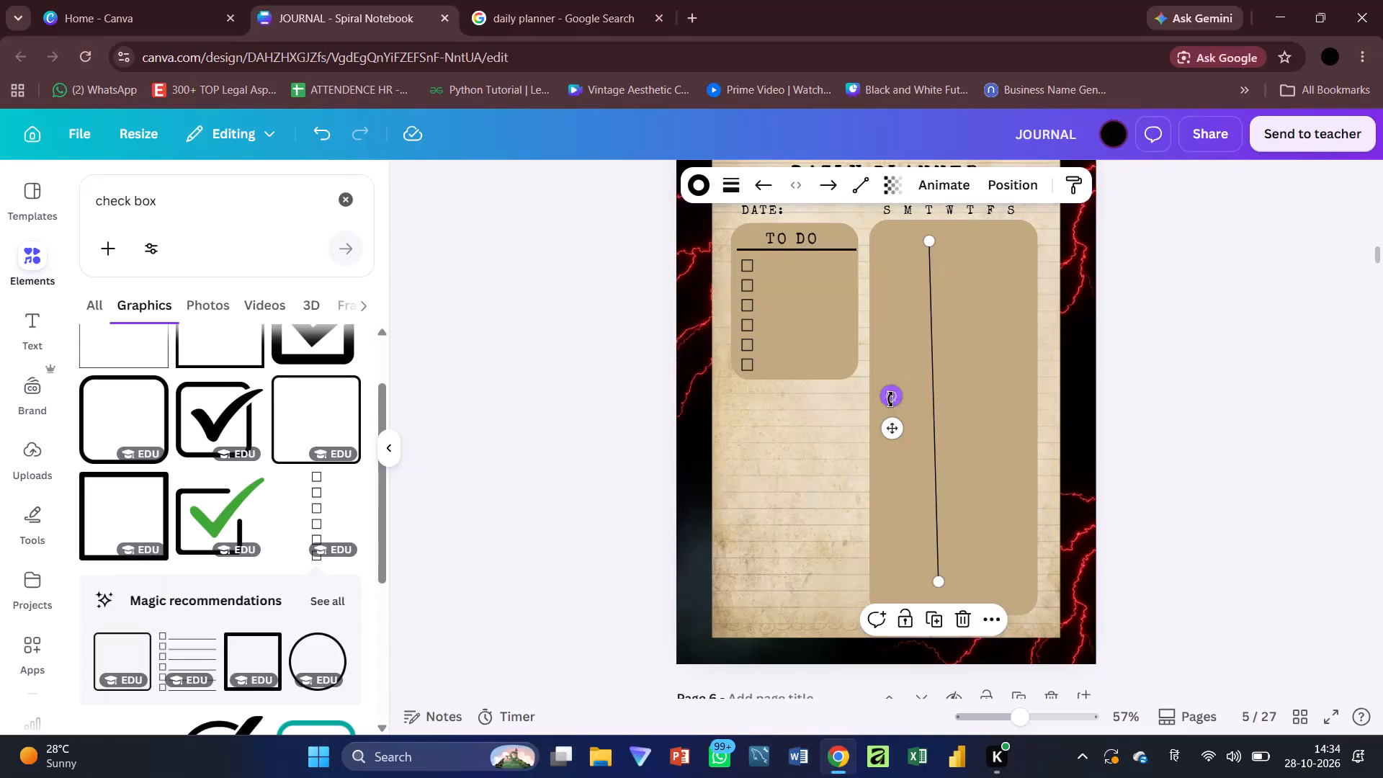
left_click_drag(890, 399, 887, 398)
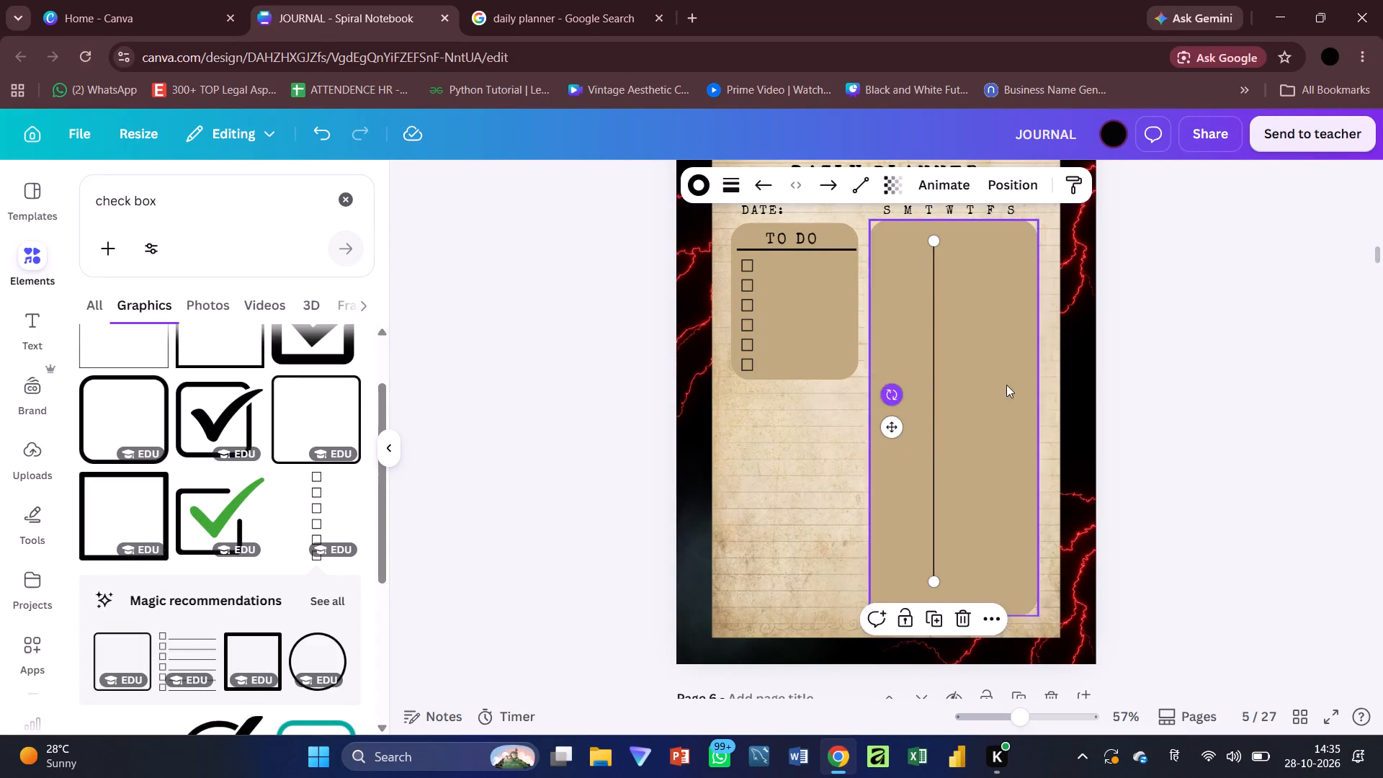
left_click(1264, 442)
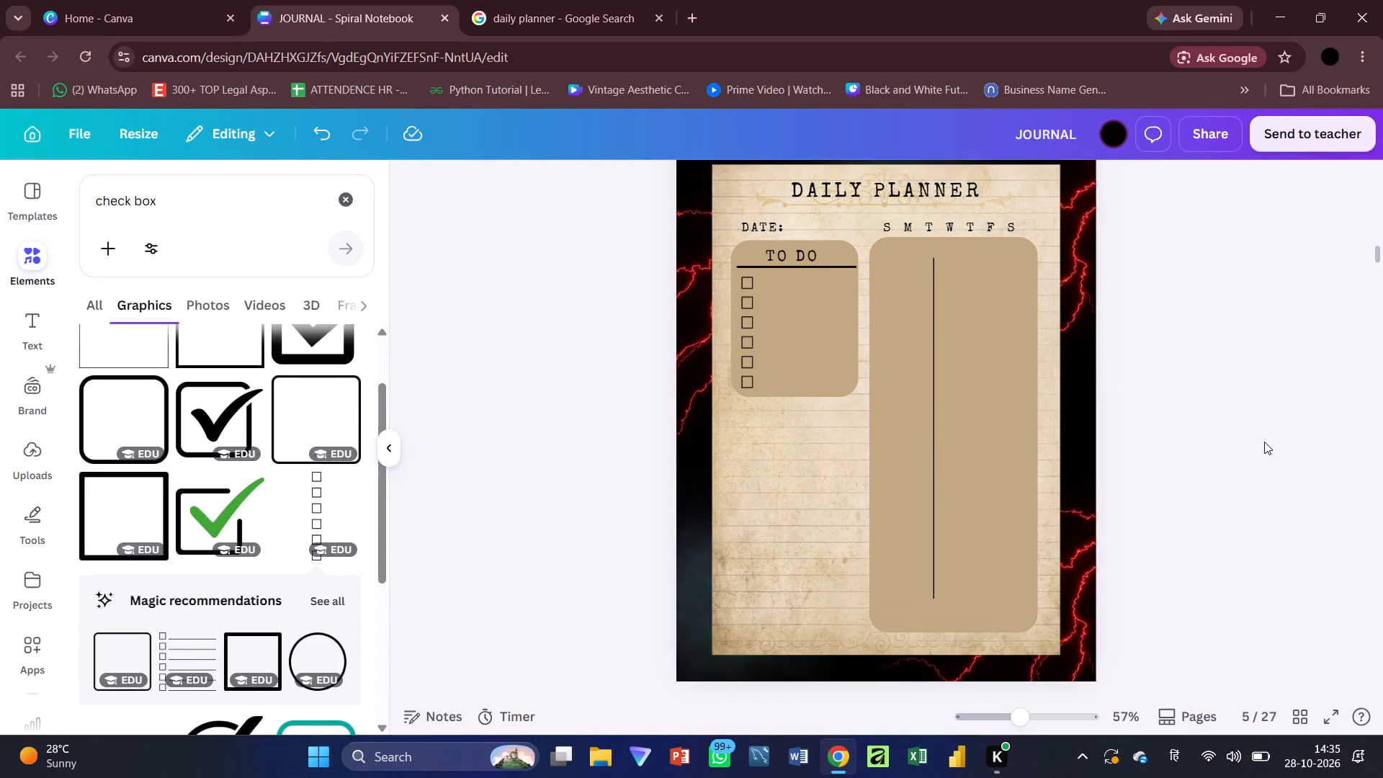
Shift the vertical line slightly left so it marks off a narrower left column in the tall box.
left_click(939, 390)
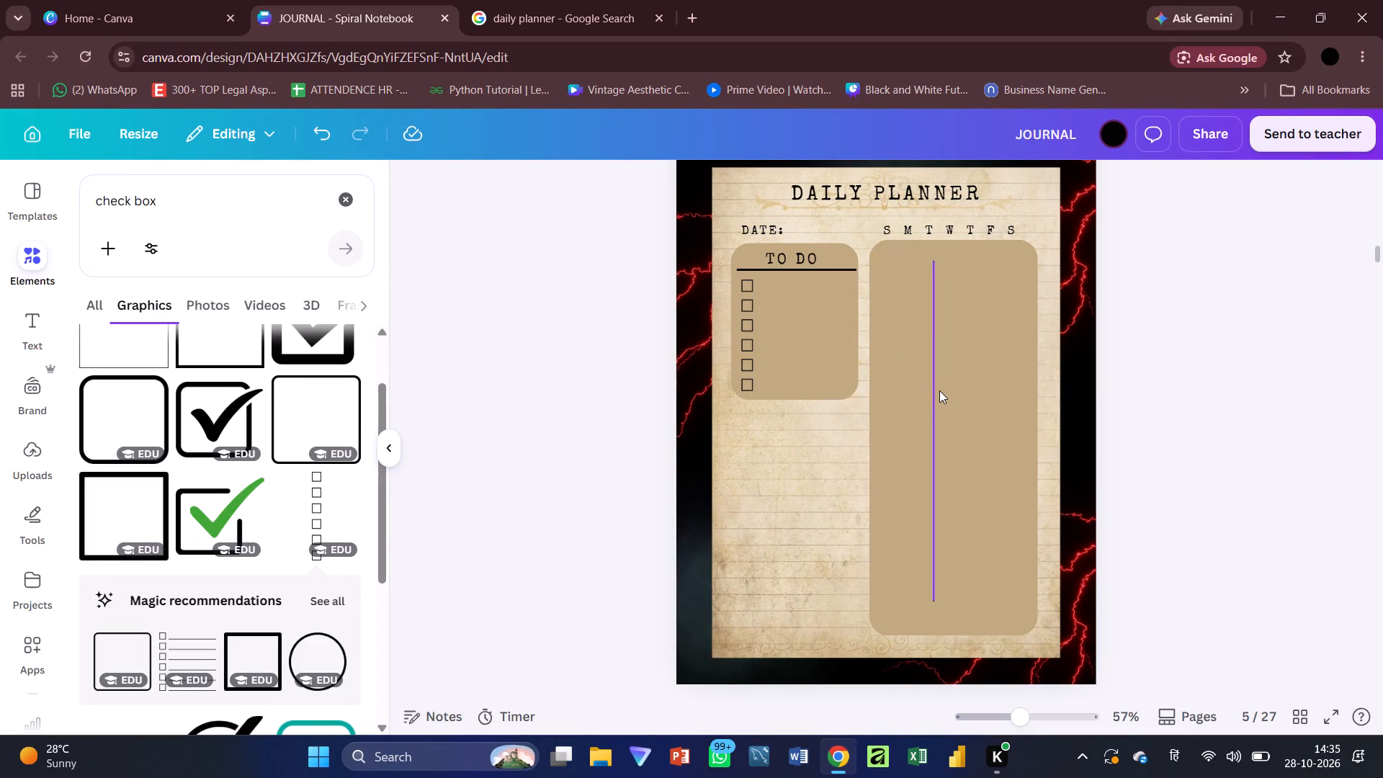
left_click_drag(893, 447, 882, 449)
left_click(1166, 390)
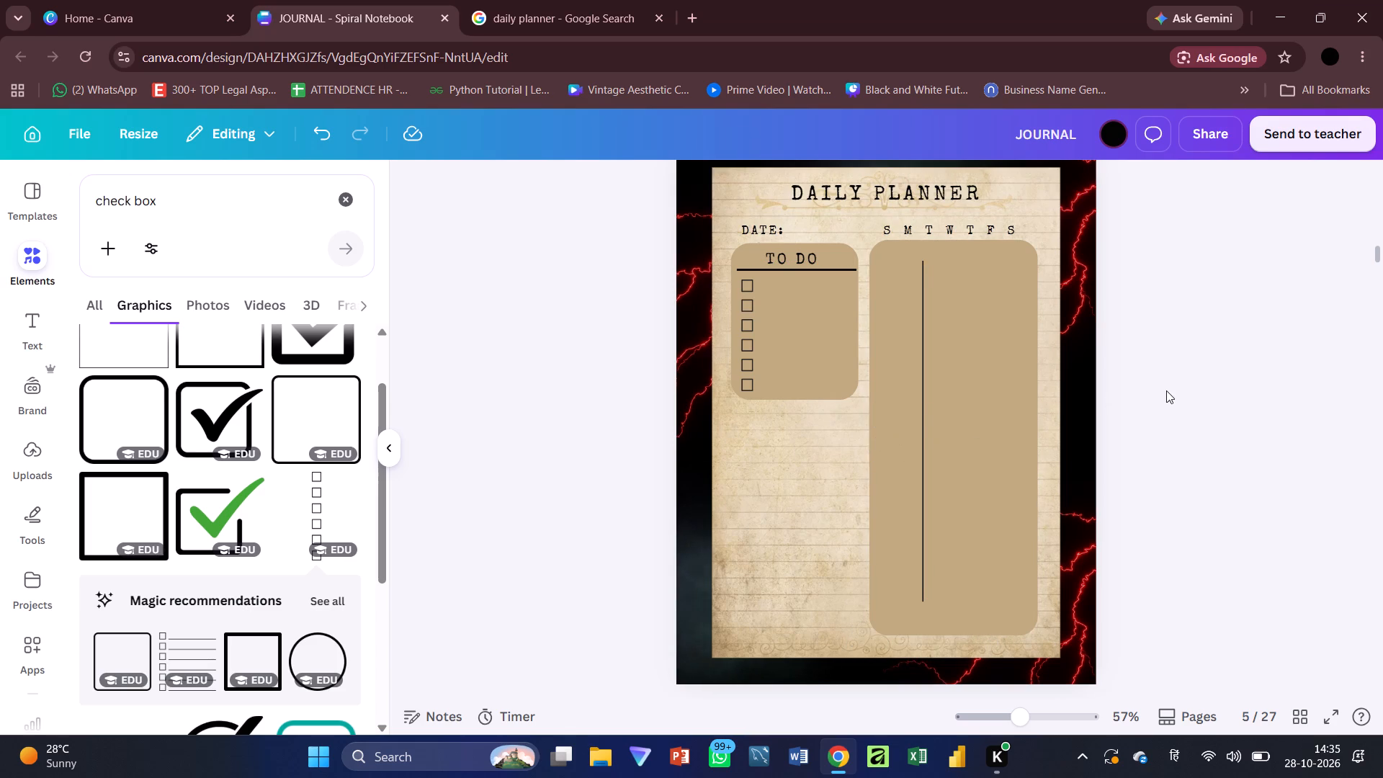
On the WEEKLY PLANNER page, add the number 1. before the upper-left box's TO DO heading.
scroll(1166, 390, "up", 1)
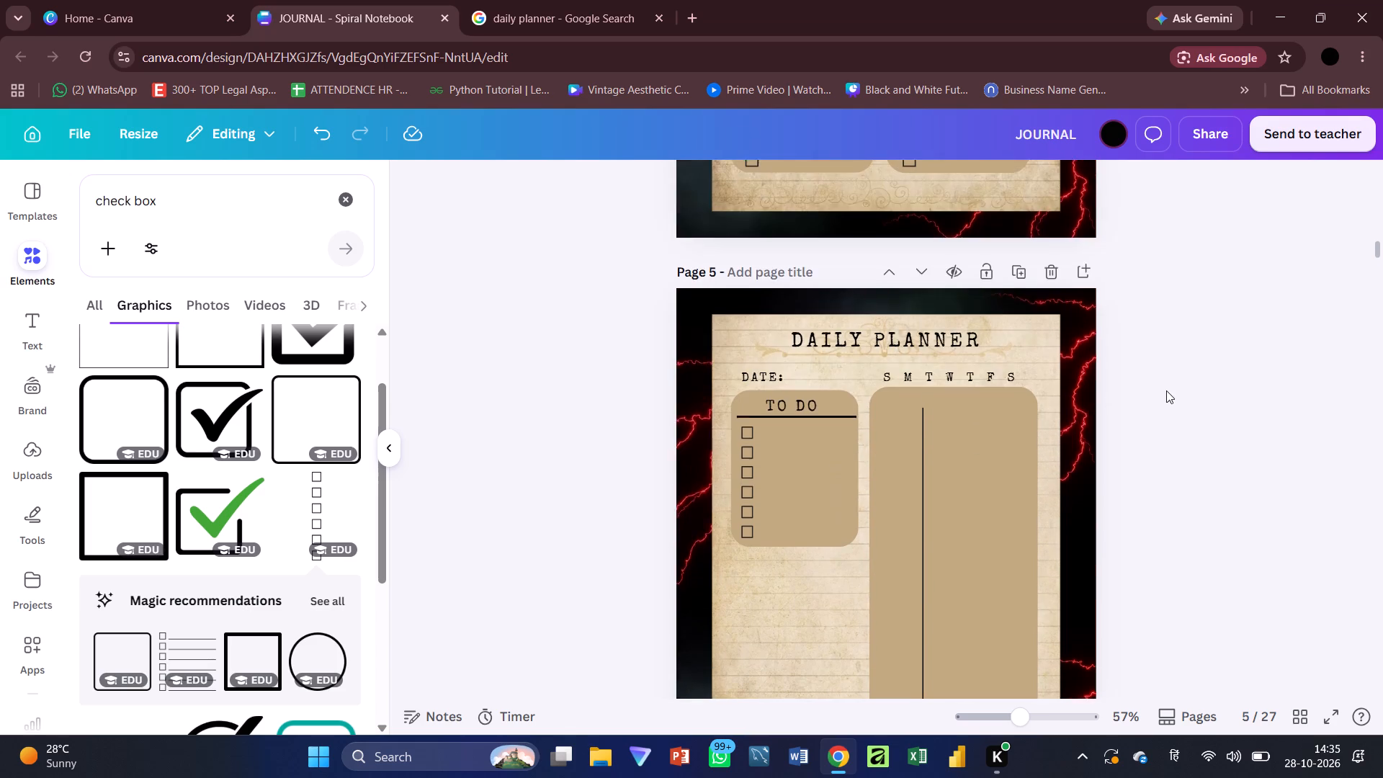
scroll(1166, 390, "up", 4)
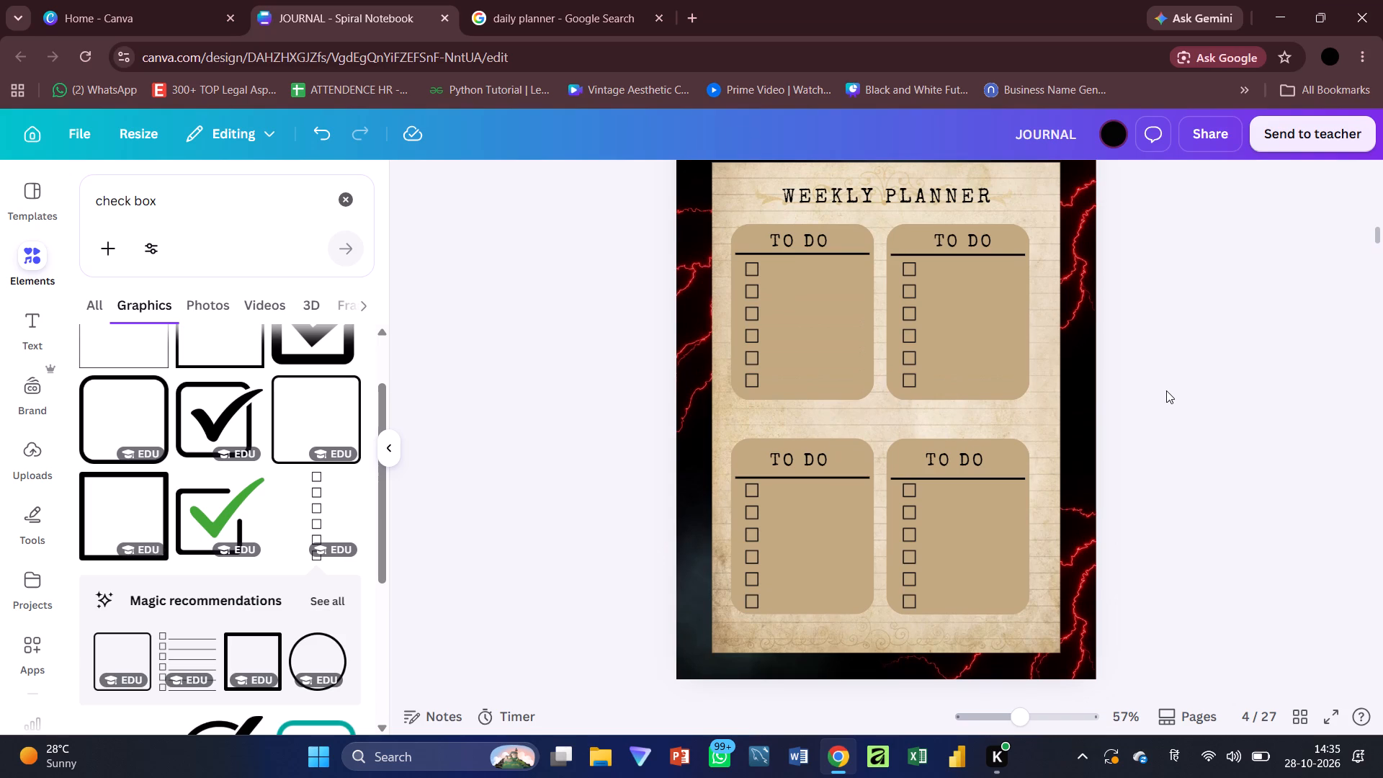
scroll(1166, 390, "up", 1)
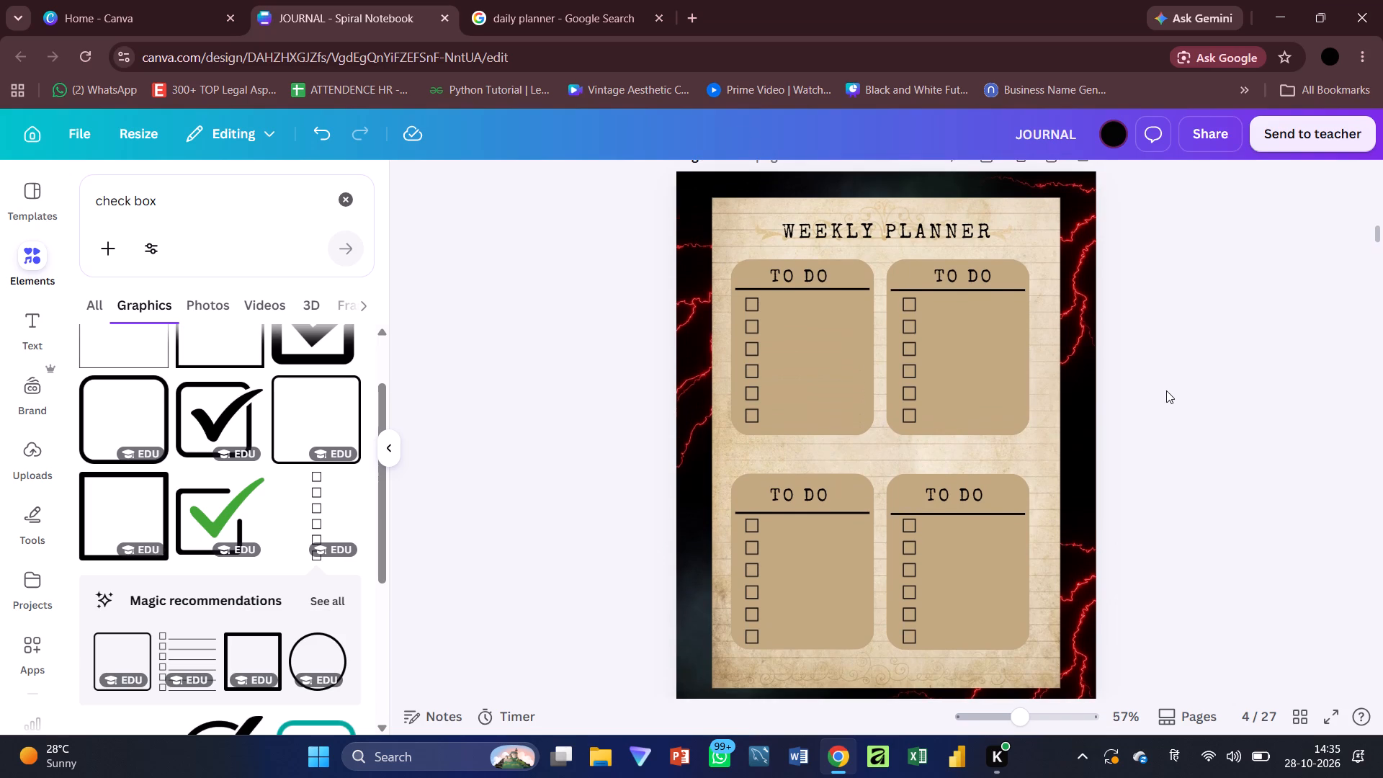
left_click(792, 274)
left_click(775, 274)
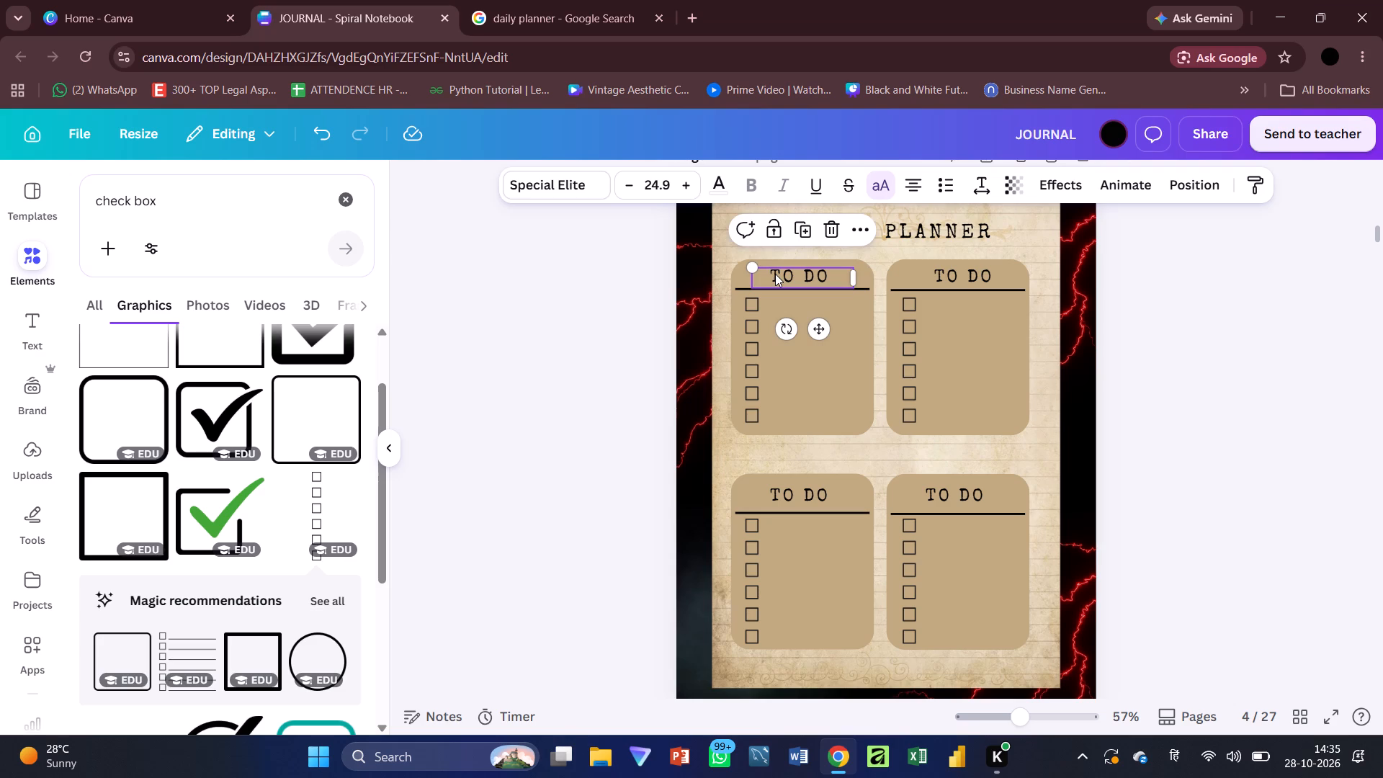
type("1.")
key("space")
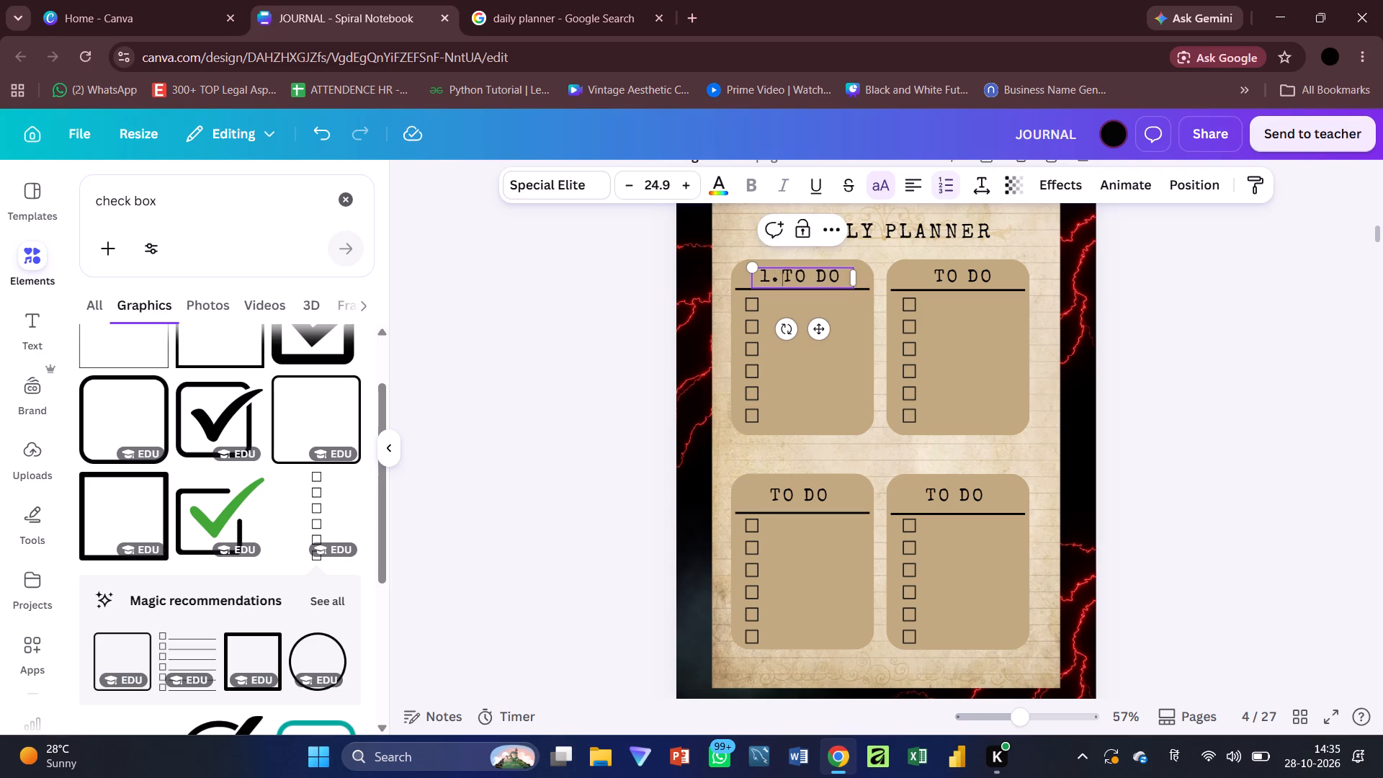
Add the number 2. before the upper-right box's TO DO heading on the WEEKLY PLANNER page.
left_click(936, 274)
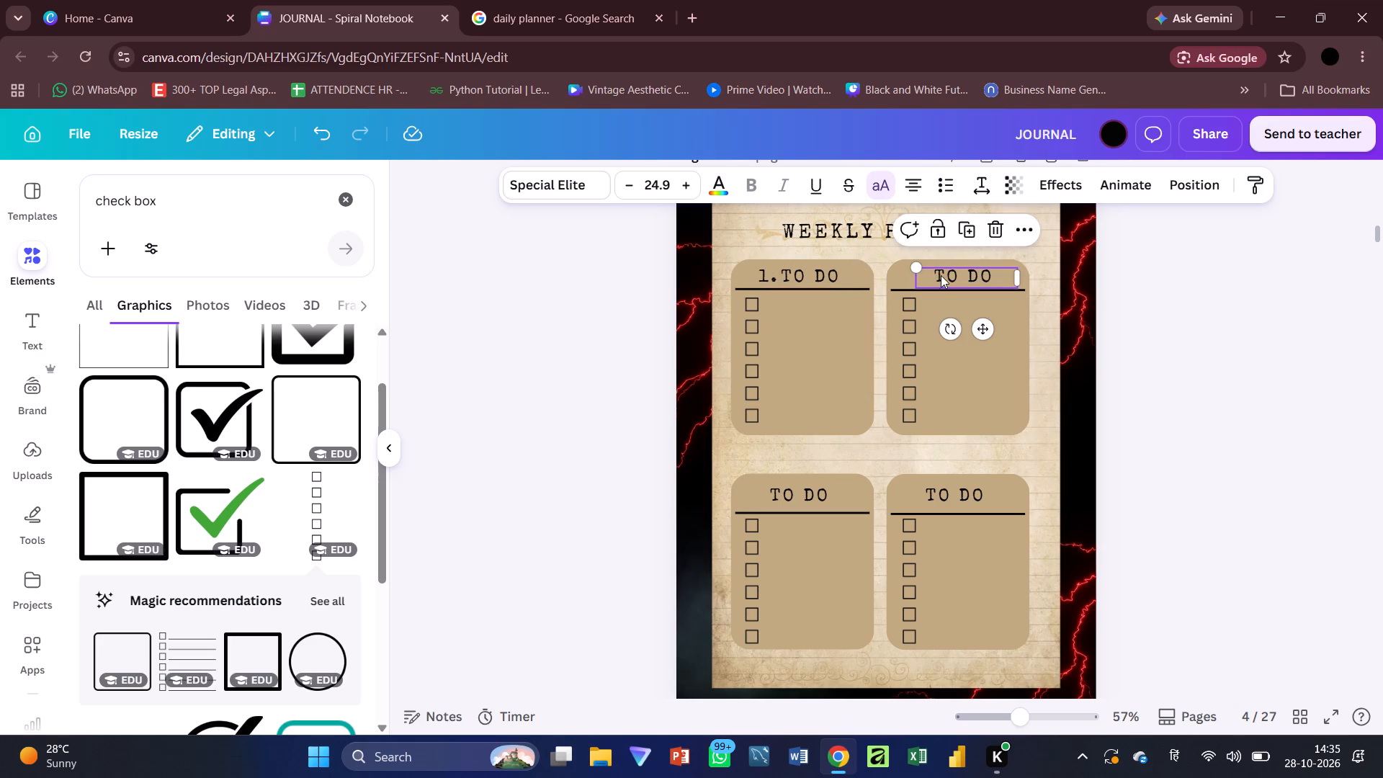
left_click(944, 275)
left_click(939, 275)
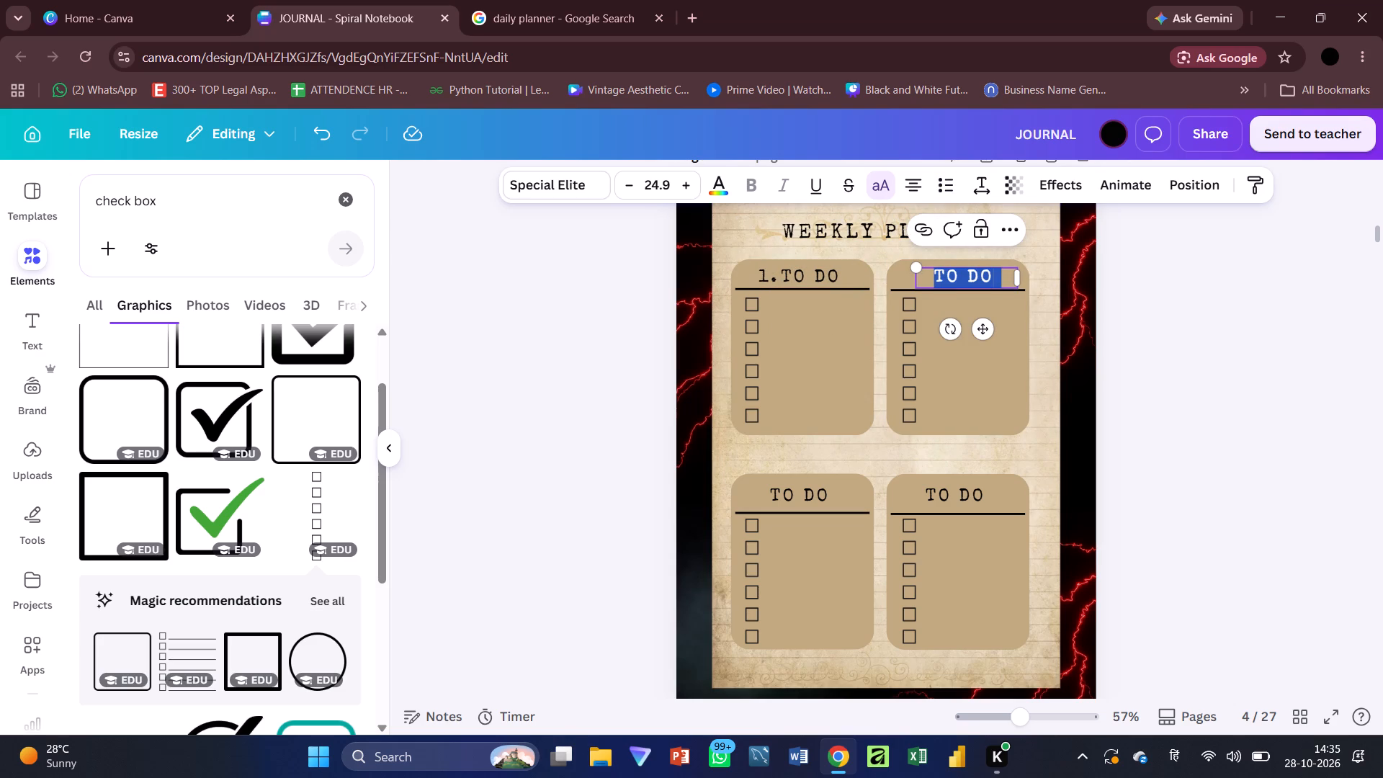
type("2.")
key("space")
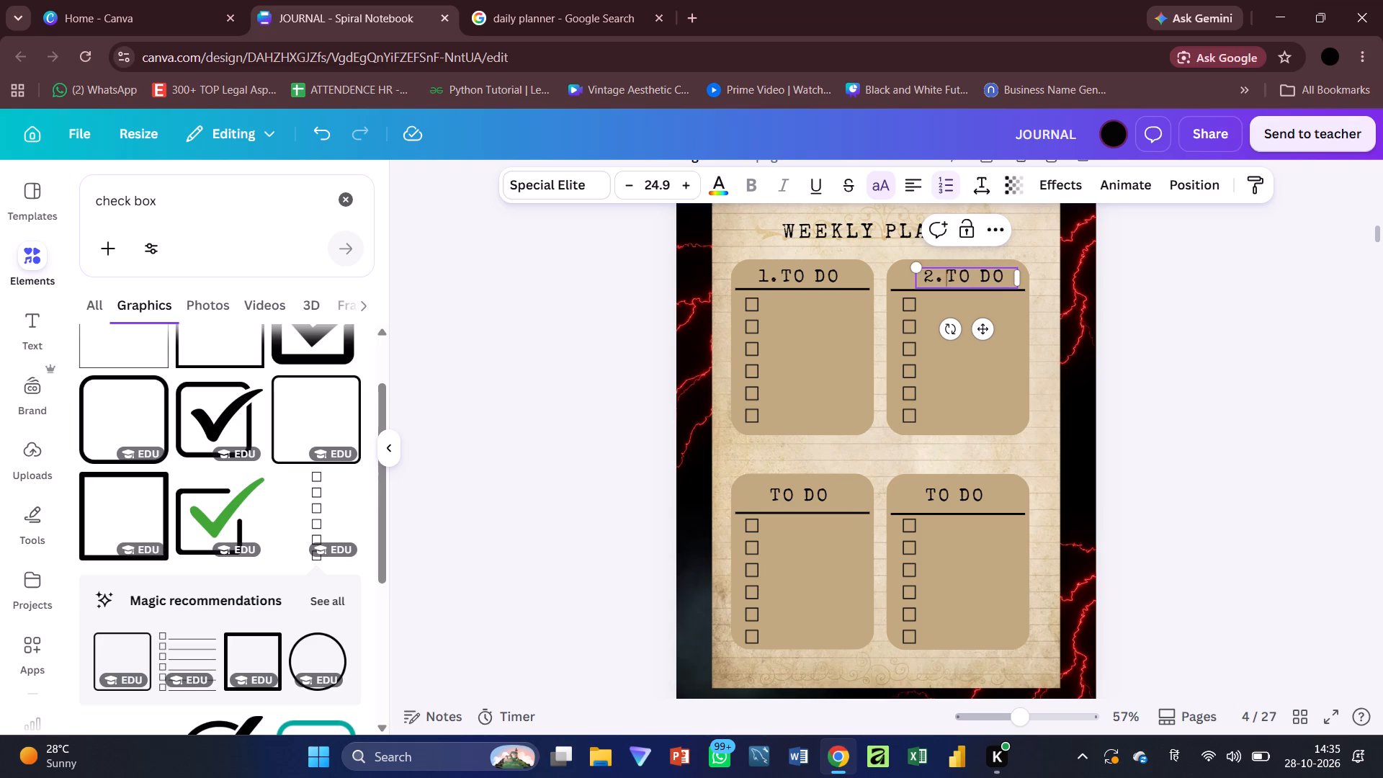
Add the number 3. before the lower-left box's TO DO heading on the WEEKLY PLANNER page.
left_click(772, 496)
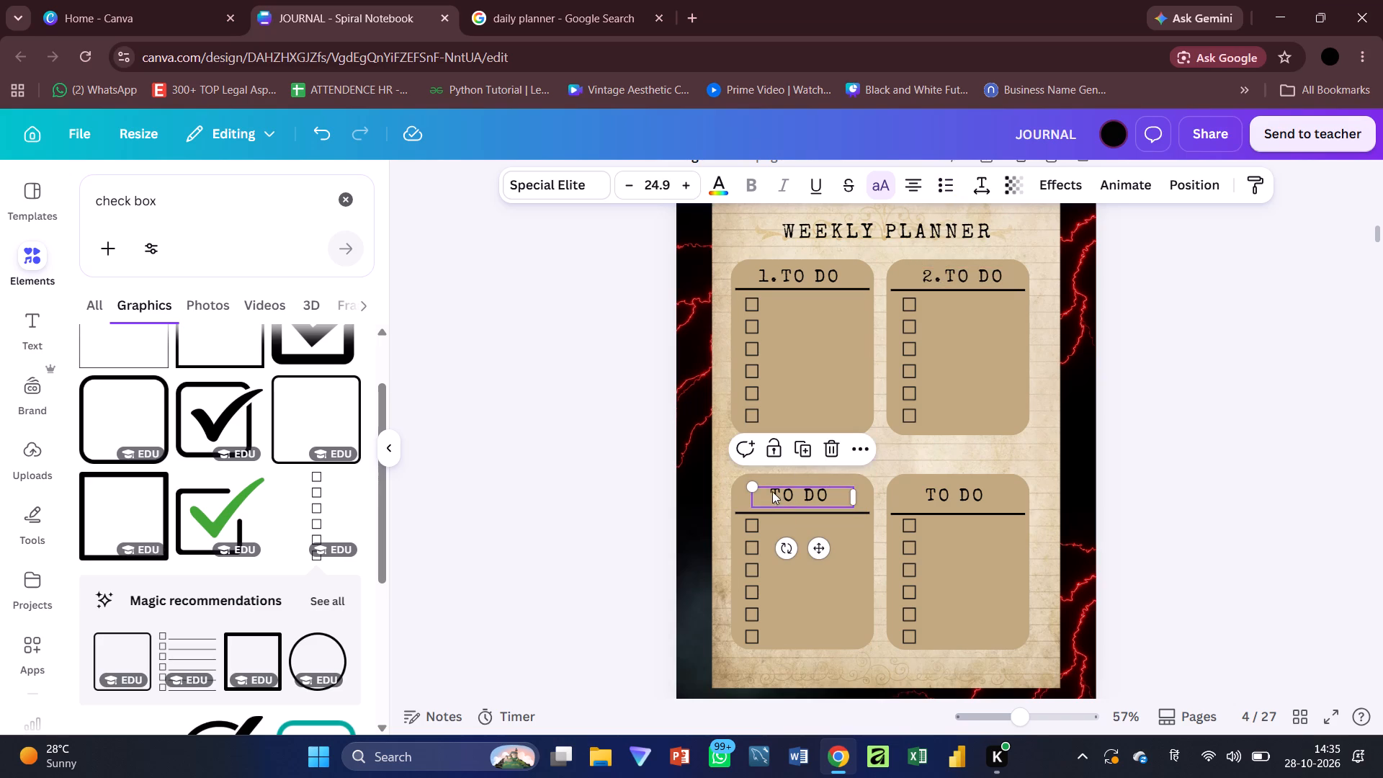
left_click(772, 486)
left_click(771, 492)
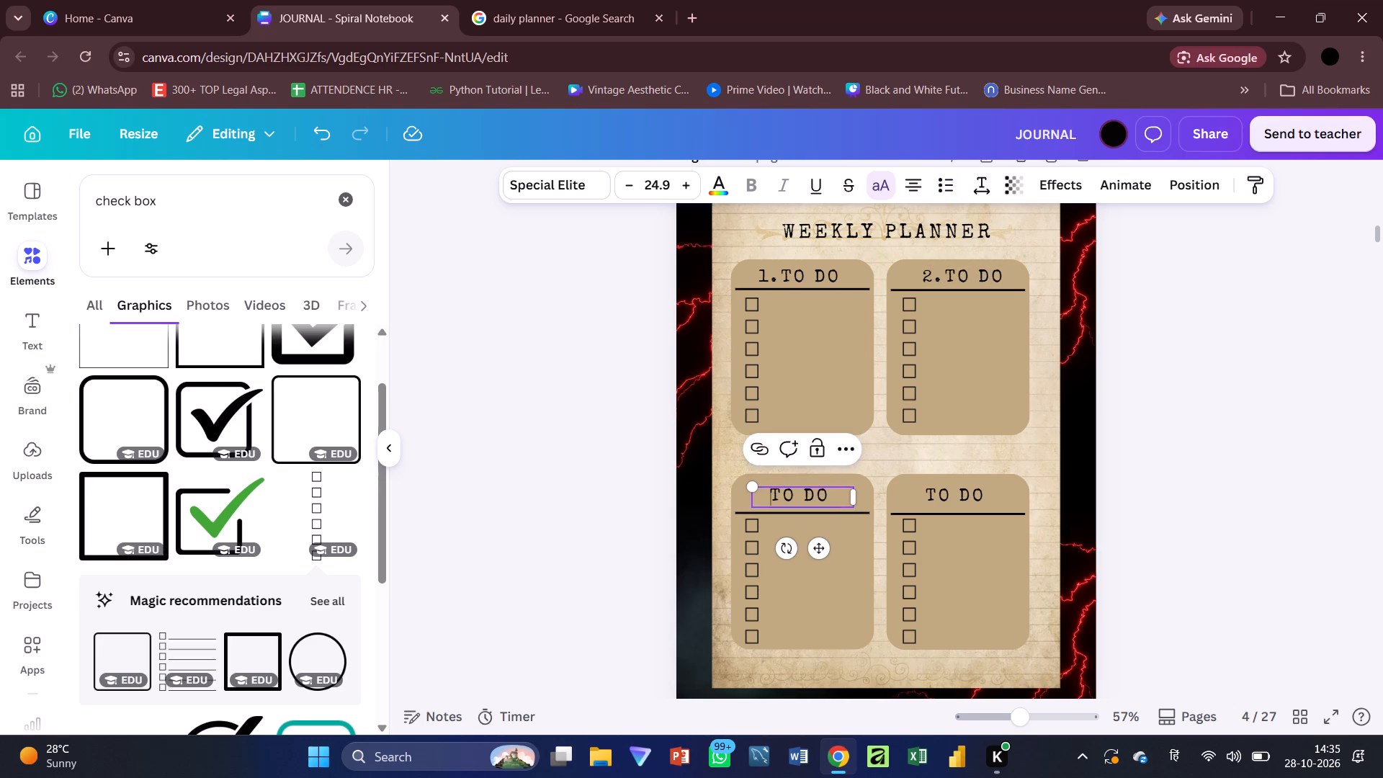
type("3.")
key("space")
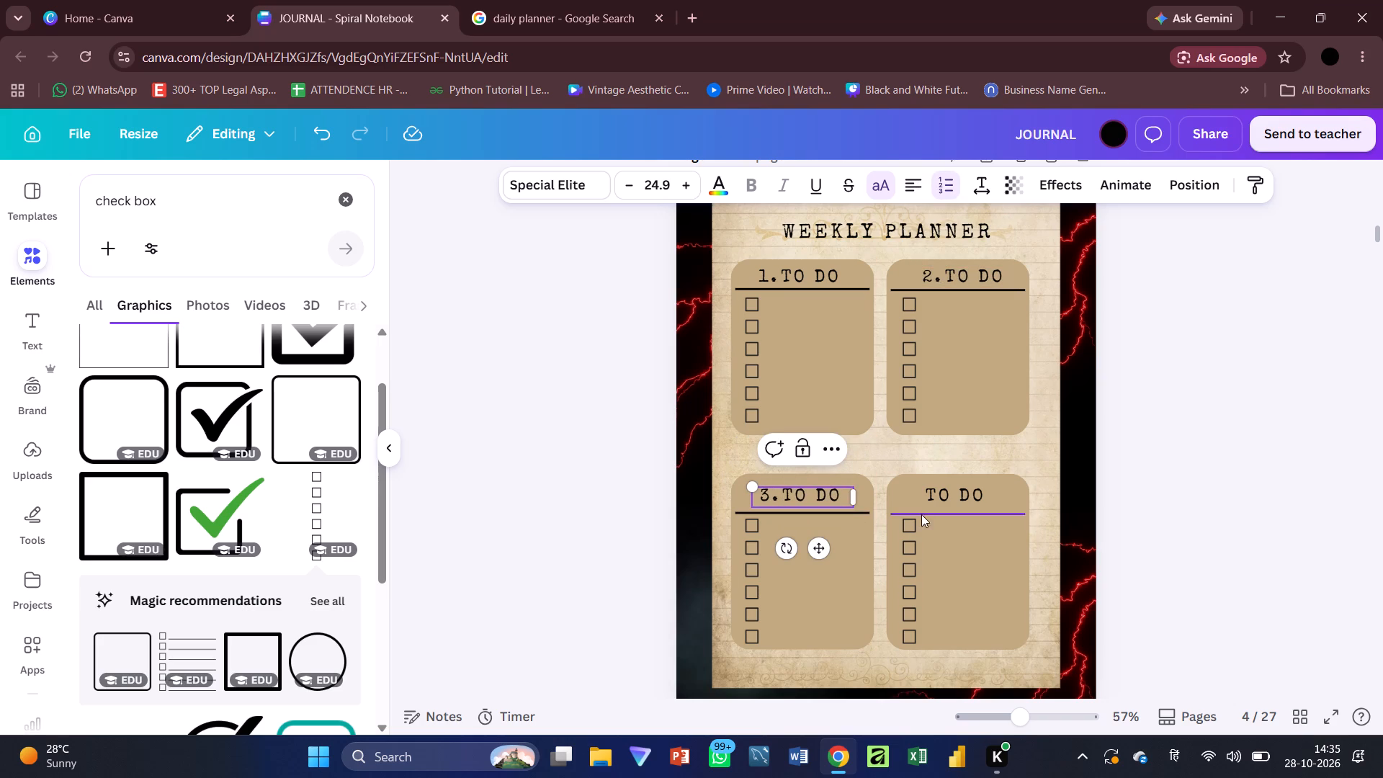
Add the number 4. before the lower-right box's TO DO heading on the WEEKLY PLANNER page.
left_click(934, 494)
left_click(934, 494)
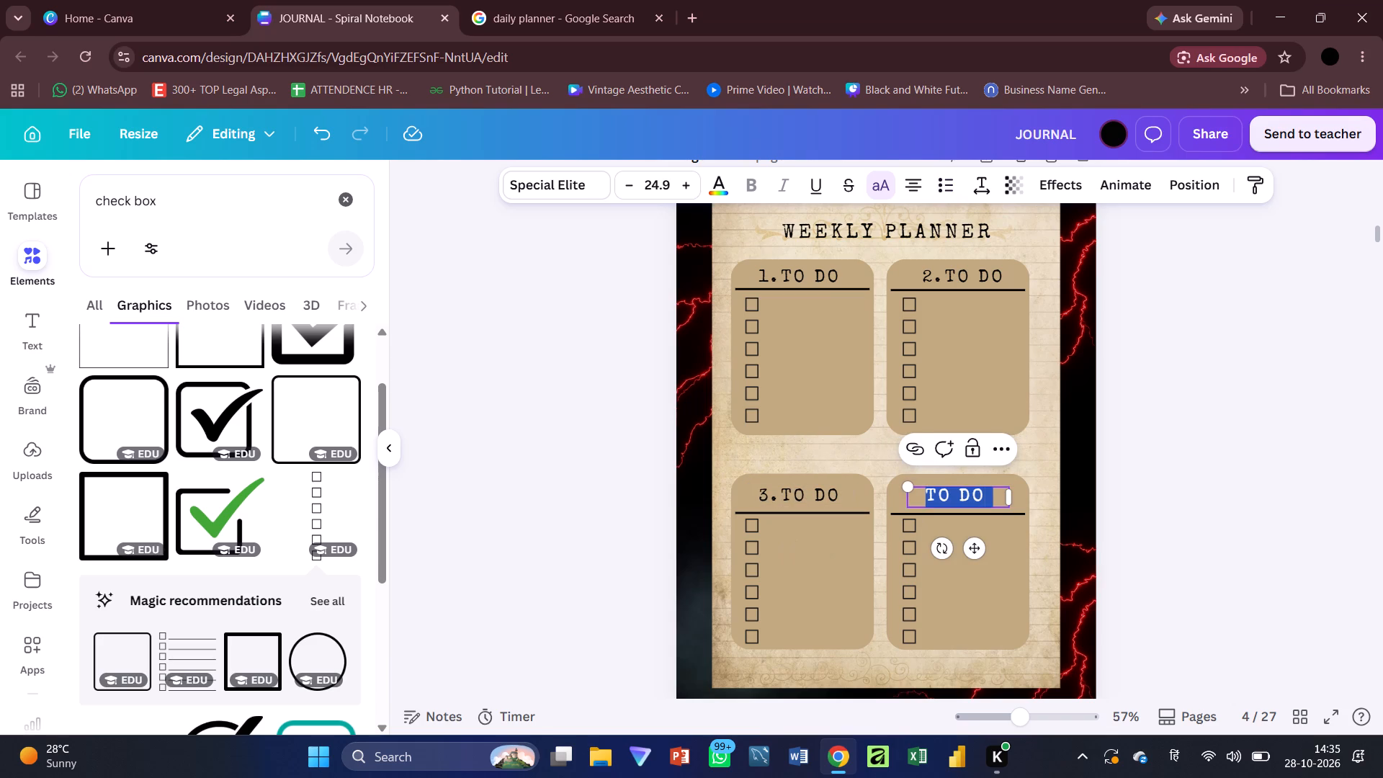
left_click(928, 494)
type("4.")
key("space")
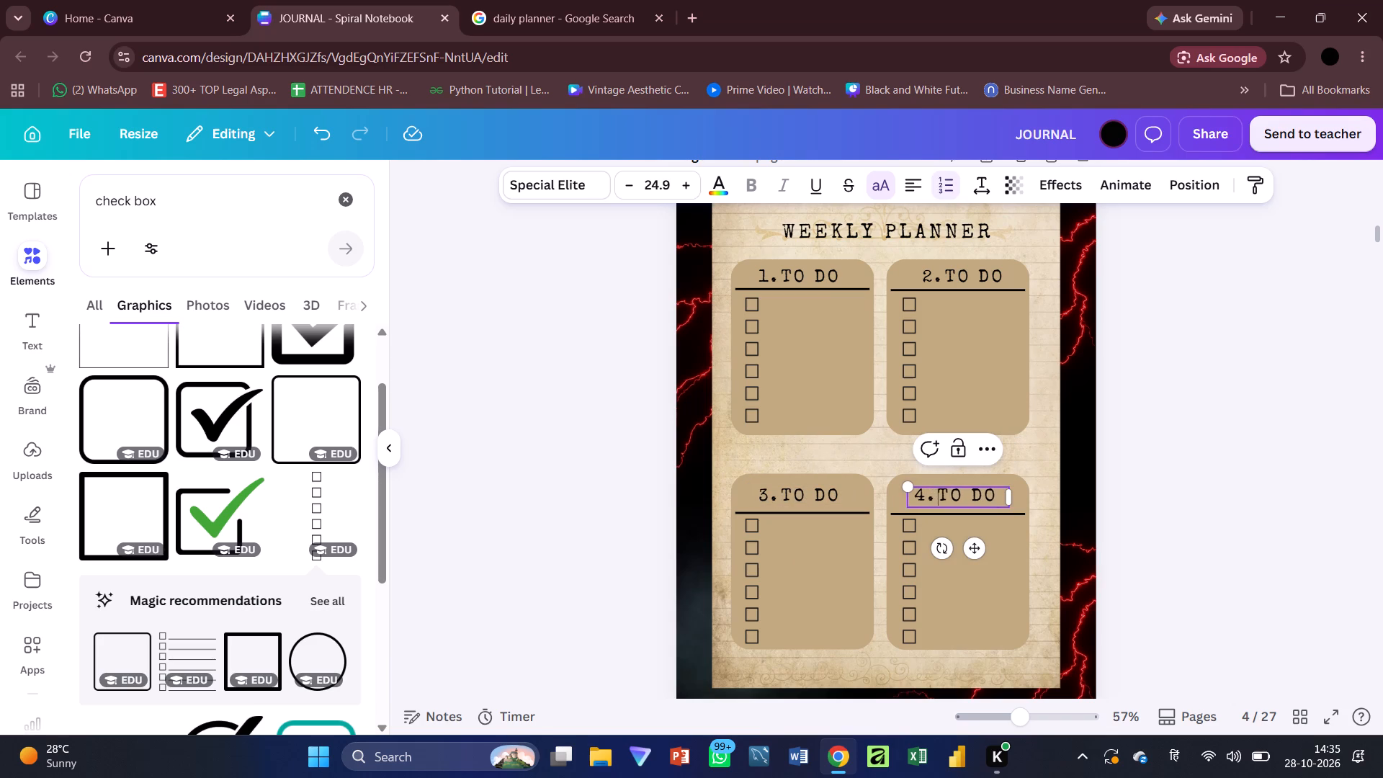
left_click(1123, 461)
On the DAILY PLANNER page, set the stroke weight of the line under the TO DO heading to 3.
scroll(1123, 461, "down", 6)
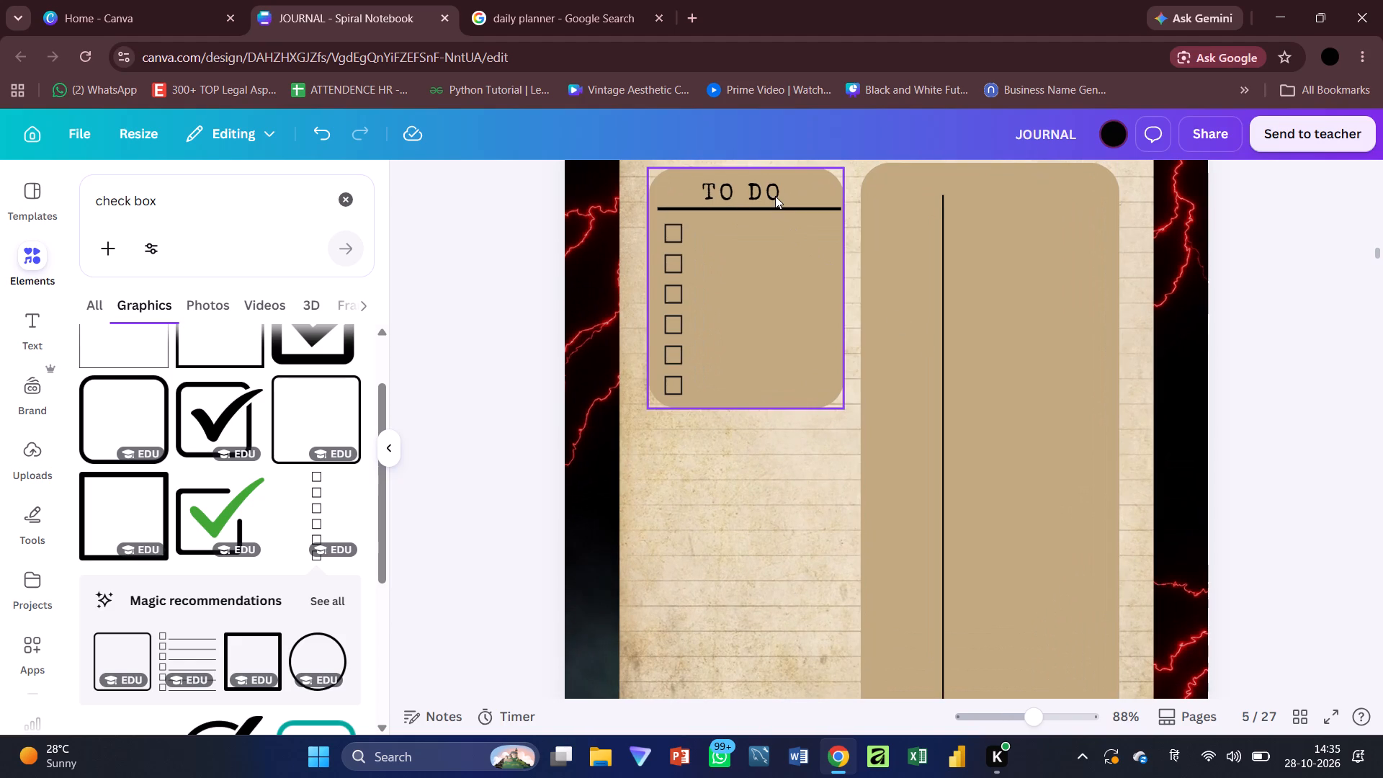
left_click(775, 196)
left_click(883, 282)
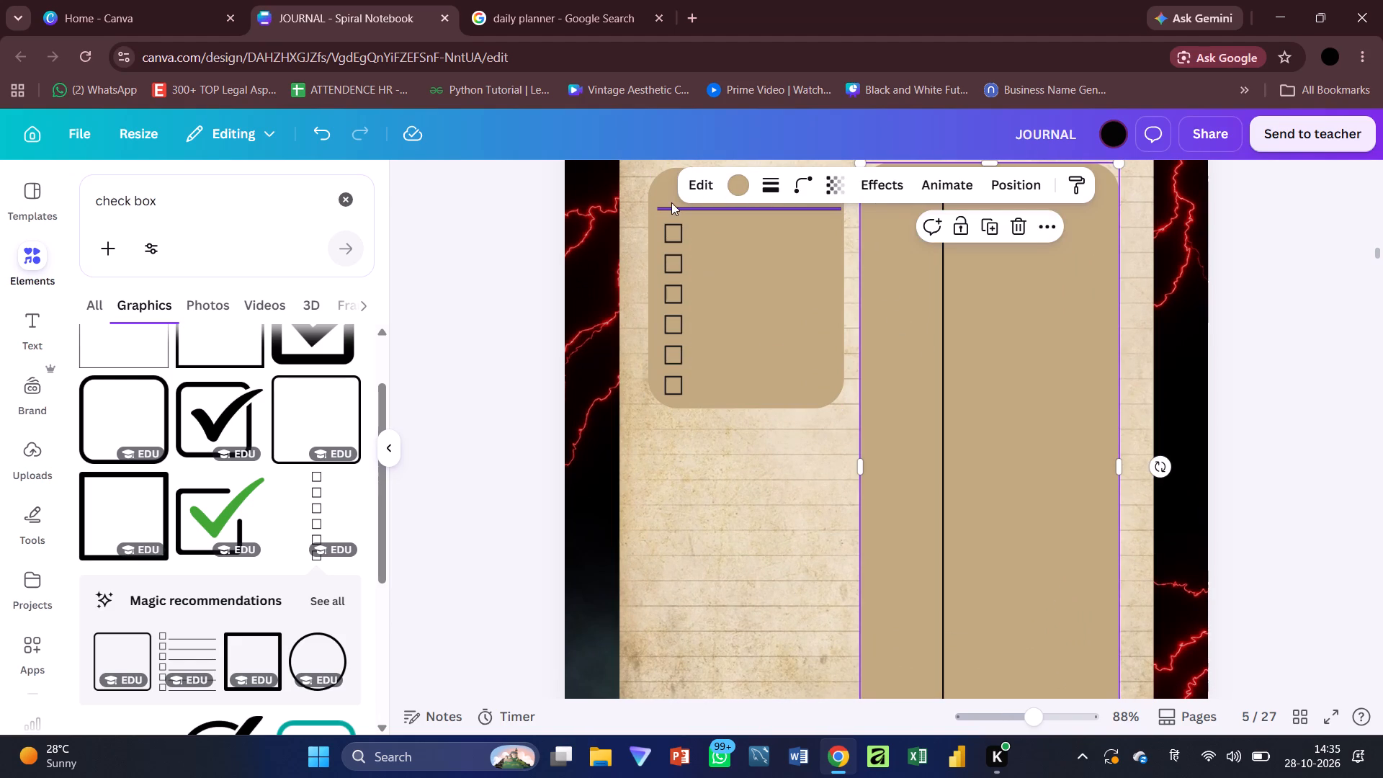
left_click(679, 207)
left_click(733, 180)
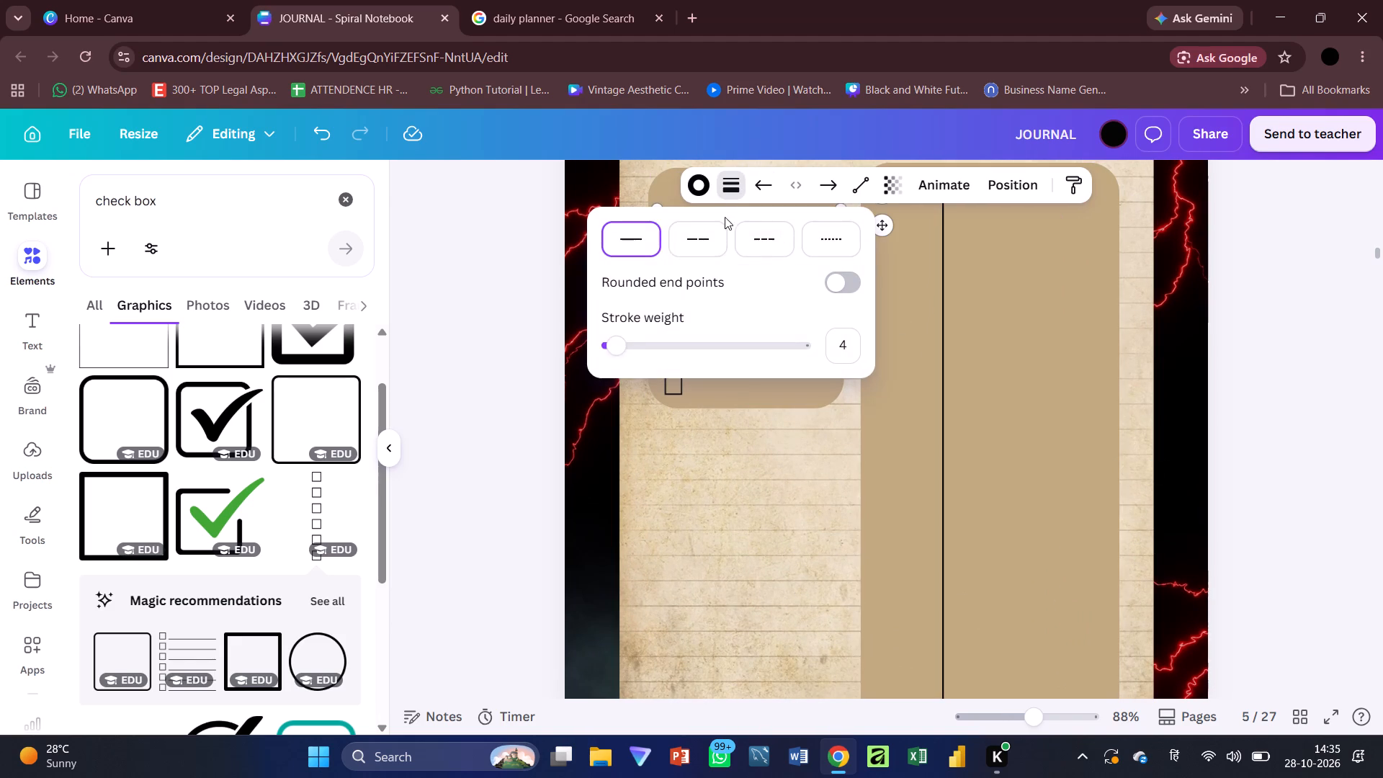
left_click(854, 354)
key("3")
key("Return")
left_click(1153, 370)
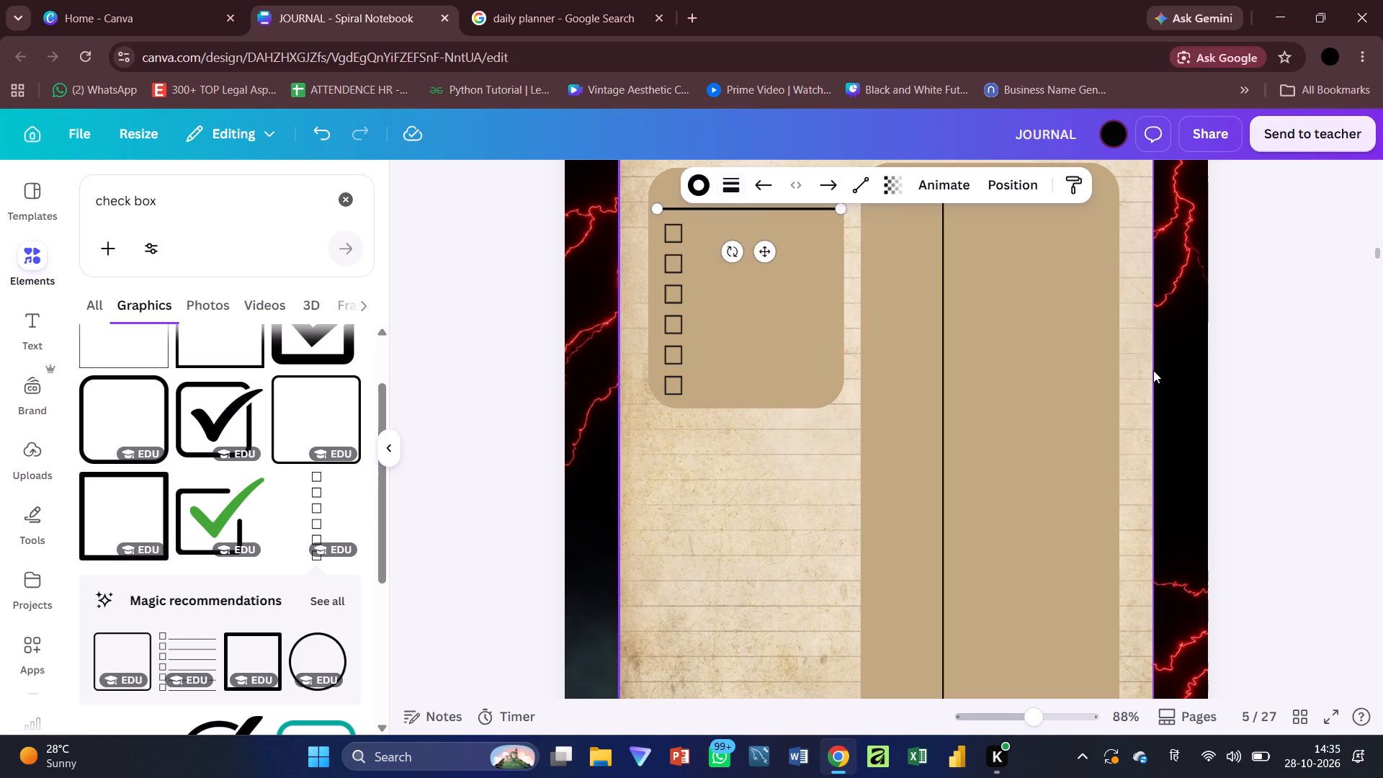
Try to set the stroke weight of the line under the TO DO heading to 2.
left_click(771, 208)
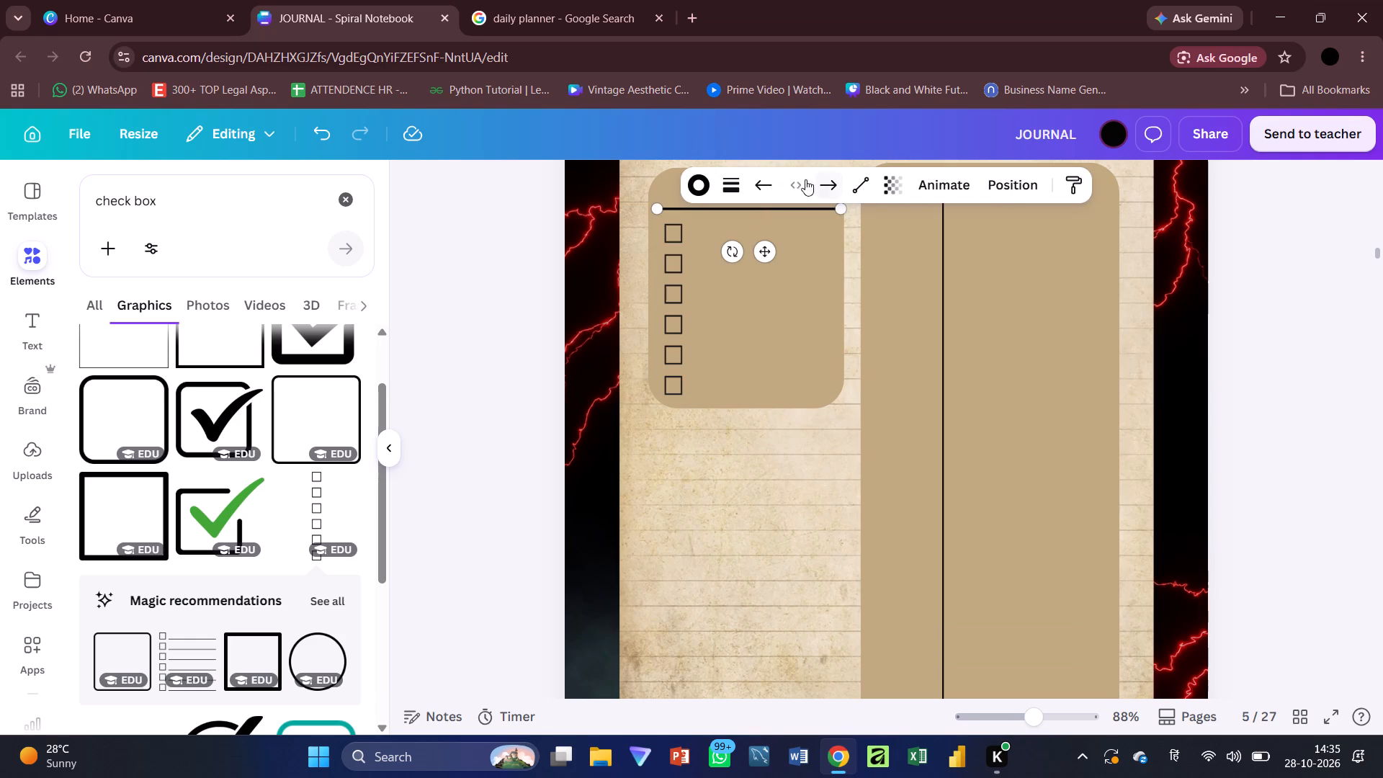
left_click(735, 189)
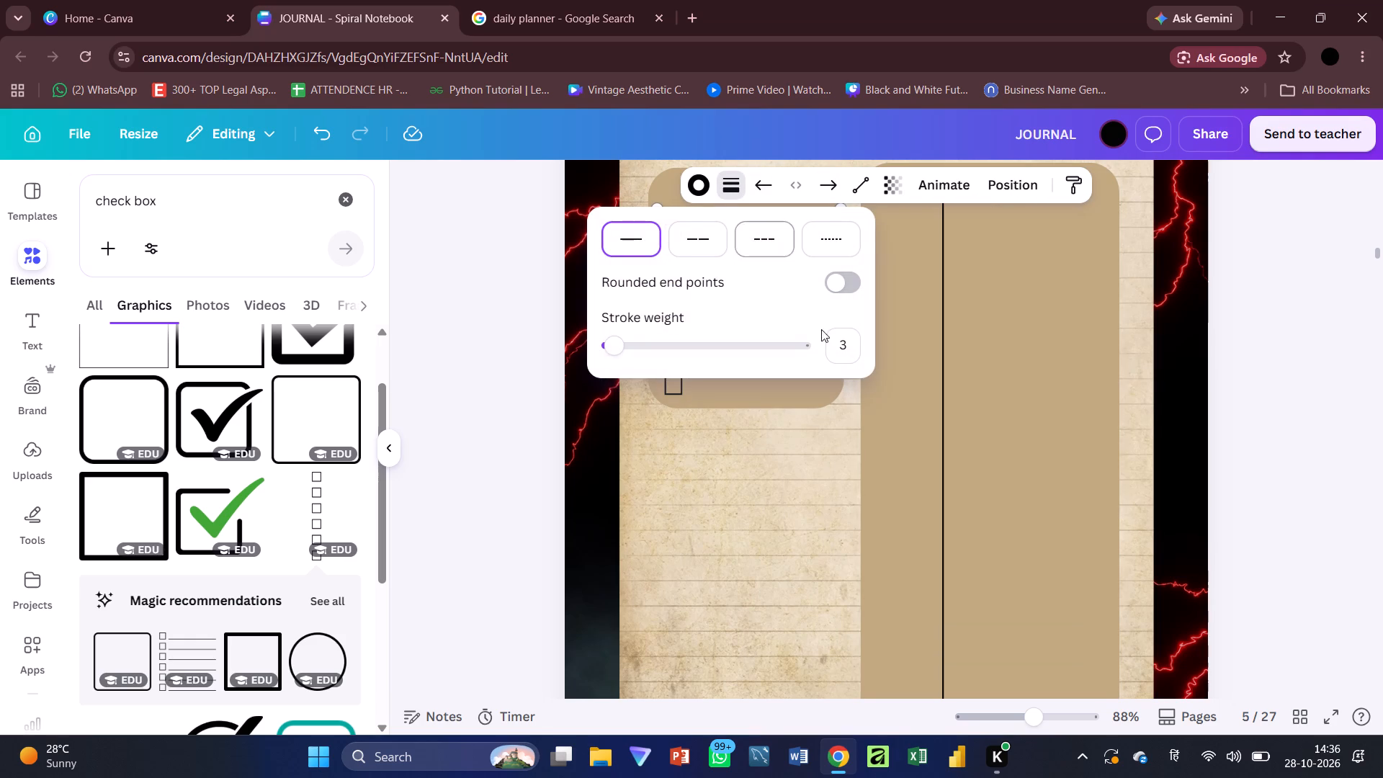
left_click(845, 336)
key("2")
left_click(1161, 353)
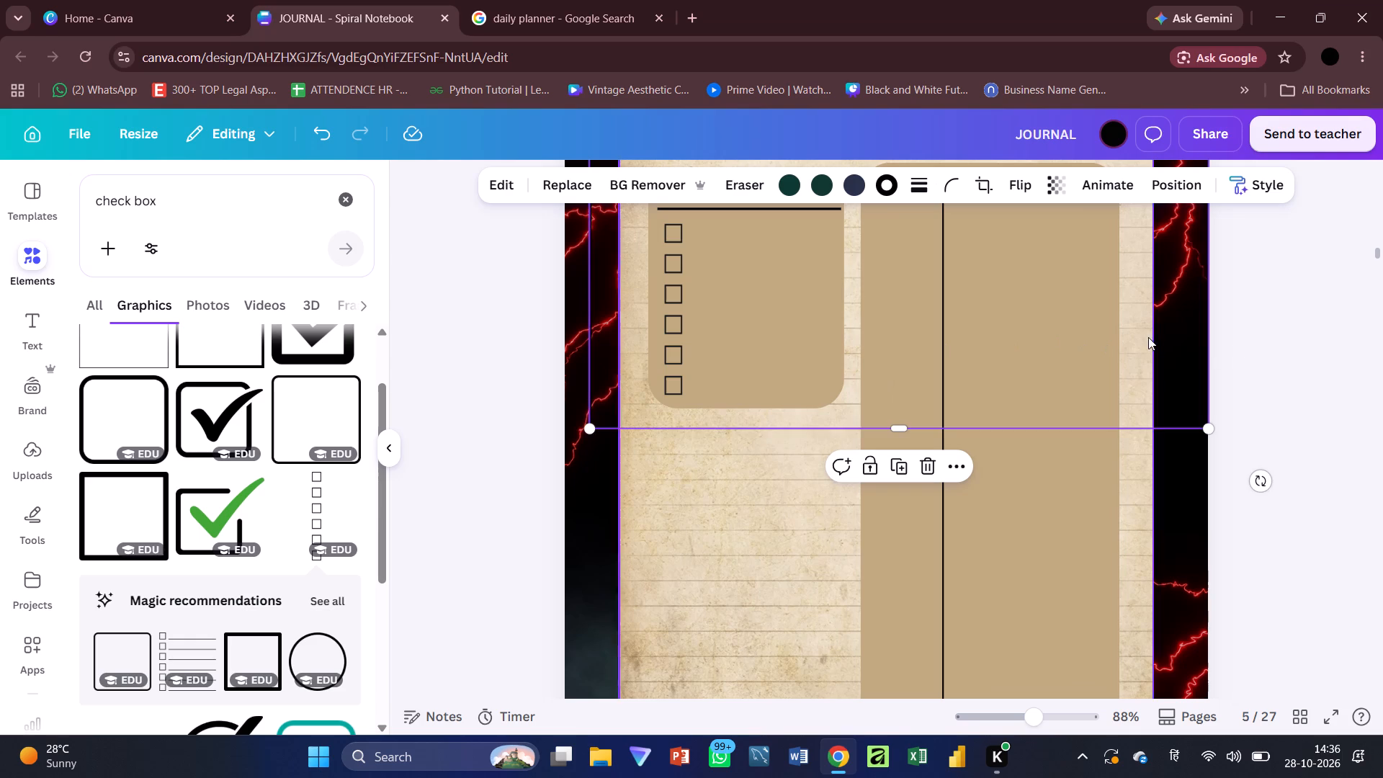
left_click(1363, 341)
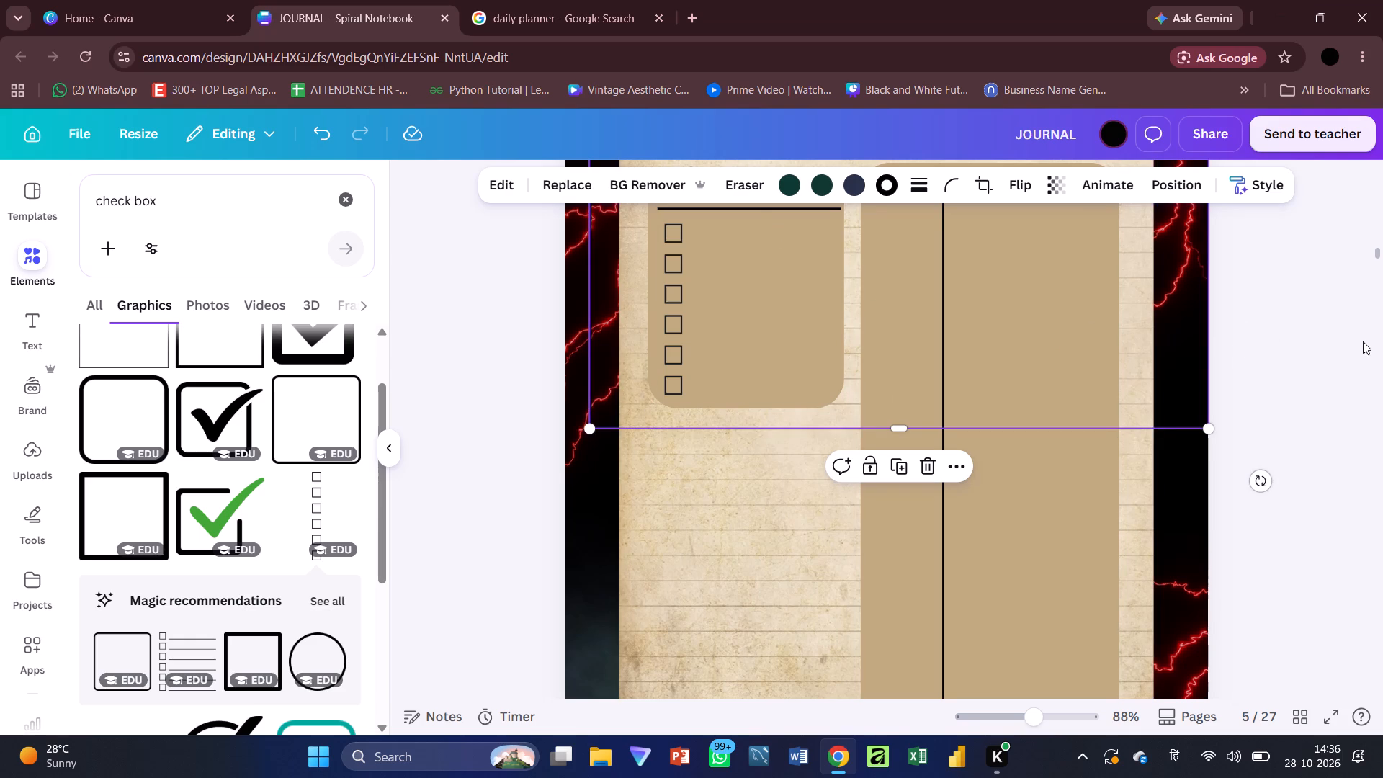
Centre the line under the TO DO heading within its box and give it rounded end points.
scroll(1295, 366, "up", 1)
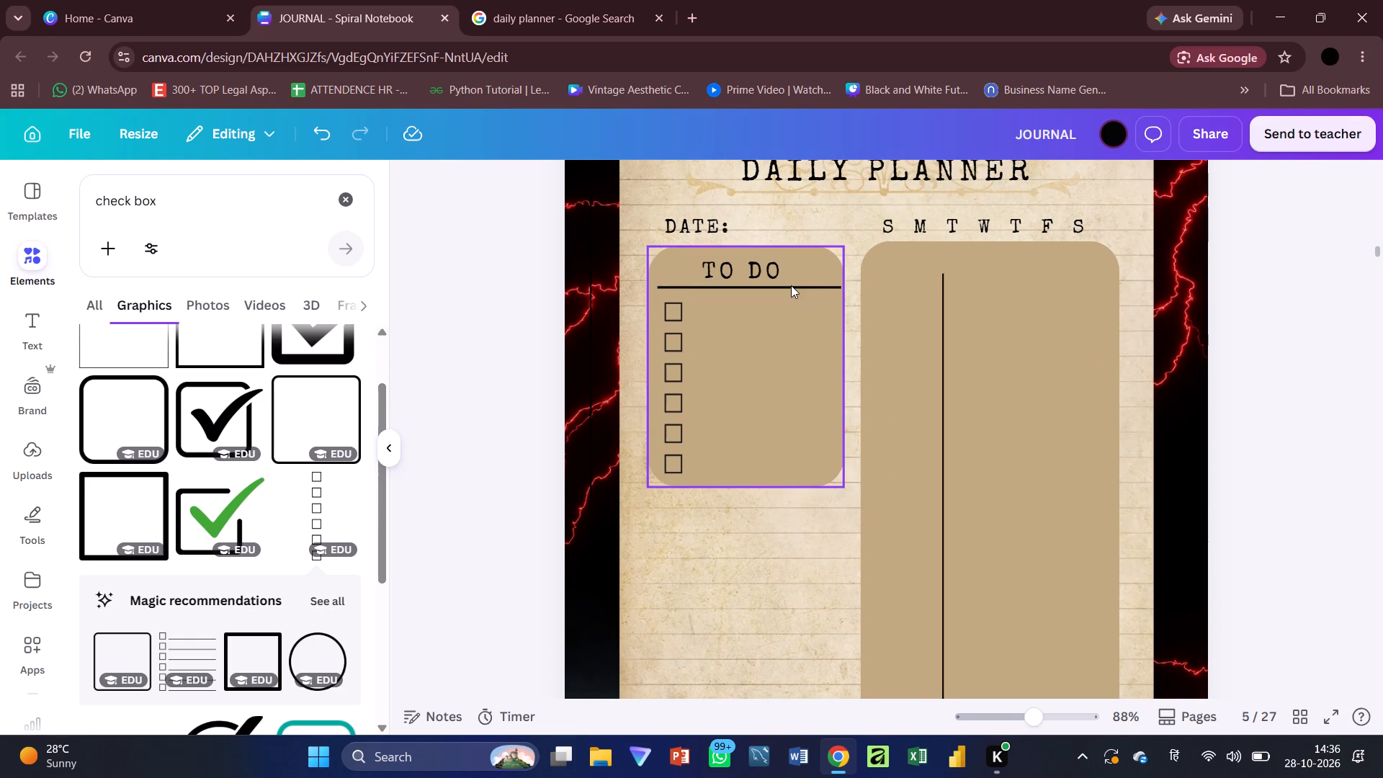
left_click(791, 284)
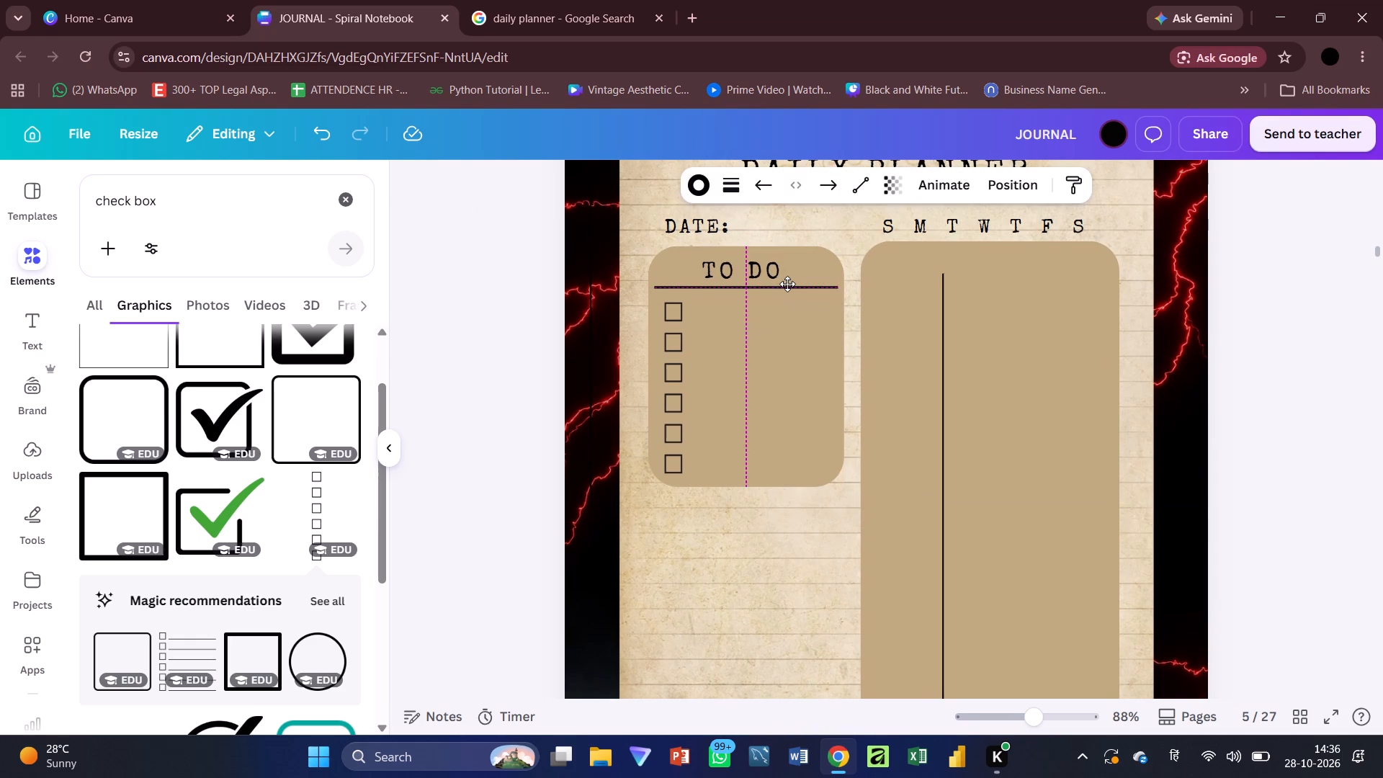
left_click(735, 191)
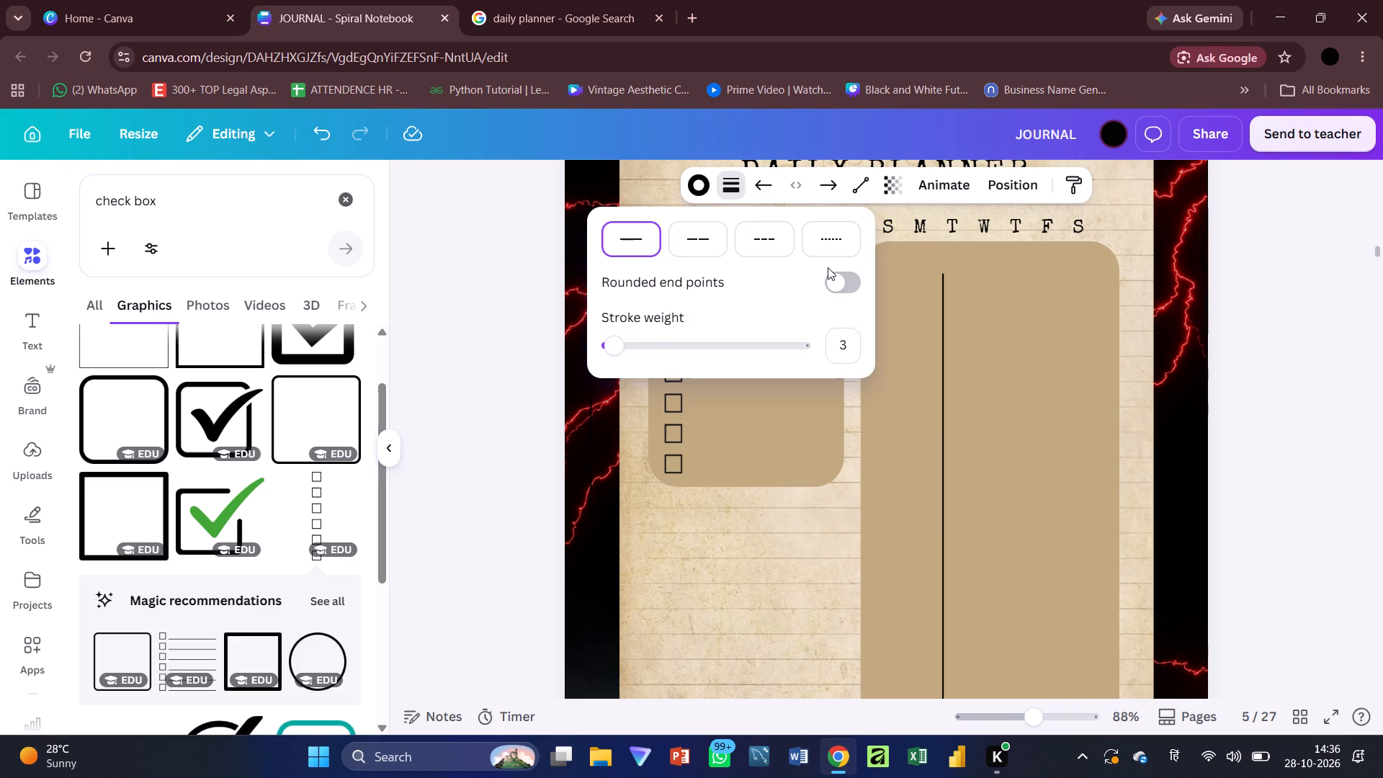
left_click(843, 285)
left_click(1179, 284)
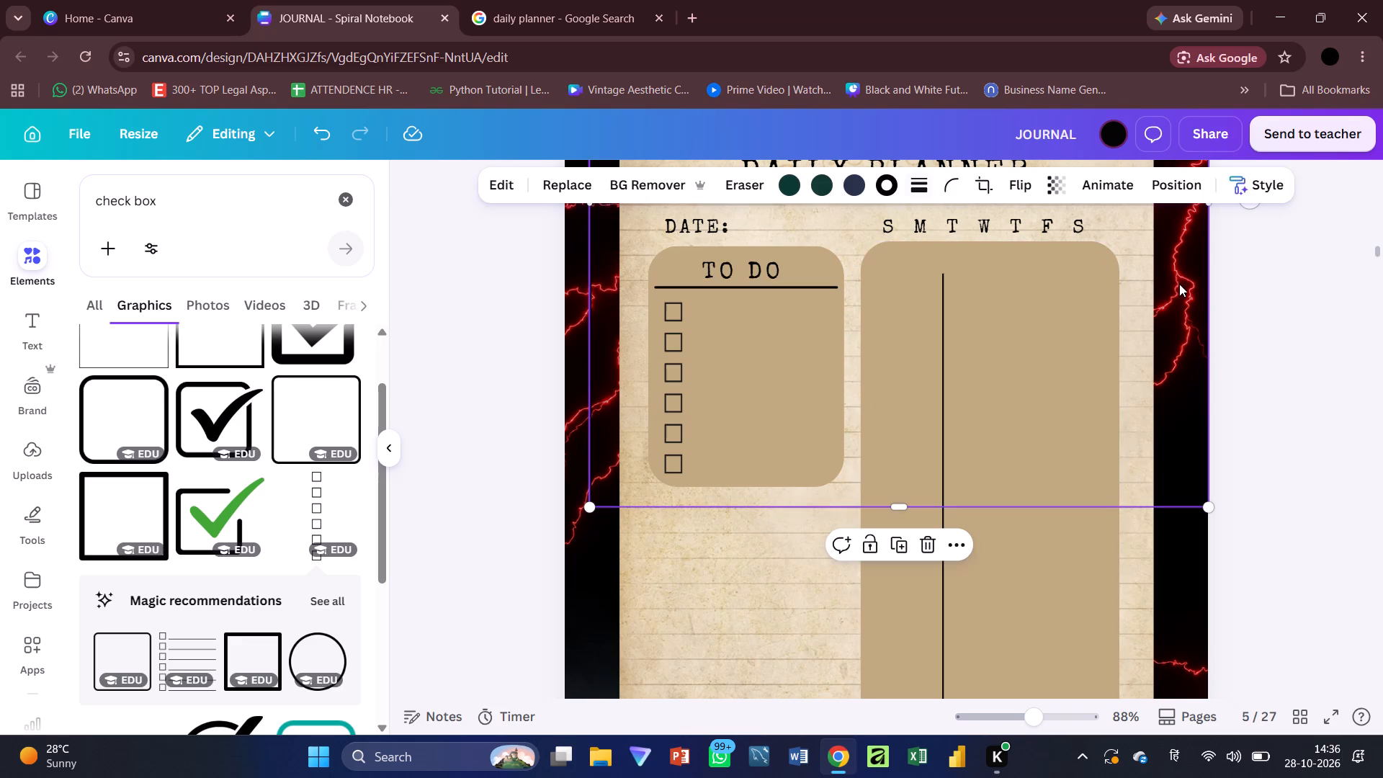
Set the stroke weight of the line under the daily planner's TO DO heading to 2.
left_click(813, 288)
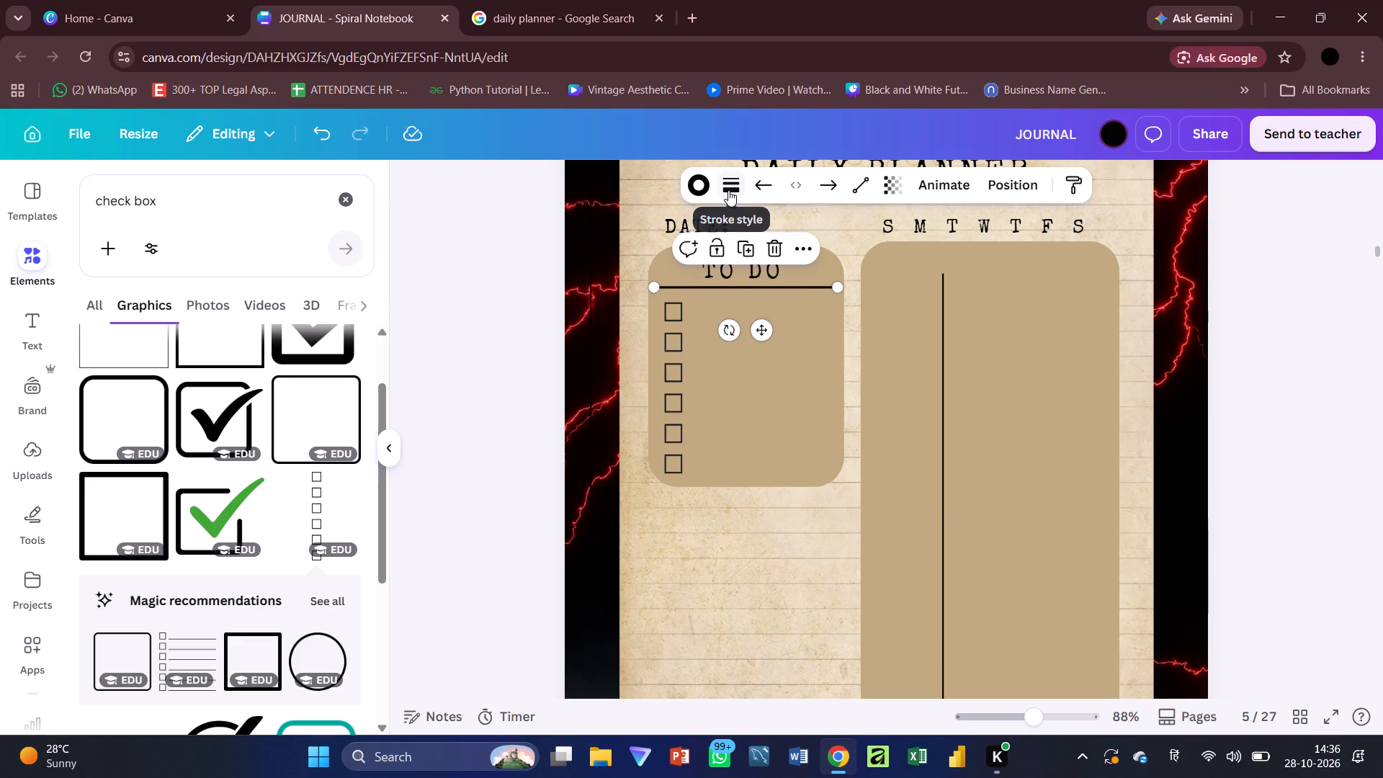
left_click(729, 191)
left_click(850, 348)
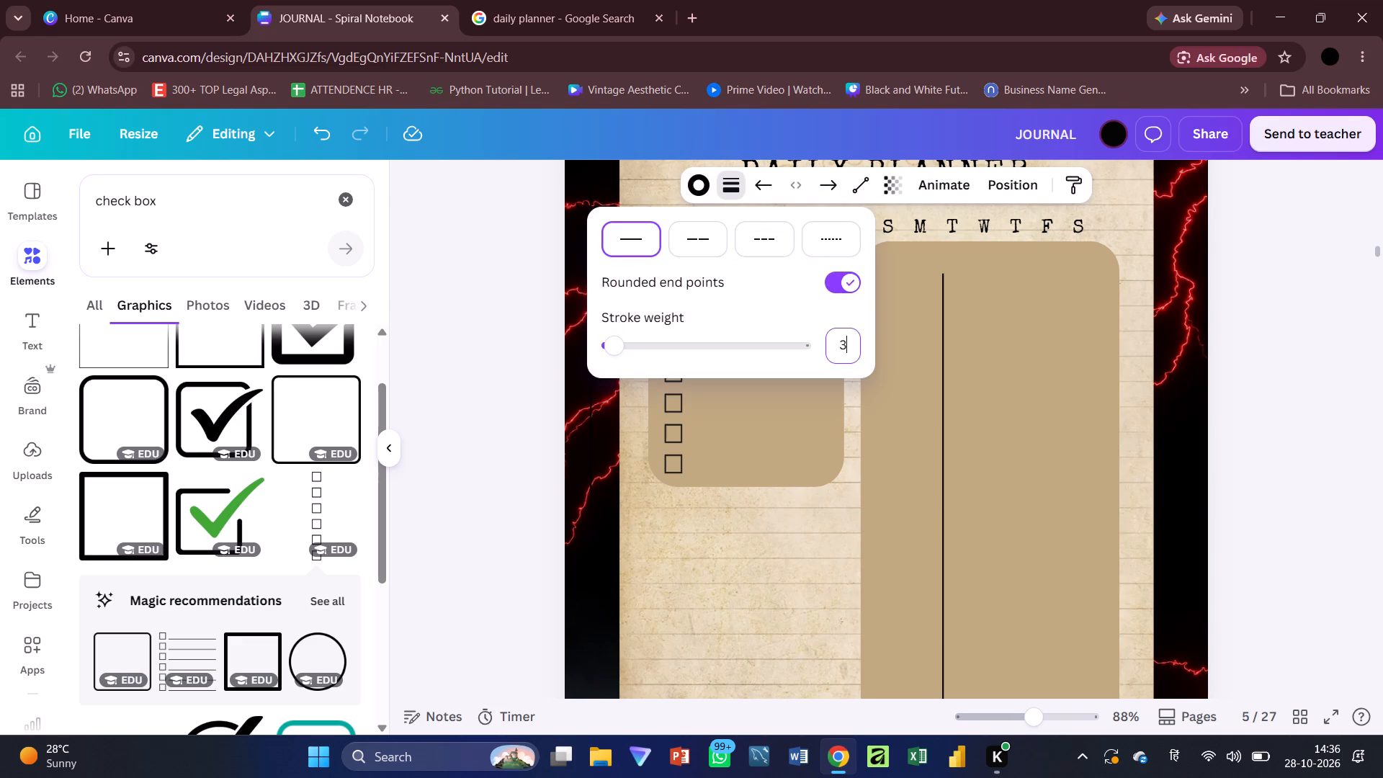
key("2")
key("Return")
left_click(1014, 403)
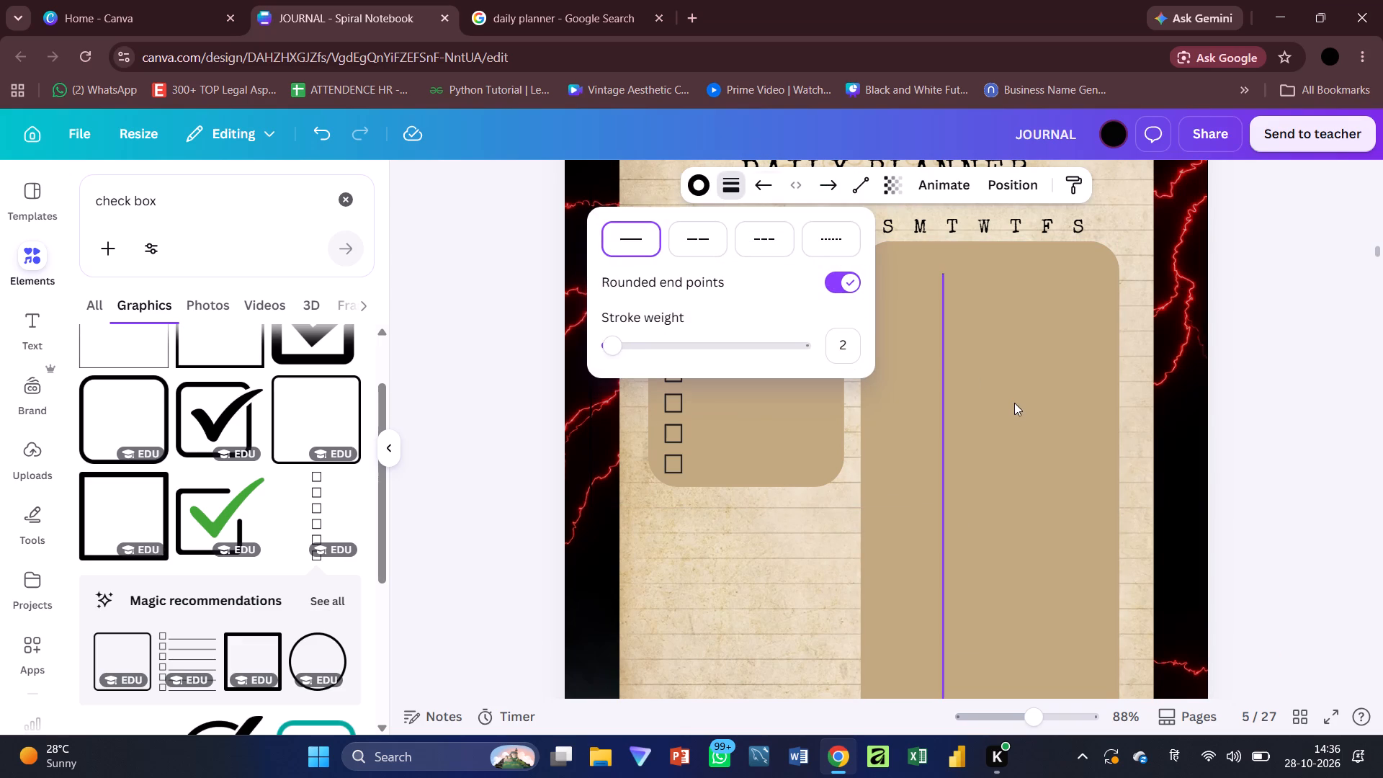
Give the vertical line in the tall box rounded end points.
left_click(939, 382)
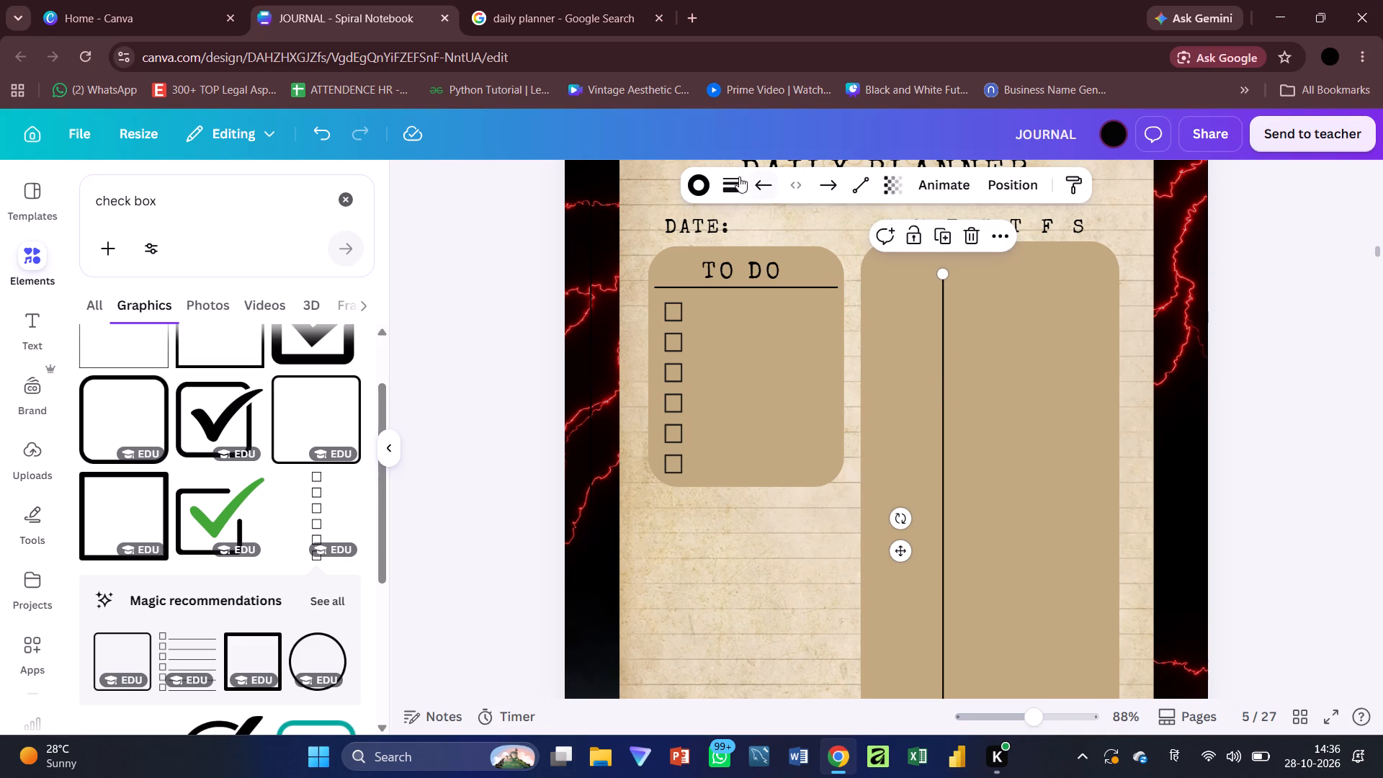
left_click(735, 186)
left_click(837, 277)
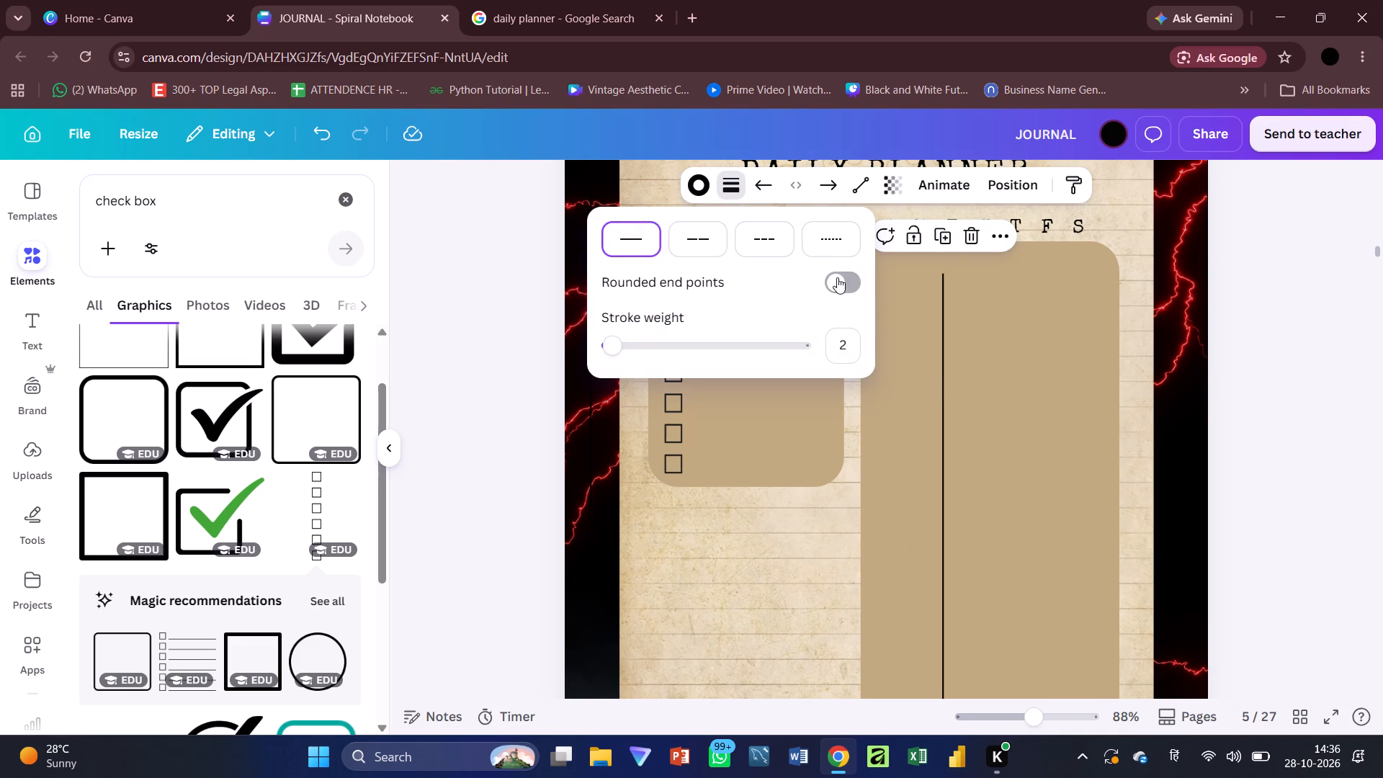
left_click(1119, 323)
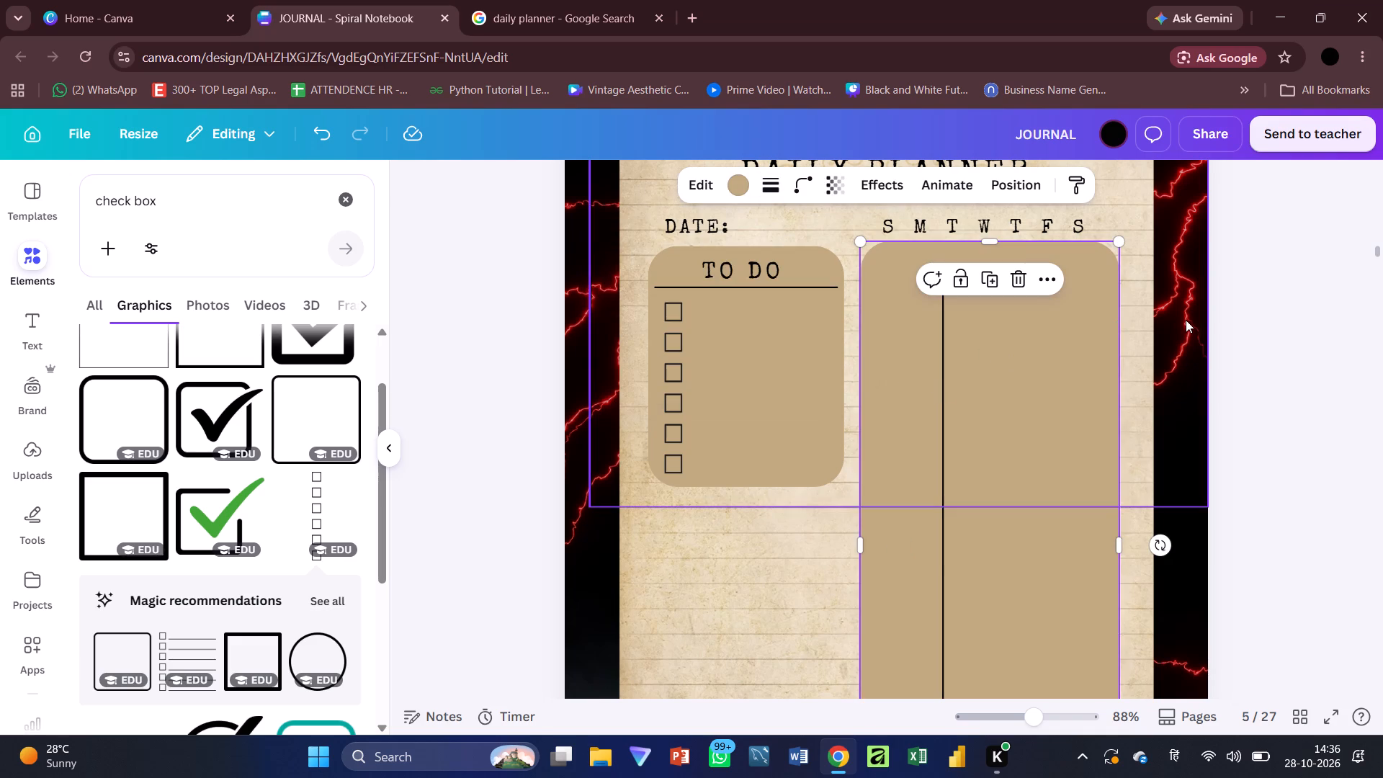
left_click(1186, 320)
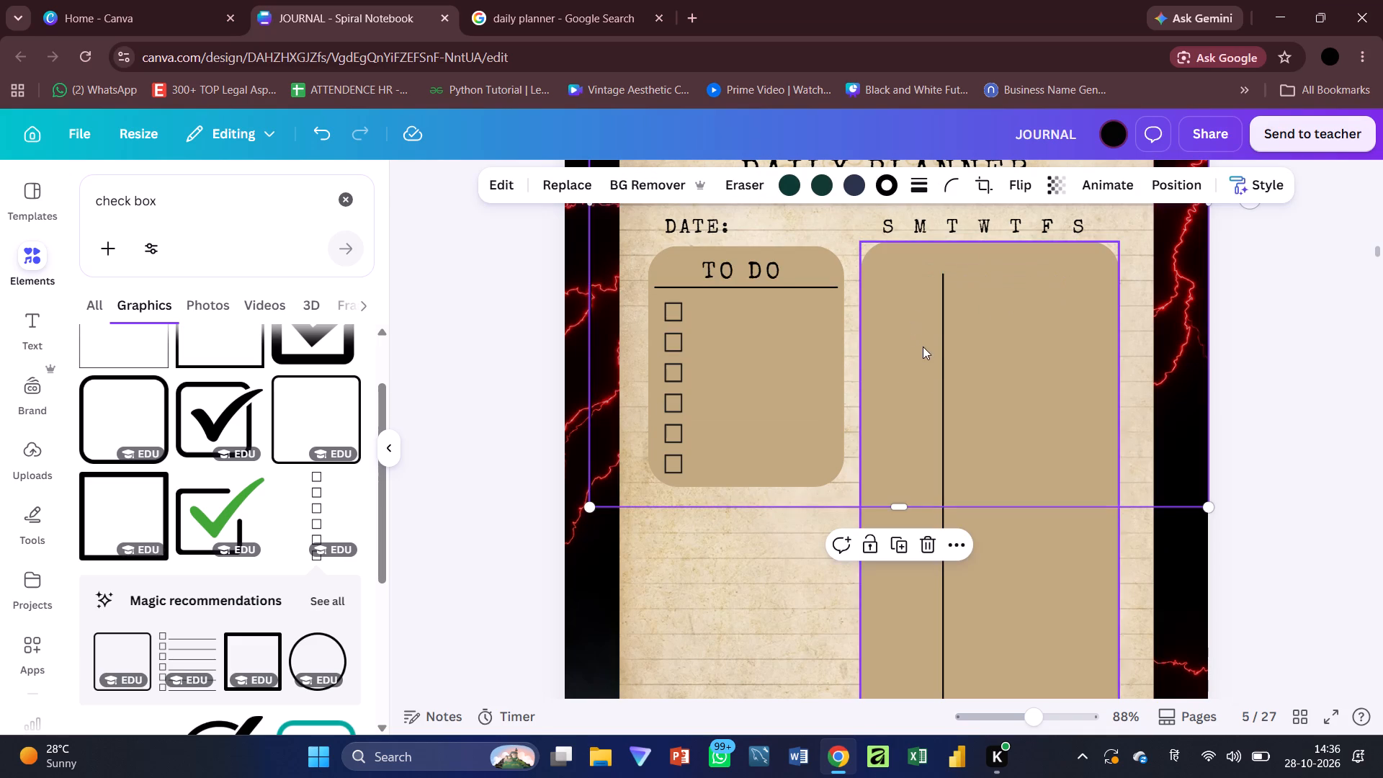
Duplicate the TO DO heading, narrow the copy's text box and place it at the top of the tall box's left column.
left_click(787, 272)
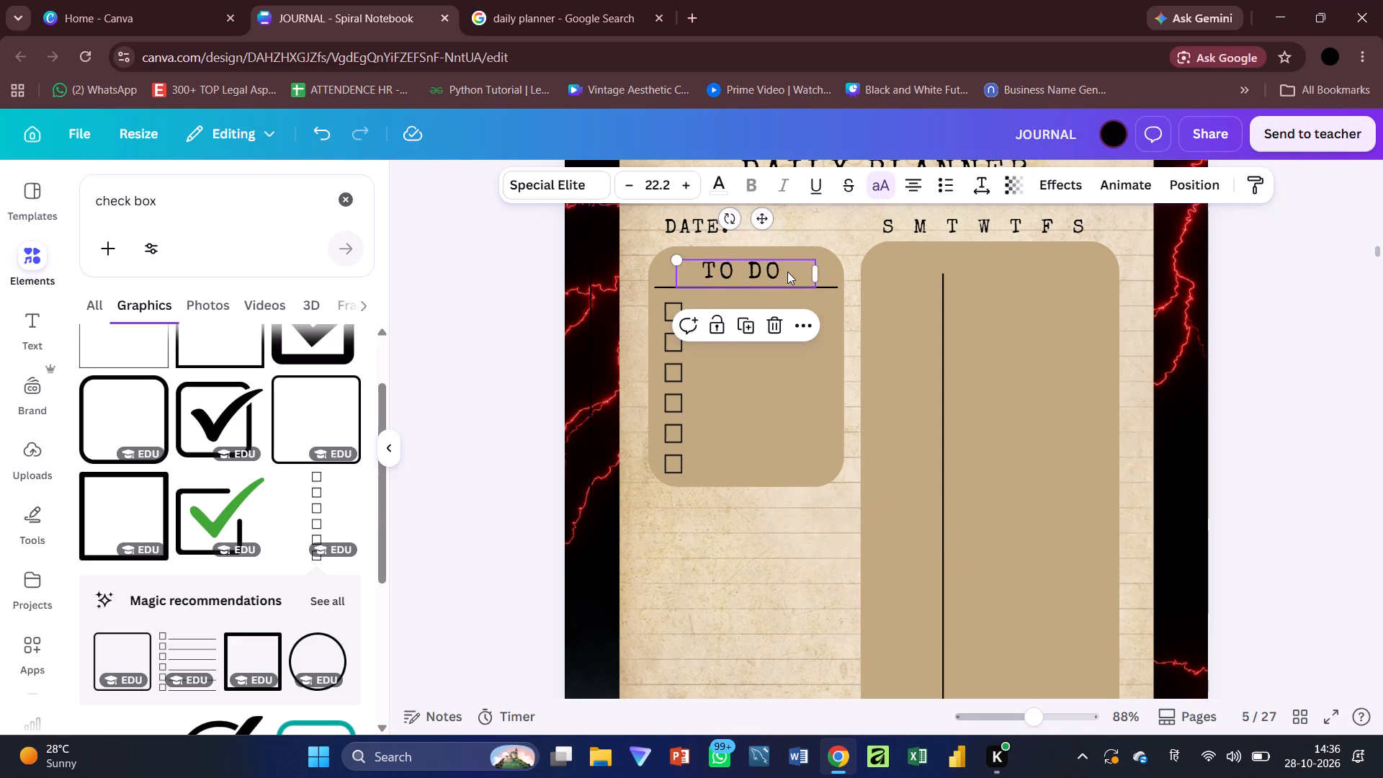
key("ctrl+d")
left_click_drag(778, 344, 895, 358)
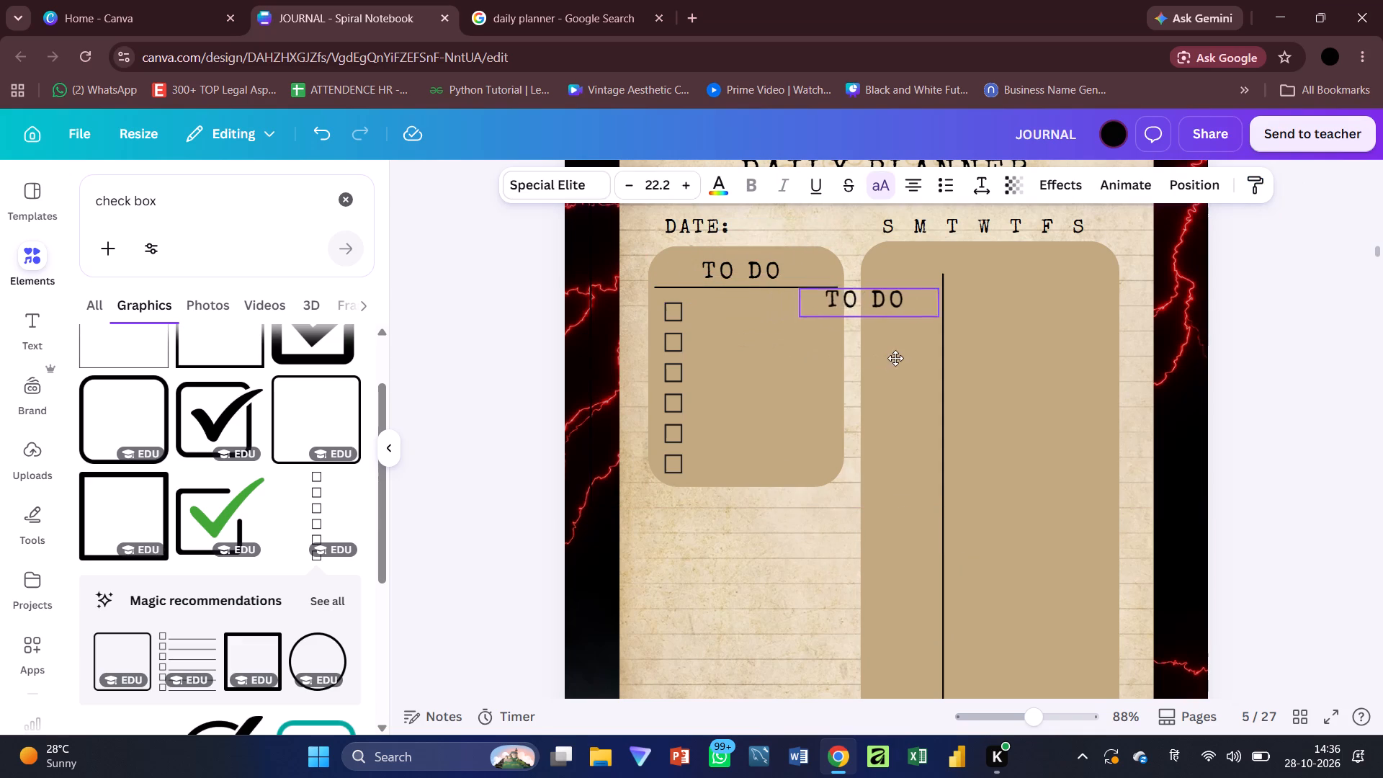
left_click_drag(895, 358, 912, 357)
left_click_drag(962, 300, 928, 301)
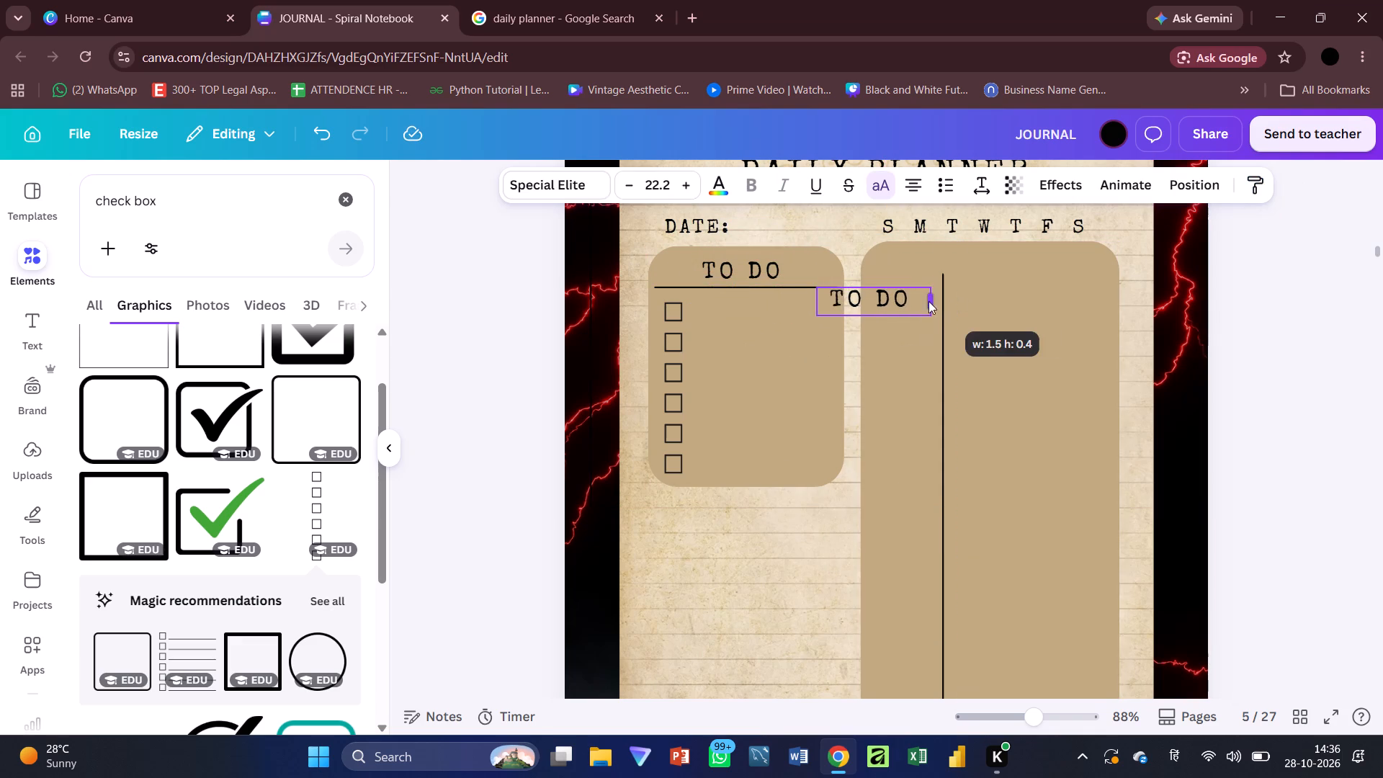
left_click_drag(928, 301, 919, 302)
left_click_drag(887, 358, 922, 357)
Reduce the copied TO DO text's font size to 16.2.
double_click(909, 294)
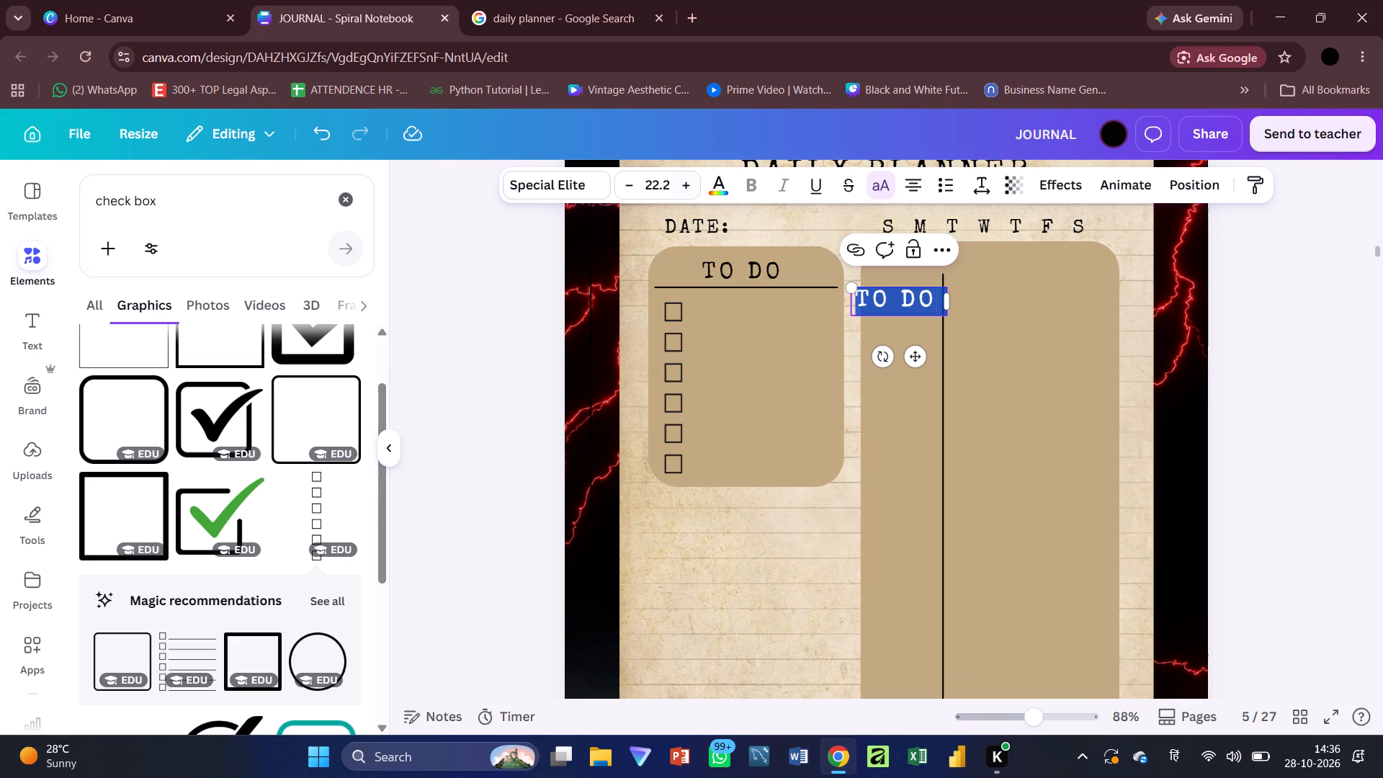
triple_click(632, 189)
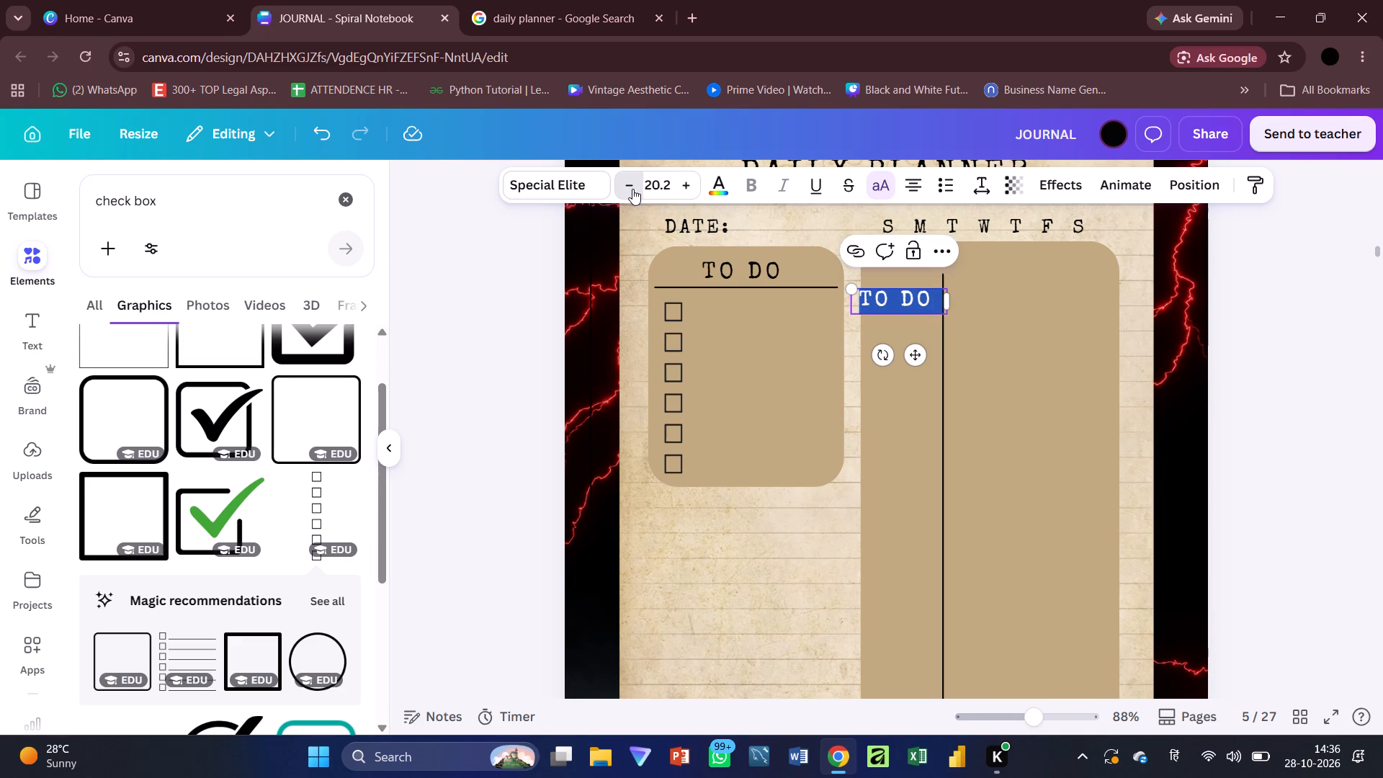
double_click(632, 189)
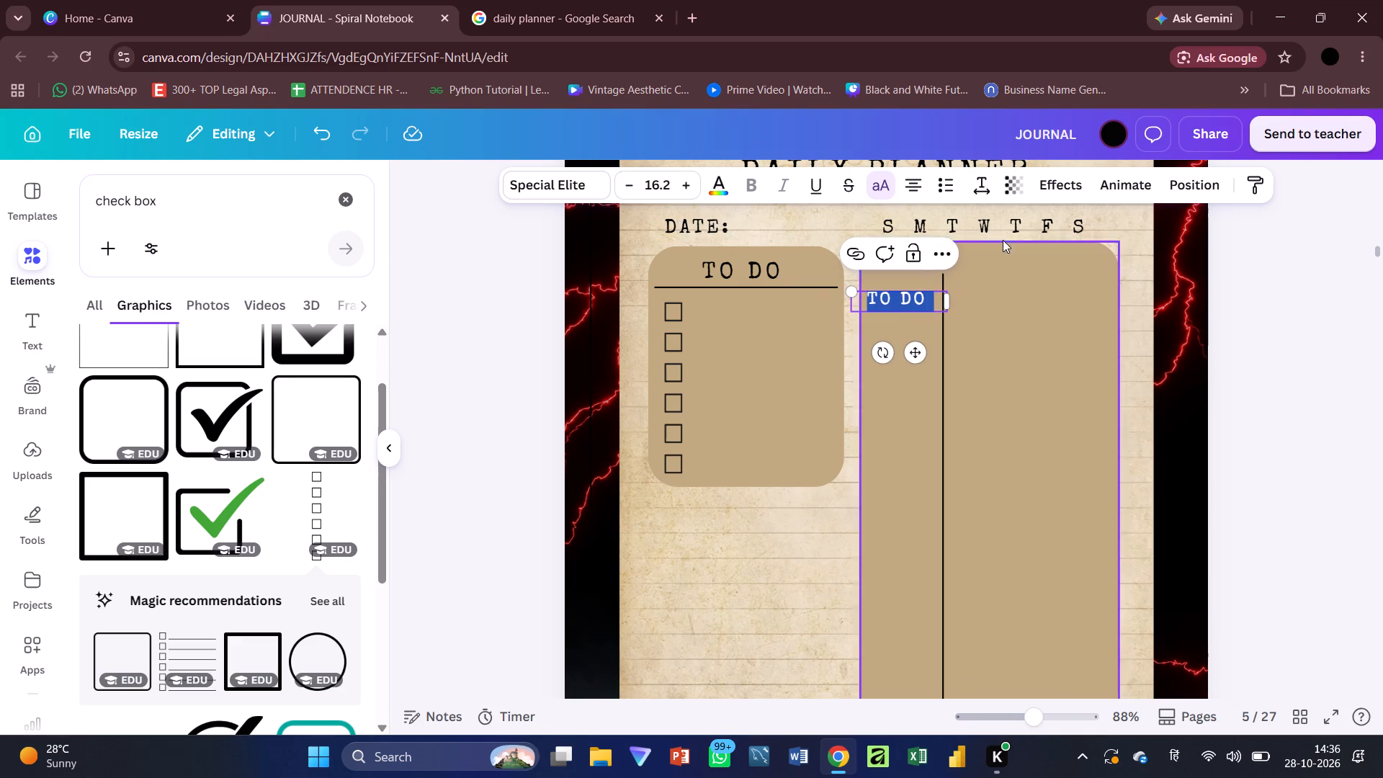
Left-align the copied TO DO text and shift its box so the text sits inside the tall box's left column.
left_click(913, 196)
left_click_drag(918, 356, 931, 356)
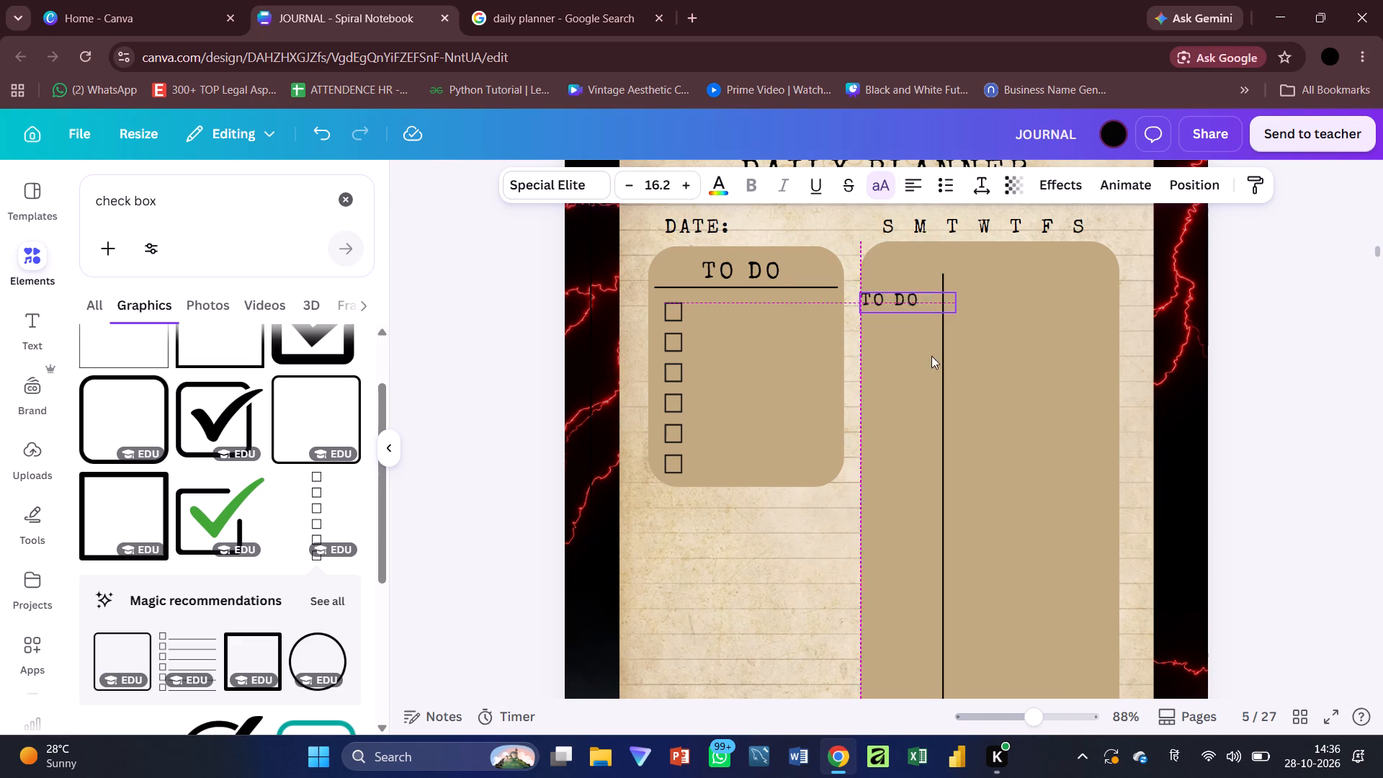
left_click_drag(931, 356, 942, 356)
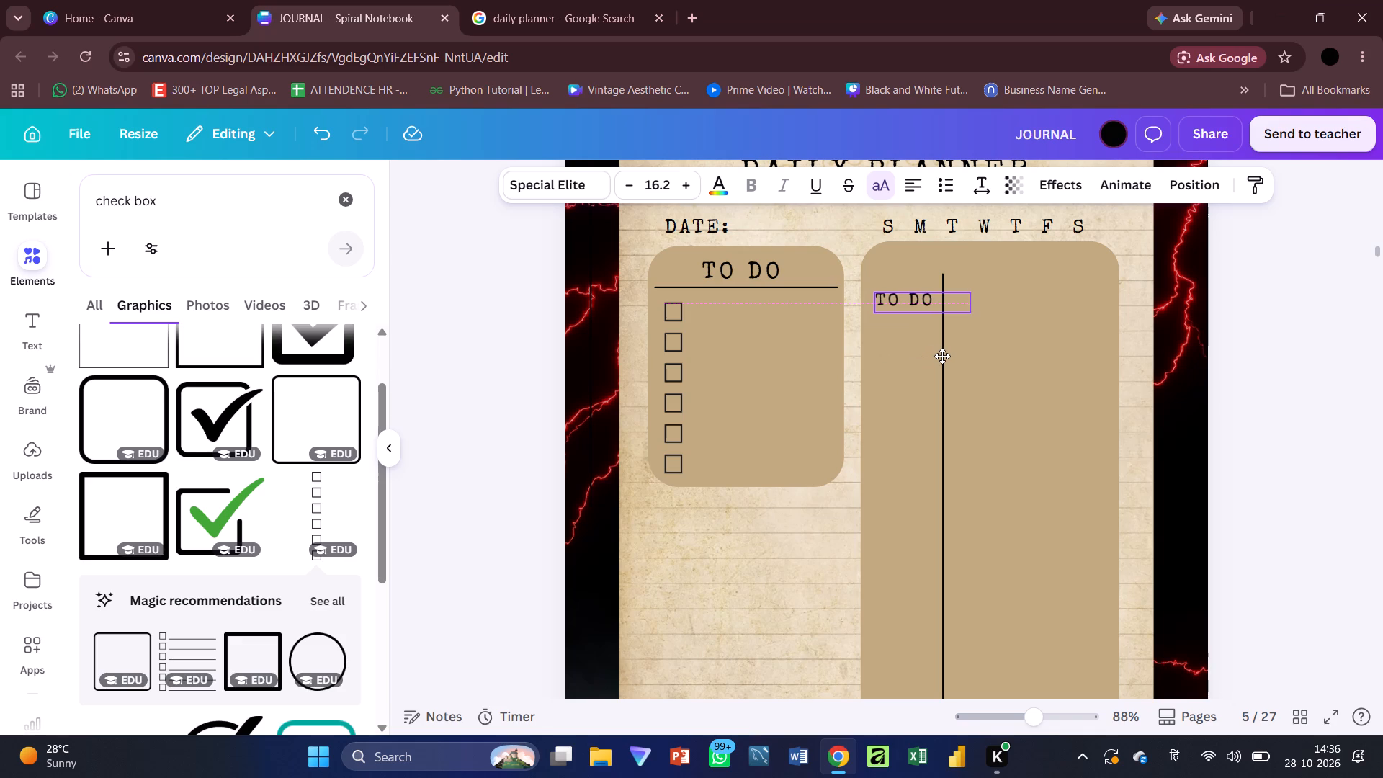
left_click_drag(942, 356, 941, 356)
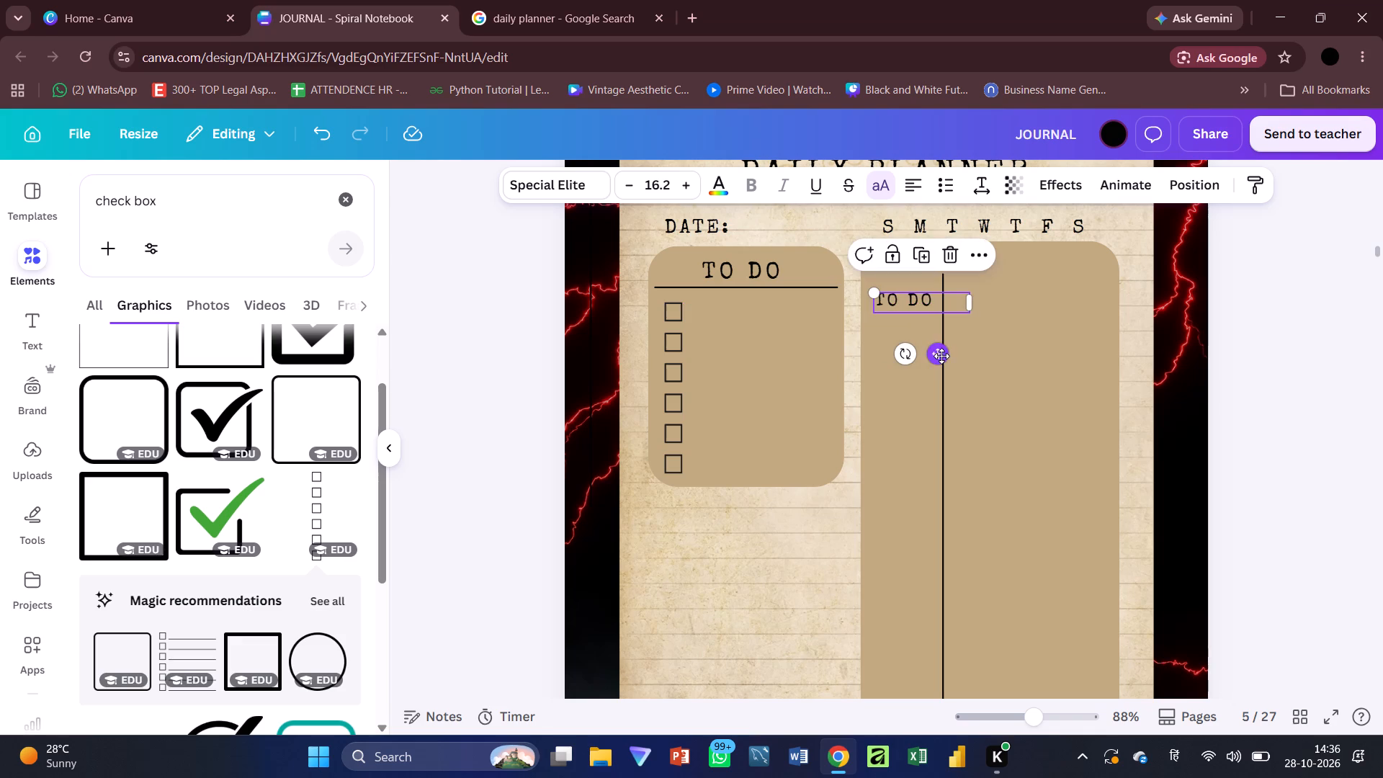
Replace the copied TO DO text with "6am - 7 am" and turn off its uppercase formatting.
left_click(926, 290)
double_click(923, 303)
type("6 AM")
key("BackSpace")
key("BackSpace")
key("BackSpace")
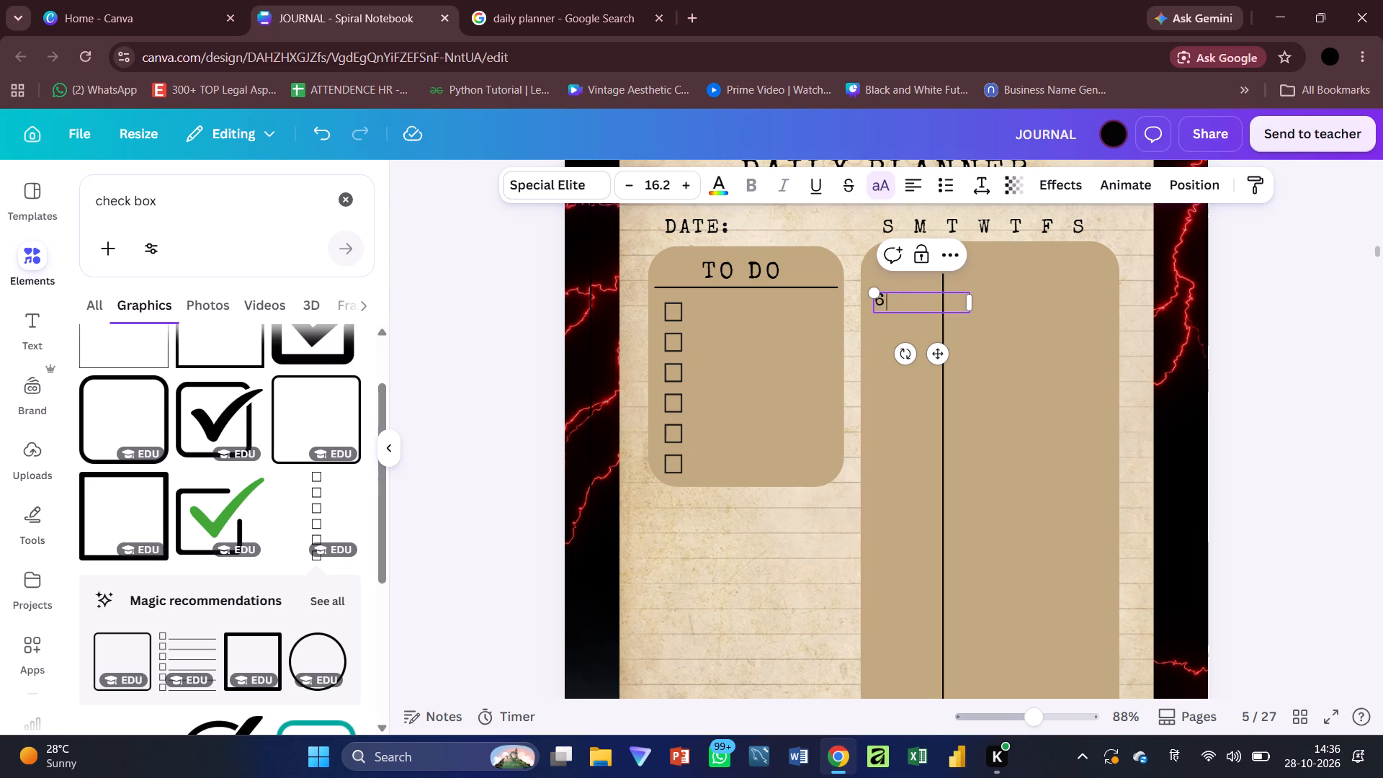
type("am")
key("space")
key("BackSpace")
key("BackSpace")
key("BackSpace")
left_click(882, 179)
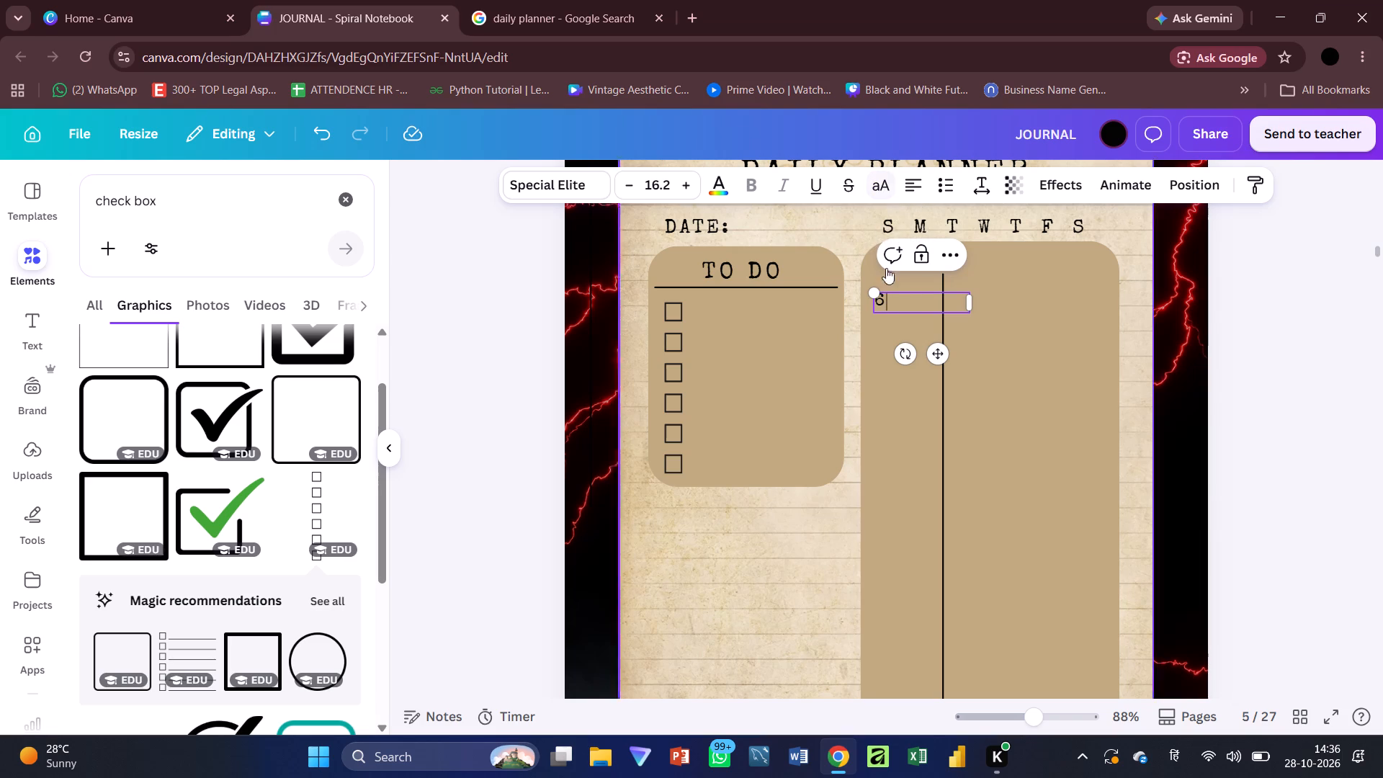
type("am")
key("space")
type("-")
key("space")
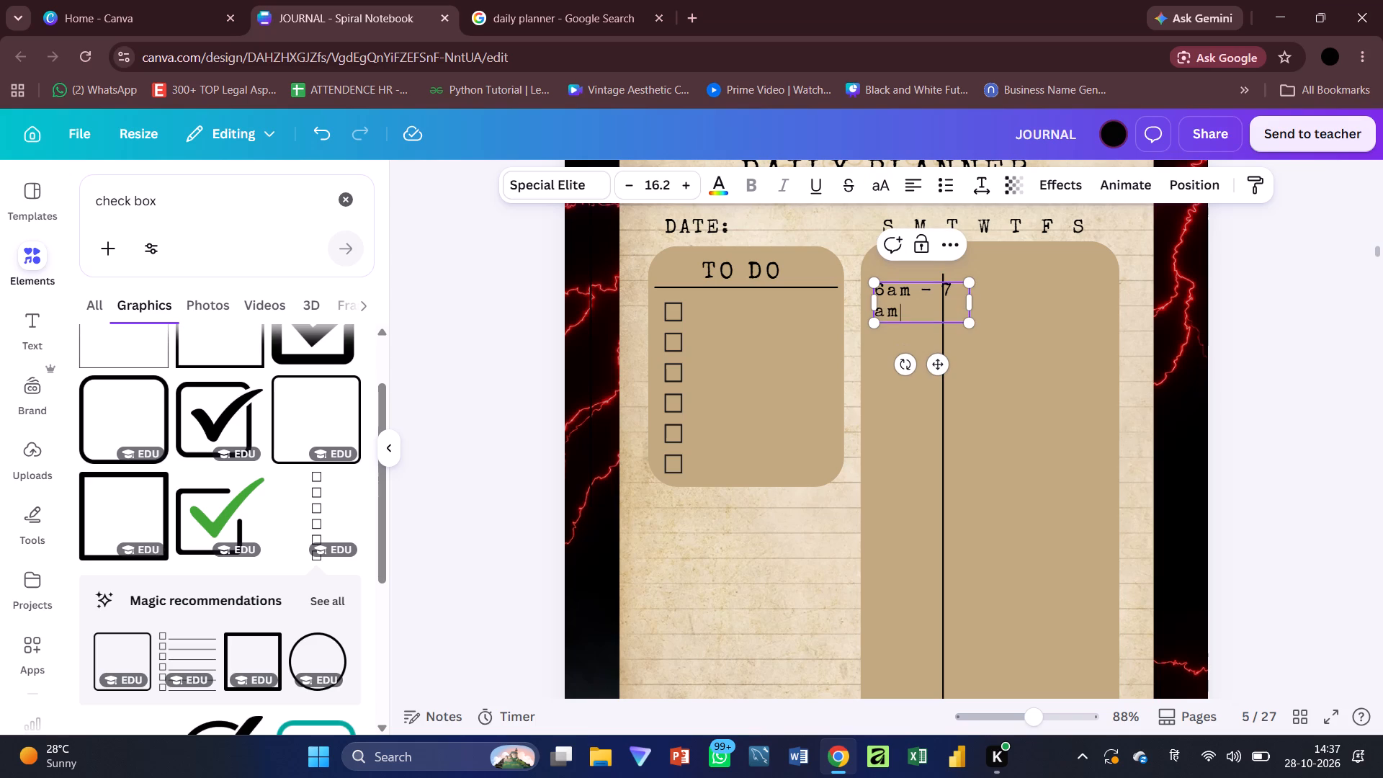
Widen the time label's text box until "6am - 7 am" fits on one line.
left_click_drag(975, 310, 988, 310)
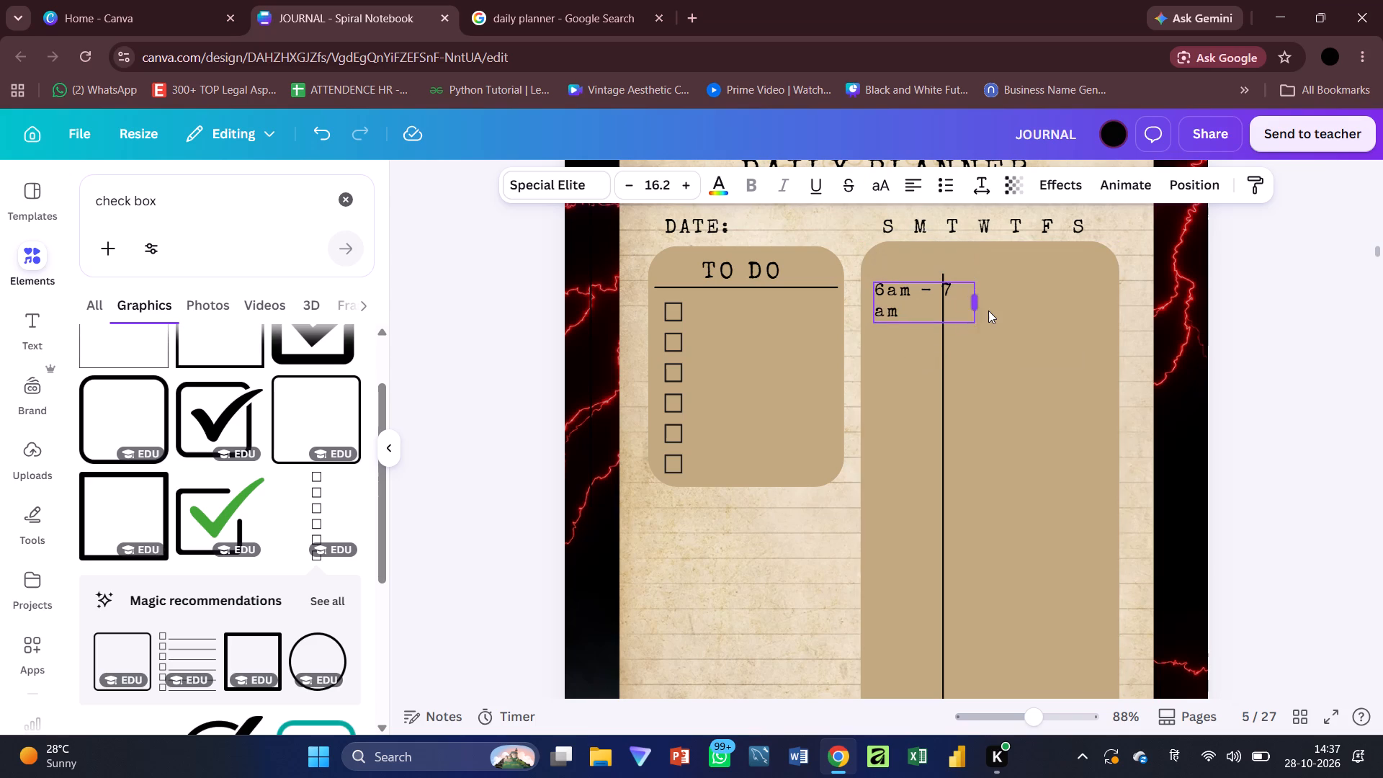
left_click_drag(988, 310, 1000, 308)
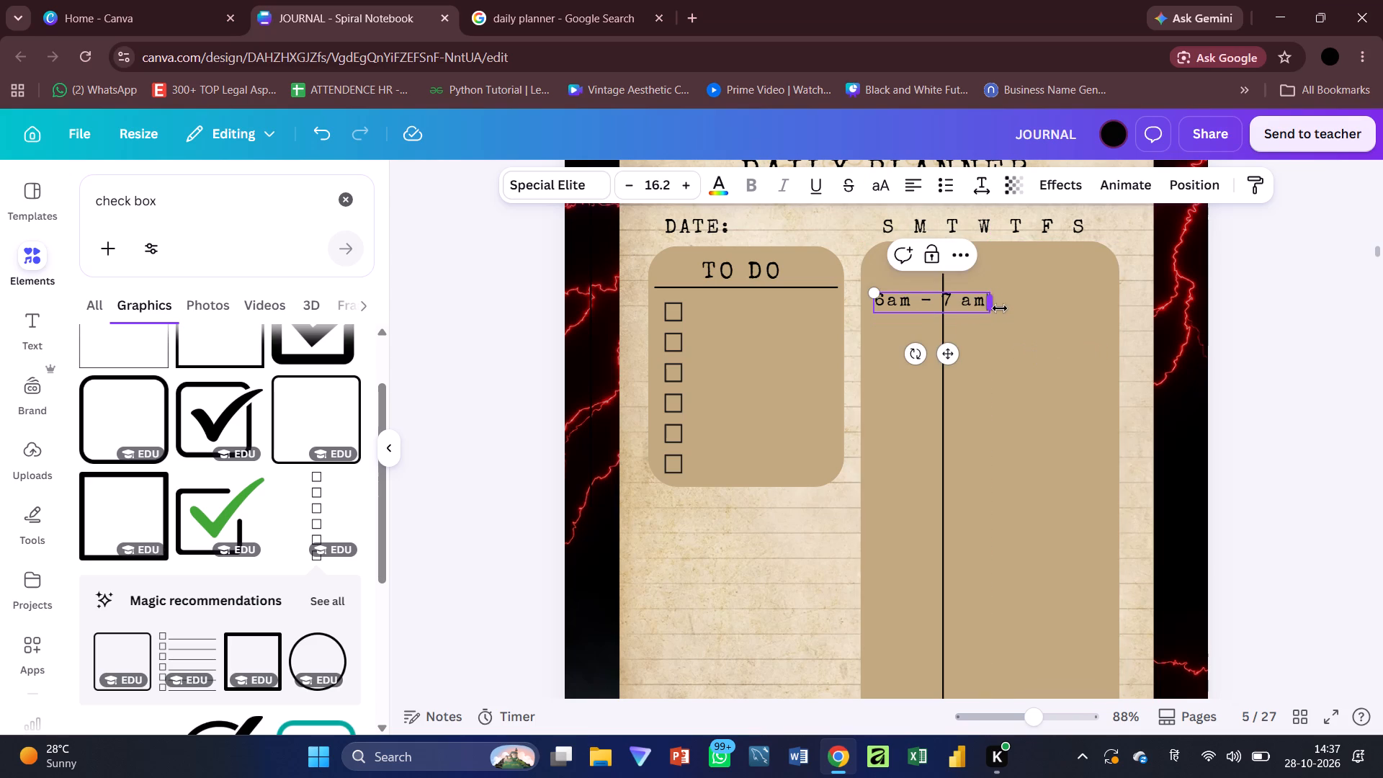
Reduce the time label's font size to 15.2 and nudge the label slightly left and down.
triple_click(627, 192)
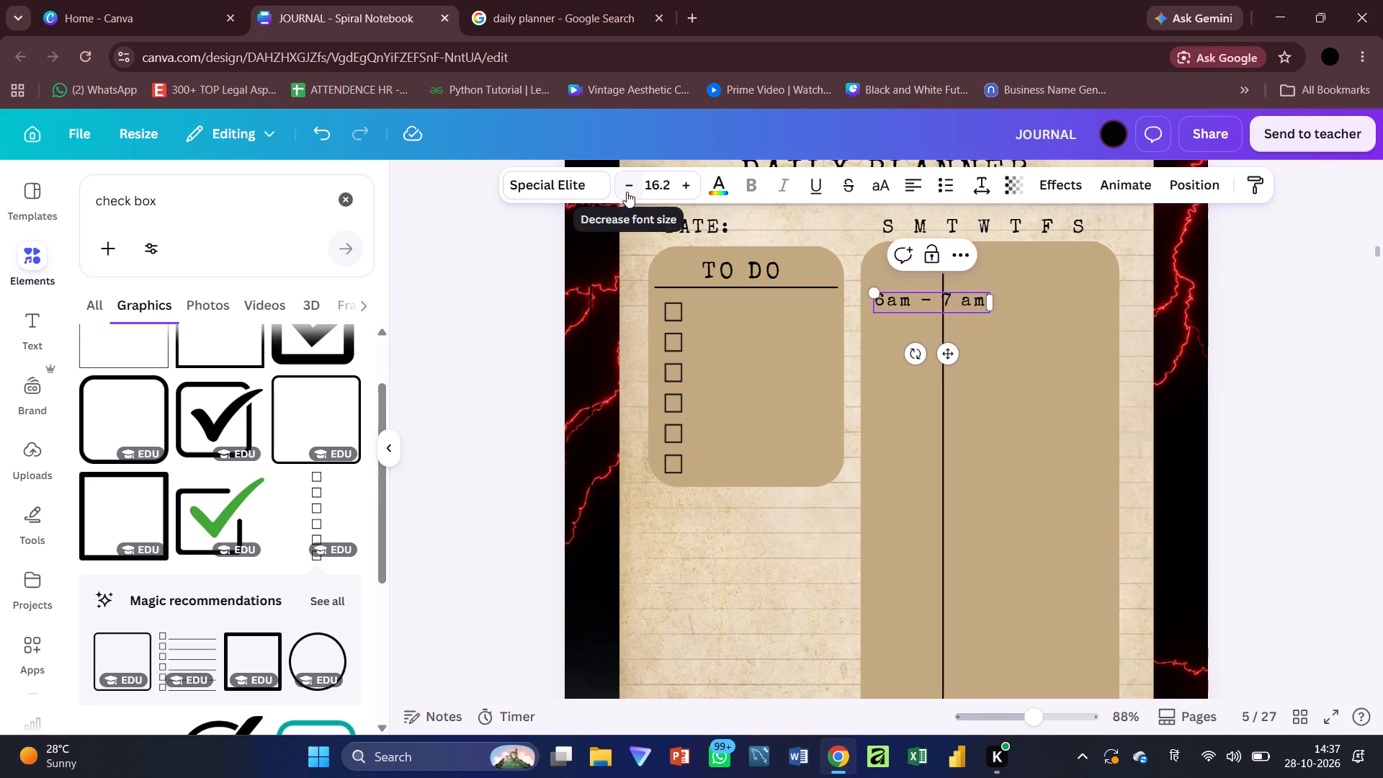
left_click(671, 189)
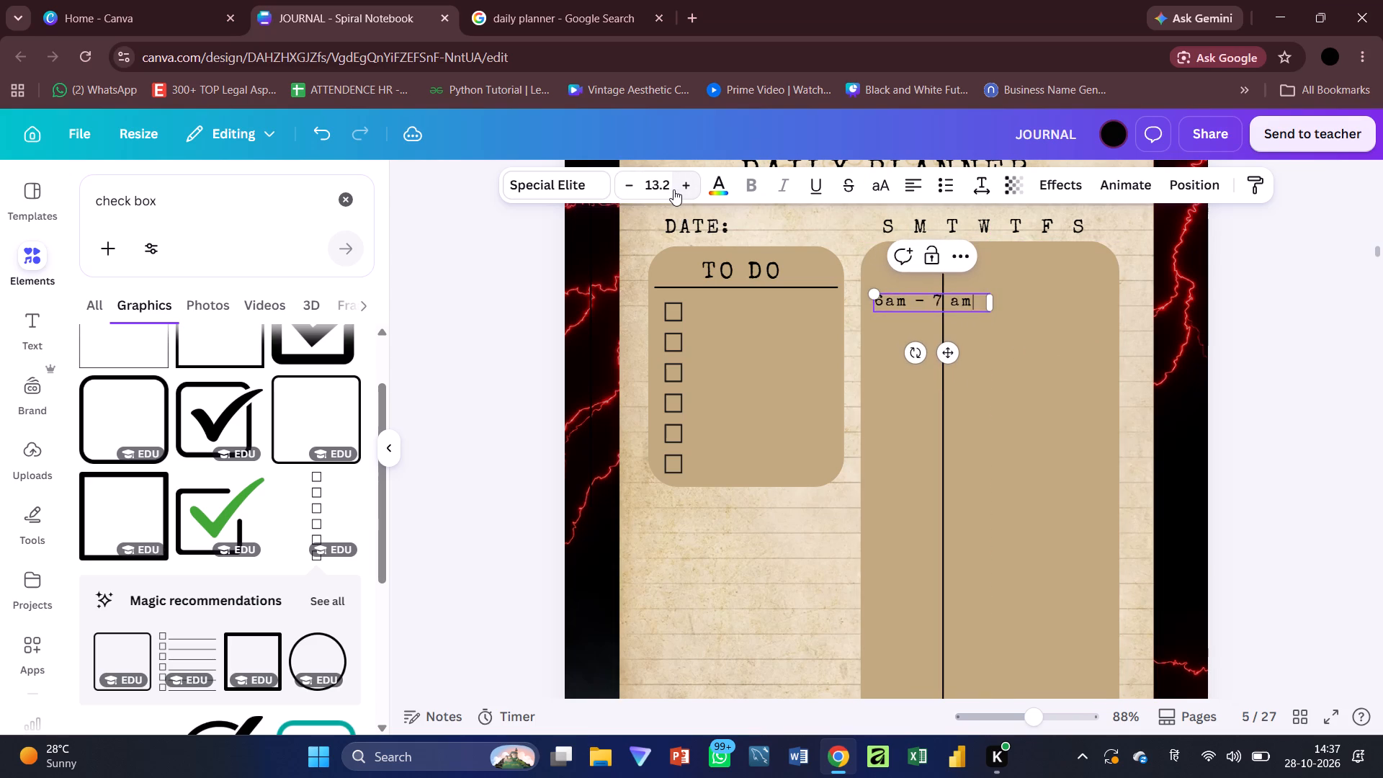
left_click(673, 189)
left_click_drag(948, 352, 942, 359)
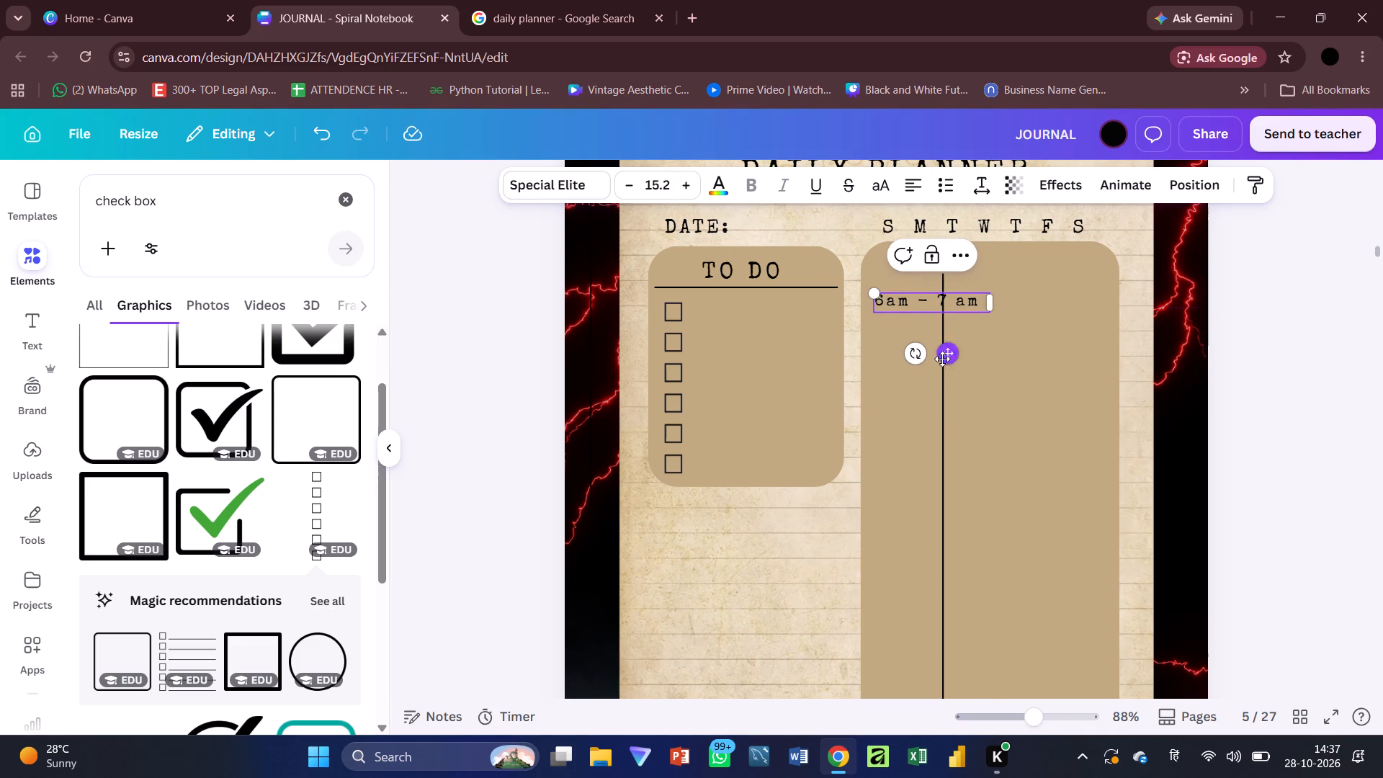
left_click_drag(942, 359, 942, 358)
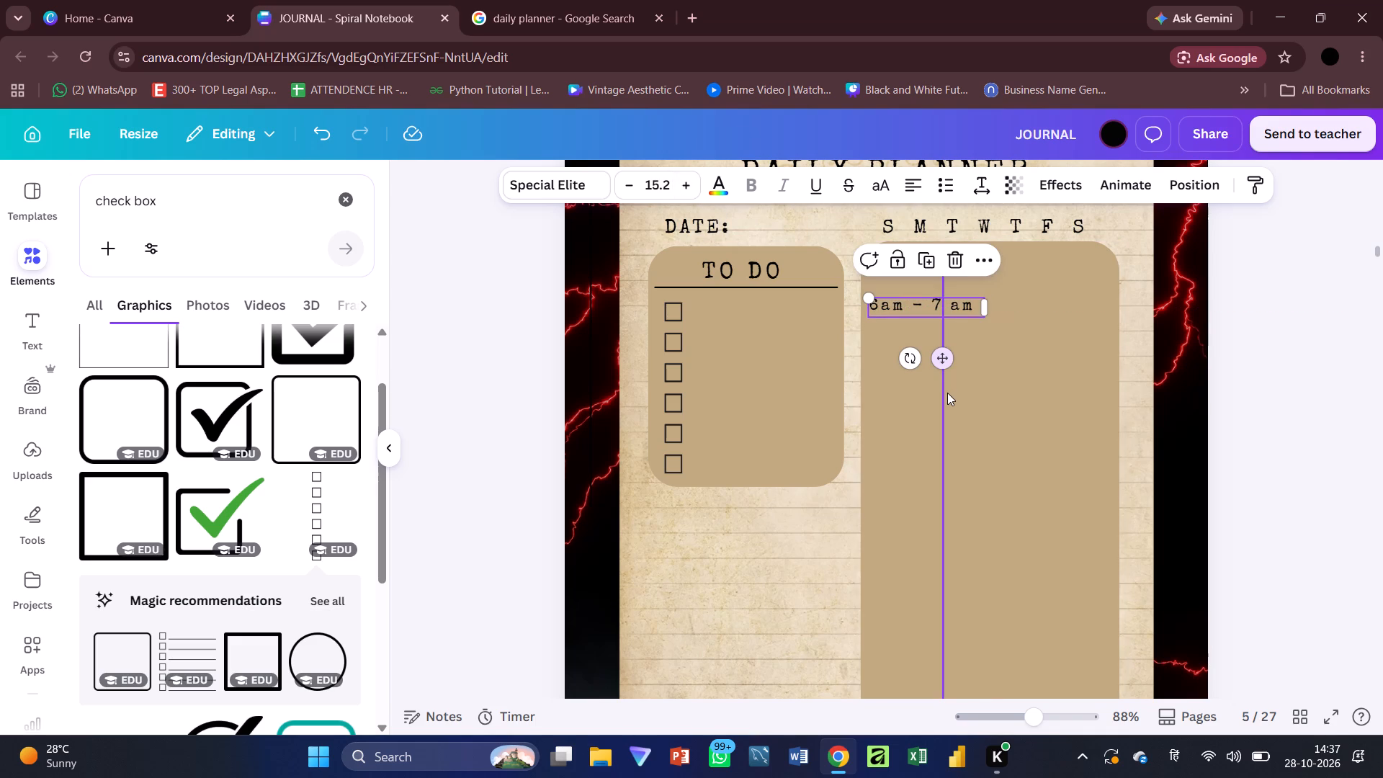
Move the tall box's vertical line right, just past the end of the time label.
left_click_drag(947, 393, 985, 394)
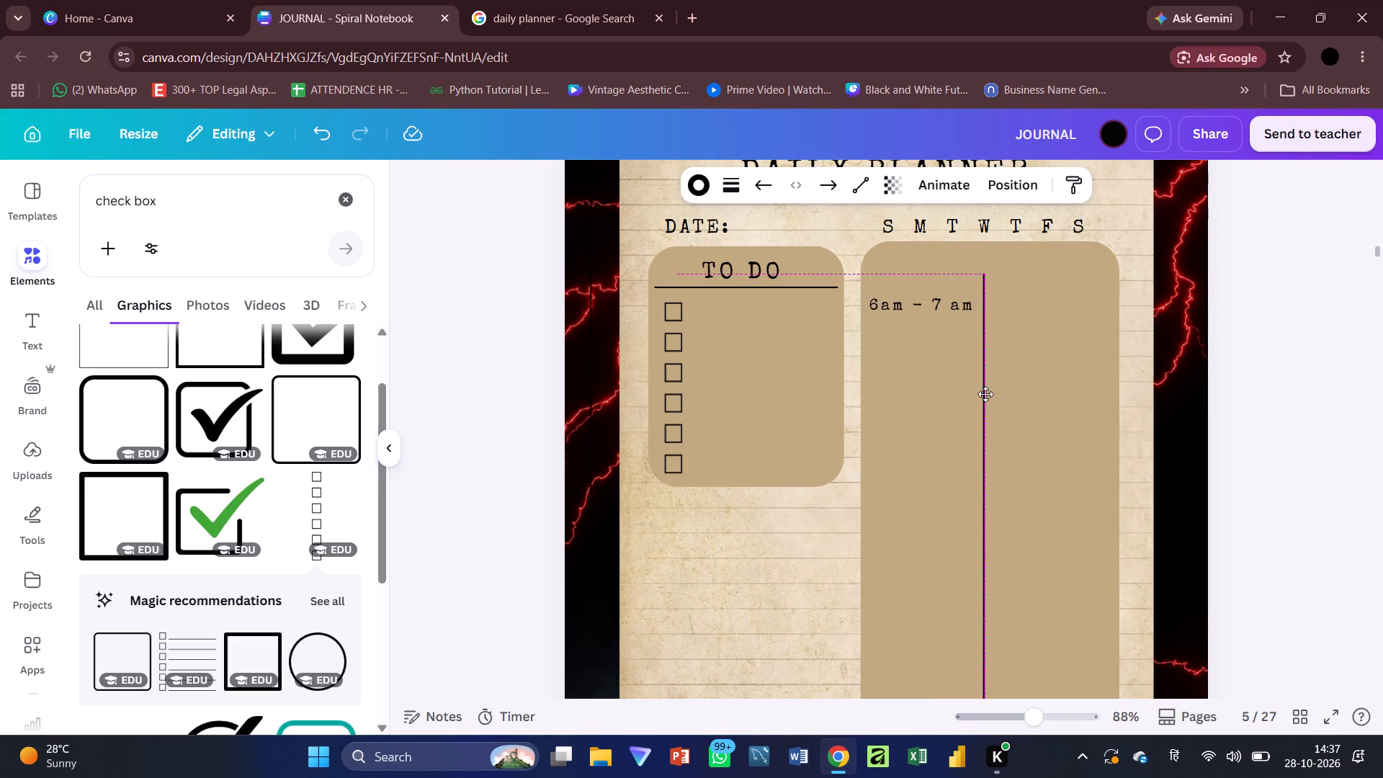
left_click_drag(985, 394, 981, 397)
Shorten the time label in the tall box to "6-7 am".
left_click(909, 319)
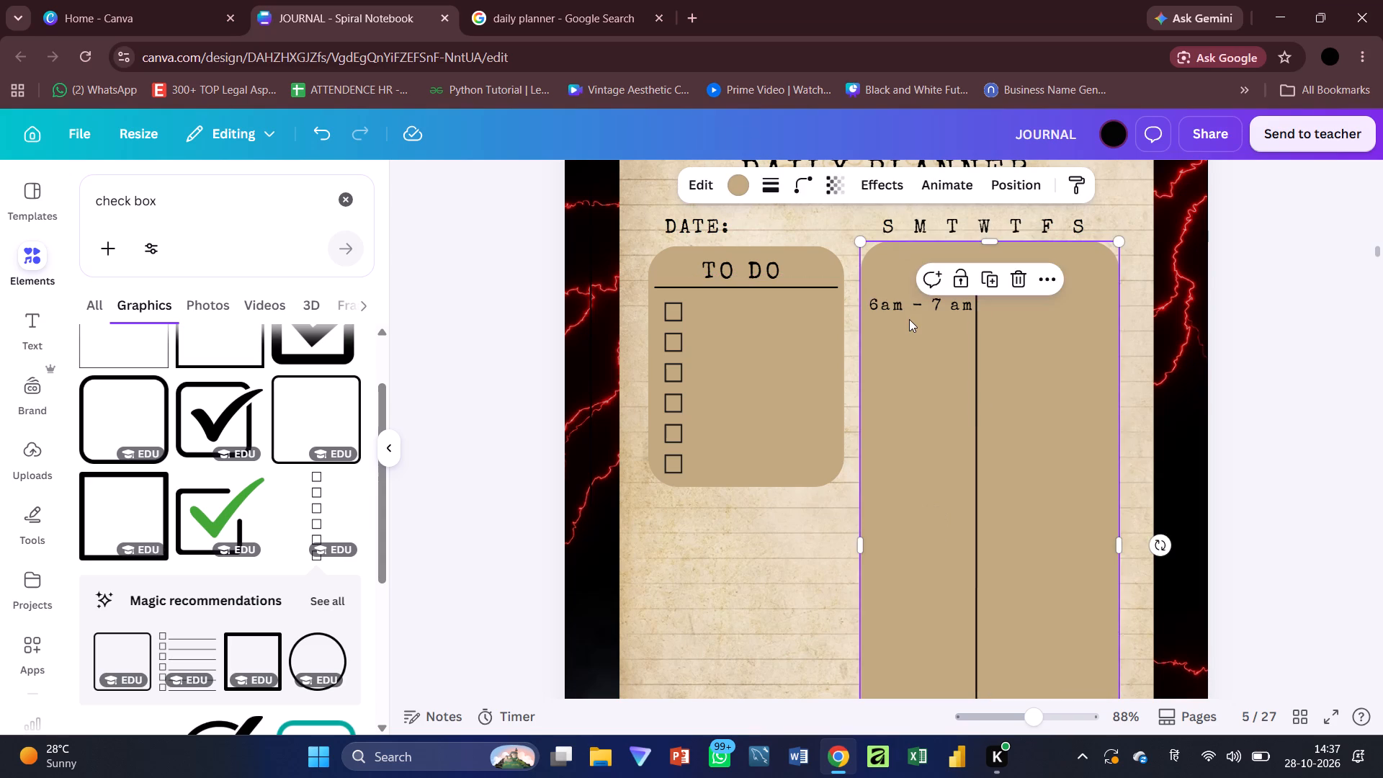
left_click(905, 310)
double_click(904, 308)
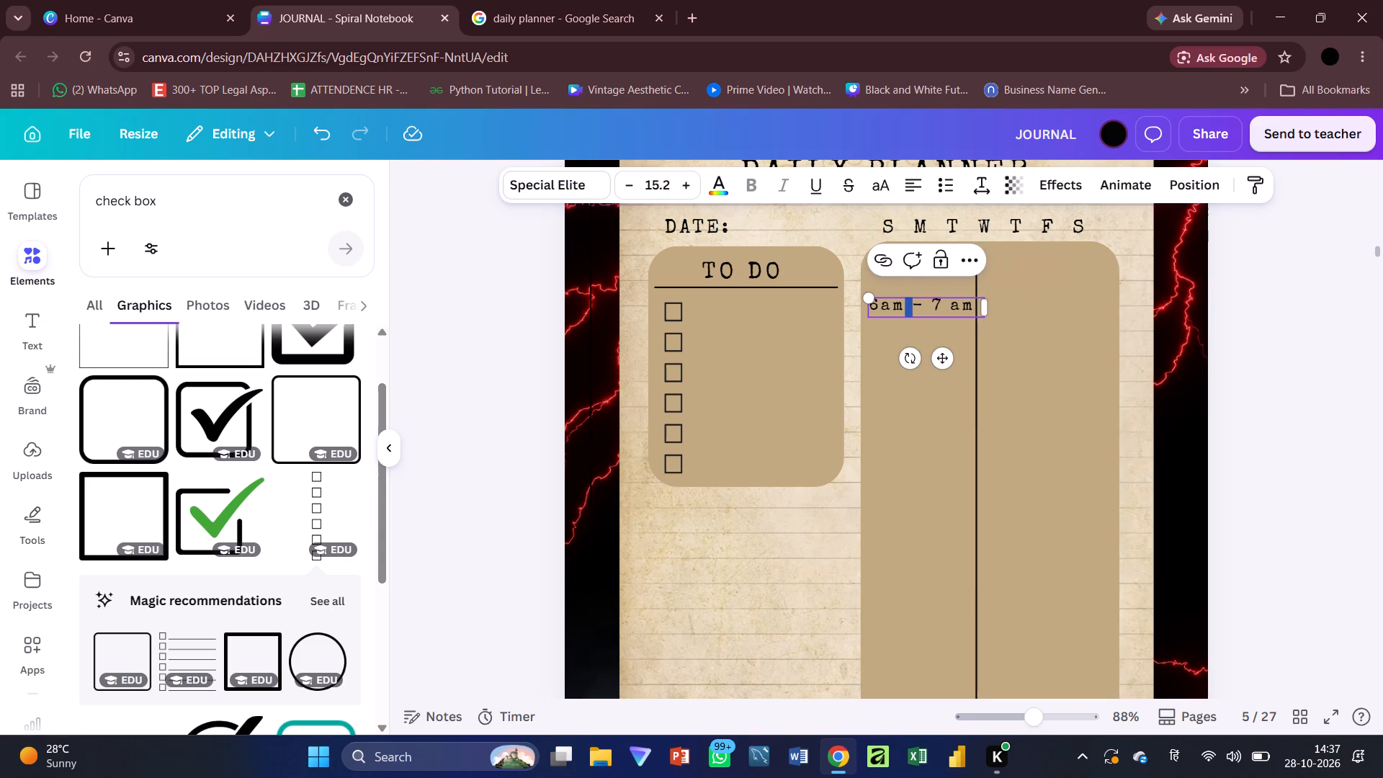
left_click(904, 308)
key("BackSpace")
key("BackSpace")
key("BackSpace")
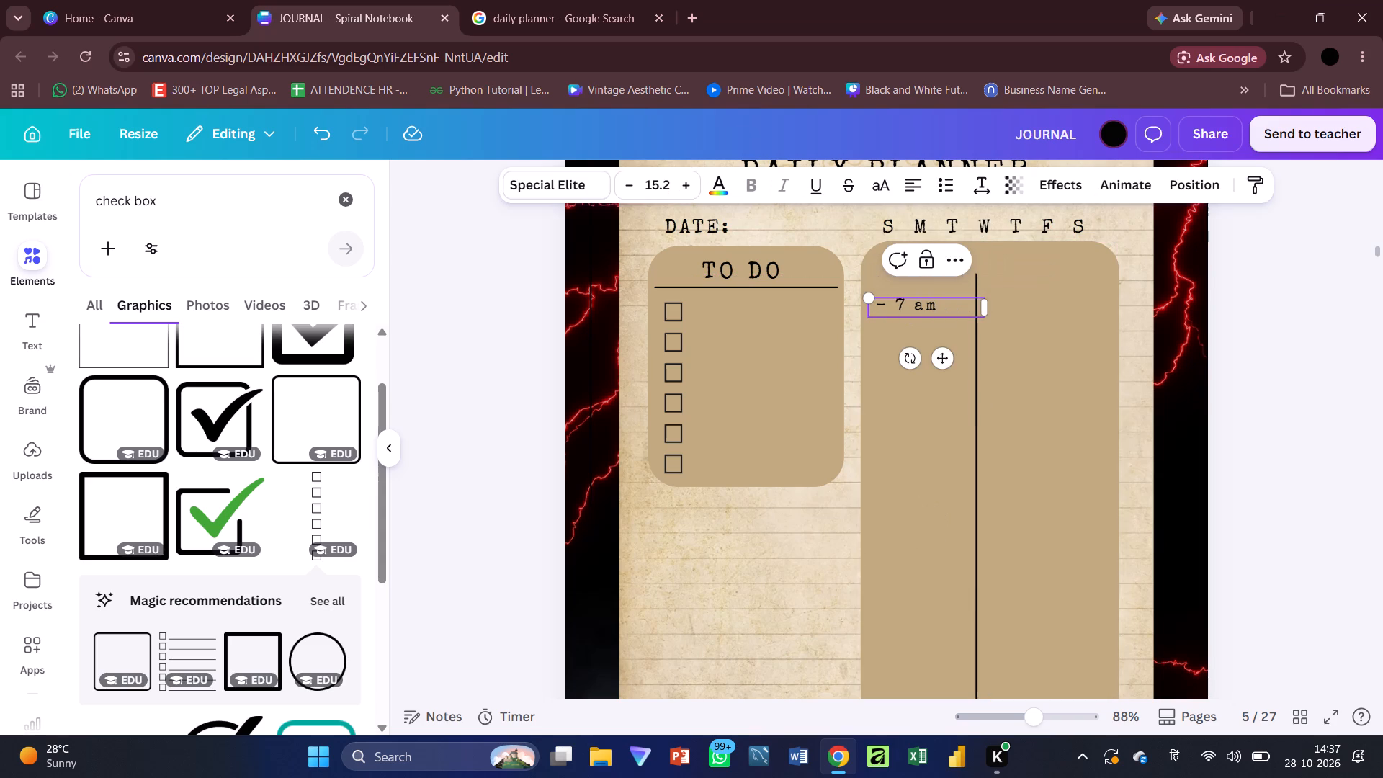
key("6")
key("Right")
key("BackSpace")
key("Right")
key("Right")
key("BackSpace")
Move the tall box's vertical line back left, close to the end of the "6-7 am" label.
left_click_drag(977, 349, 952, 352)
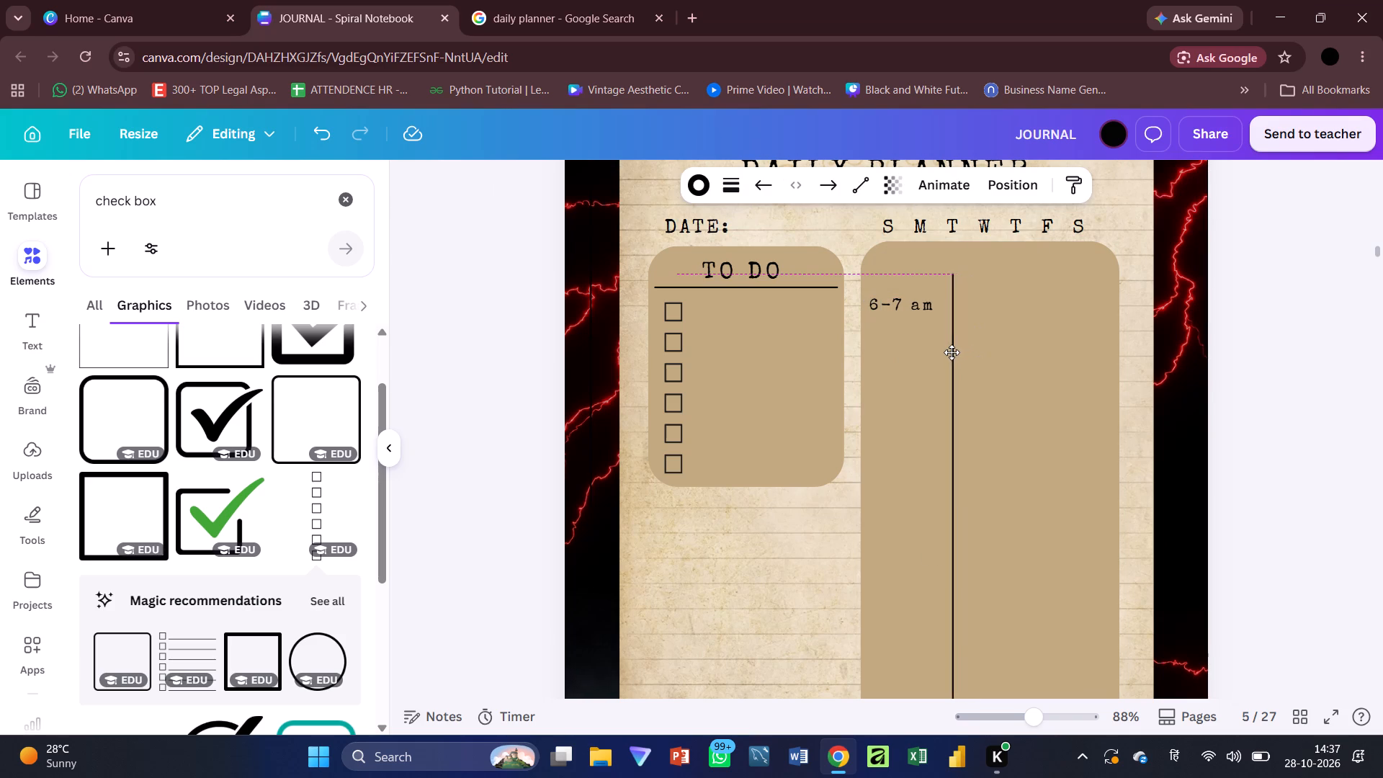
left_click_drag(952, 352, 946, 353)
Add "7-8 am" below "6-7 am" in the same text box, leaving a blank line between them.
left_click(910, 303)
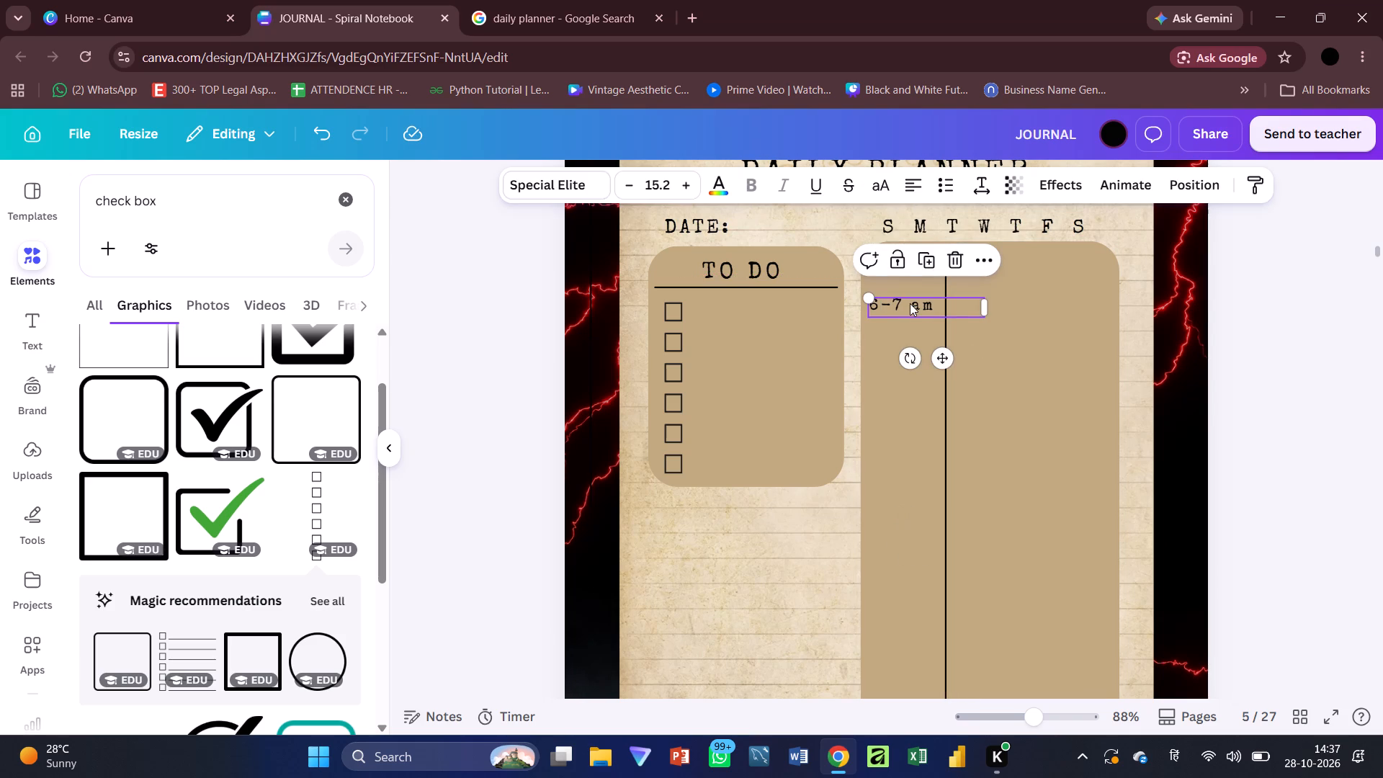
left_click(943, 308)
left_click(943, 308)
key("Return")
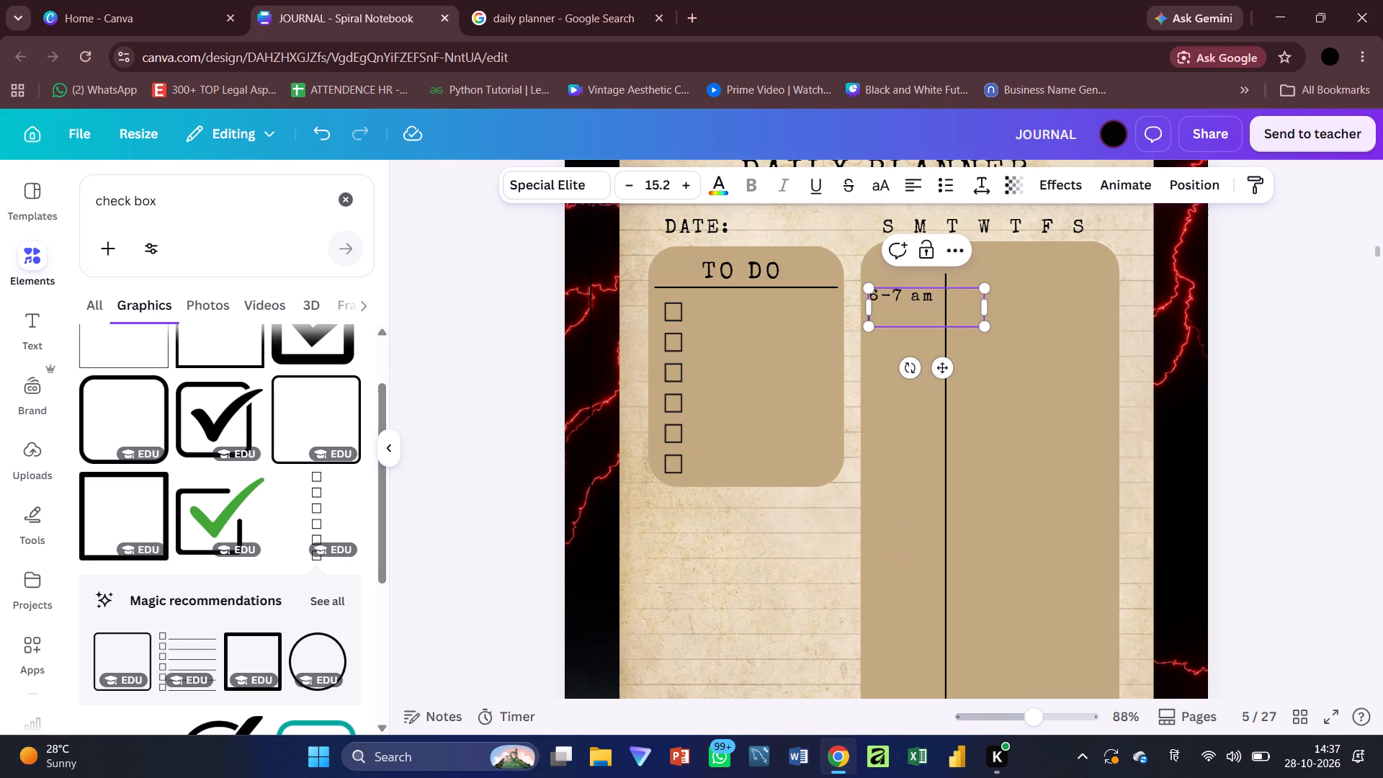
key("Return")
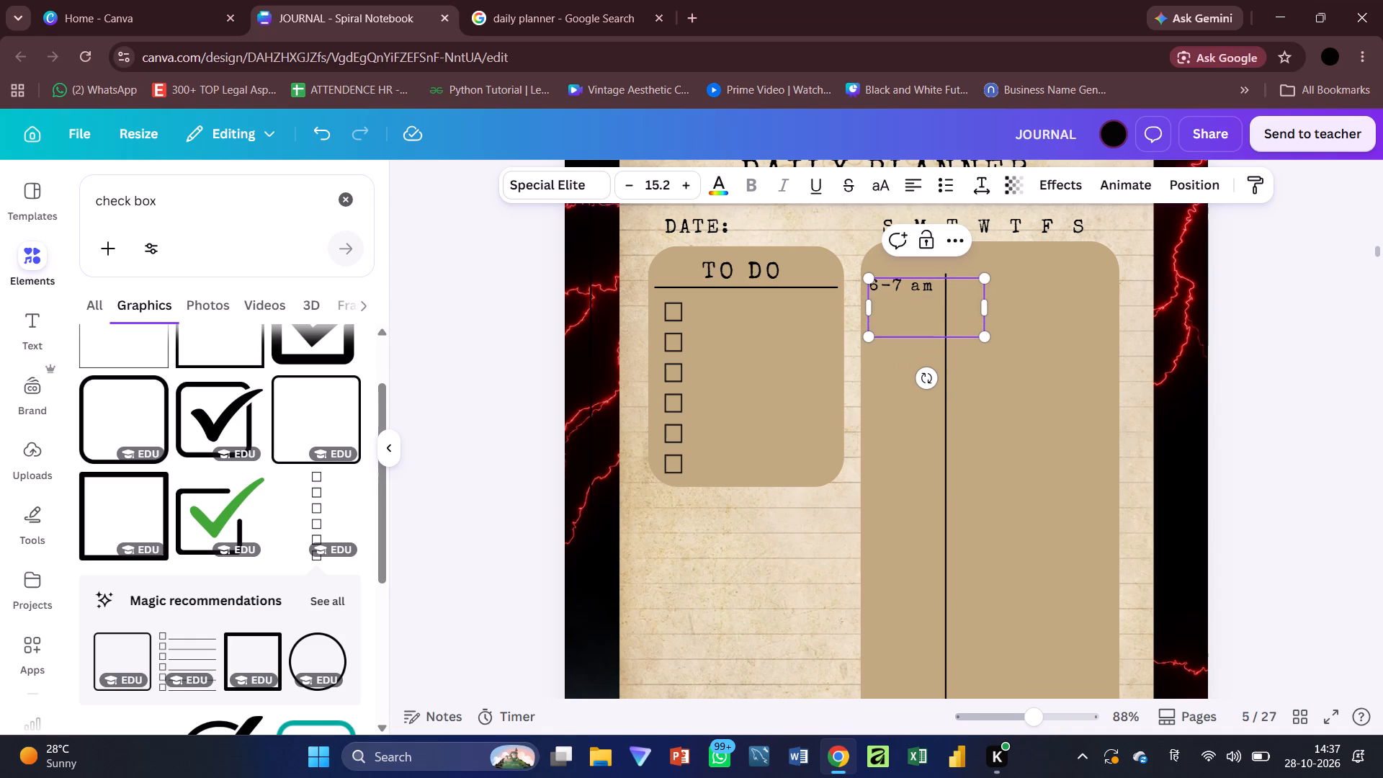
type("7-8")
type("am")
key("BackSpace")
key("BackSpace")
key("space")
type("am")
Continue the time list with "8-9 am" and "9-10 am", each preceded by a blank line.
key("Return")
key("Return")
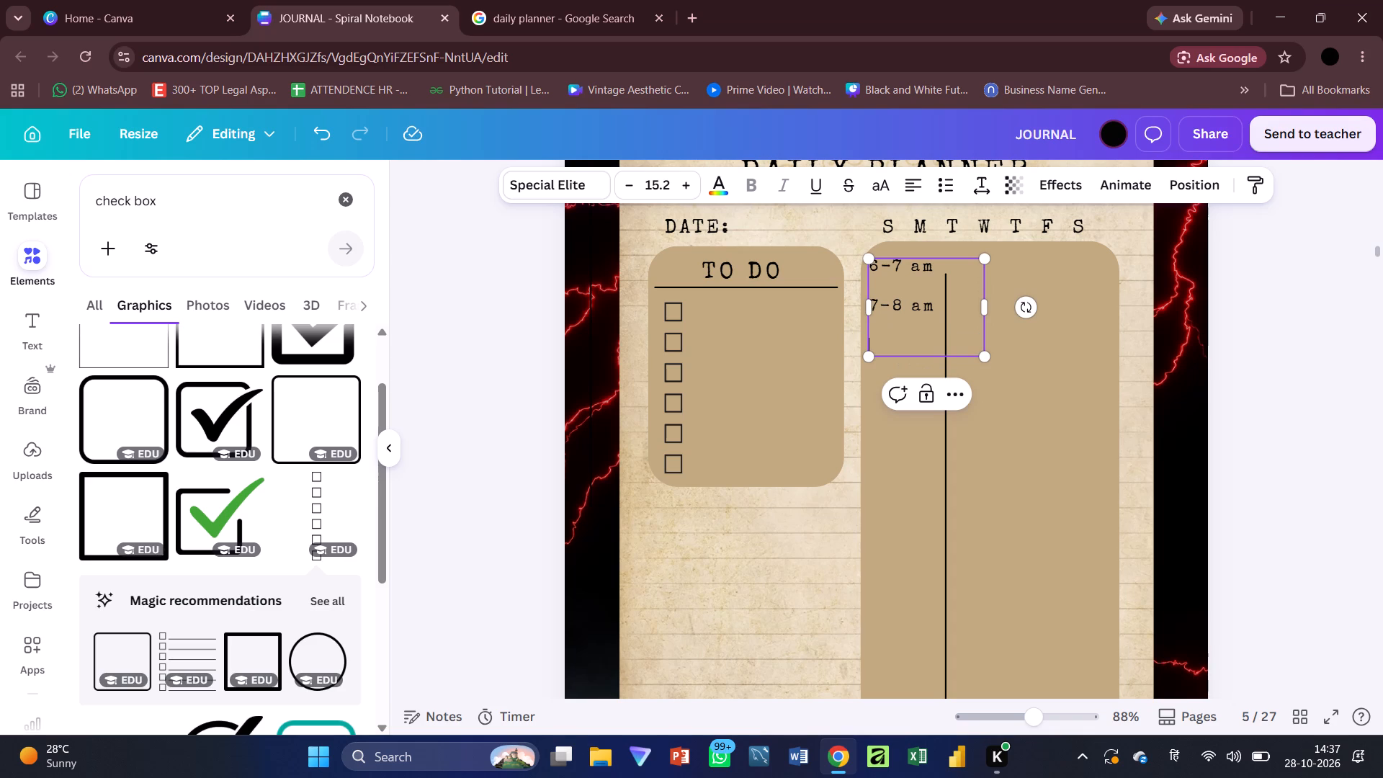
type("8-9 am")
key("space")
key("BackSpace")
key("Return")
key("Return")
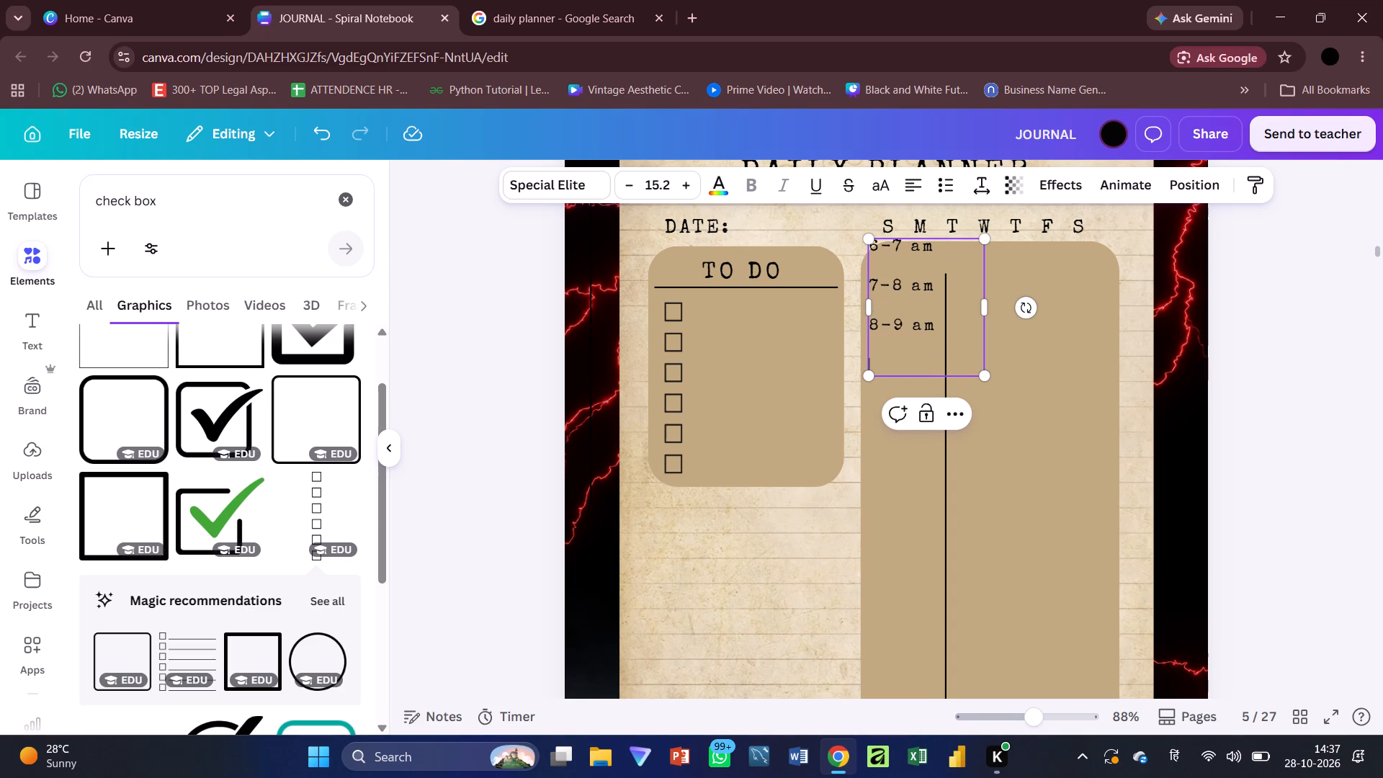
type("9-10 am")
Continue the time list with "10-11 am" and "11-12 am", each preceded by a blank line.
key("Return")
key("Return")
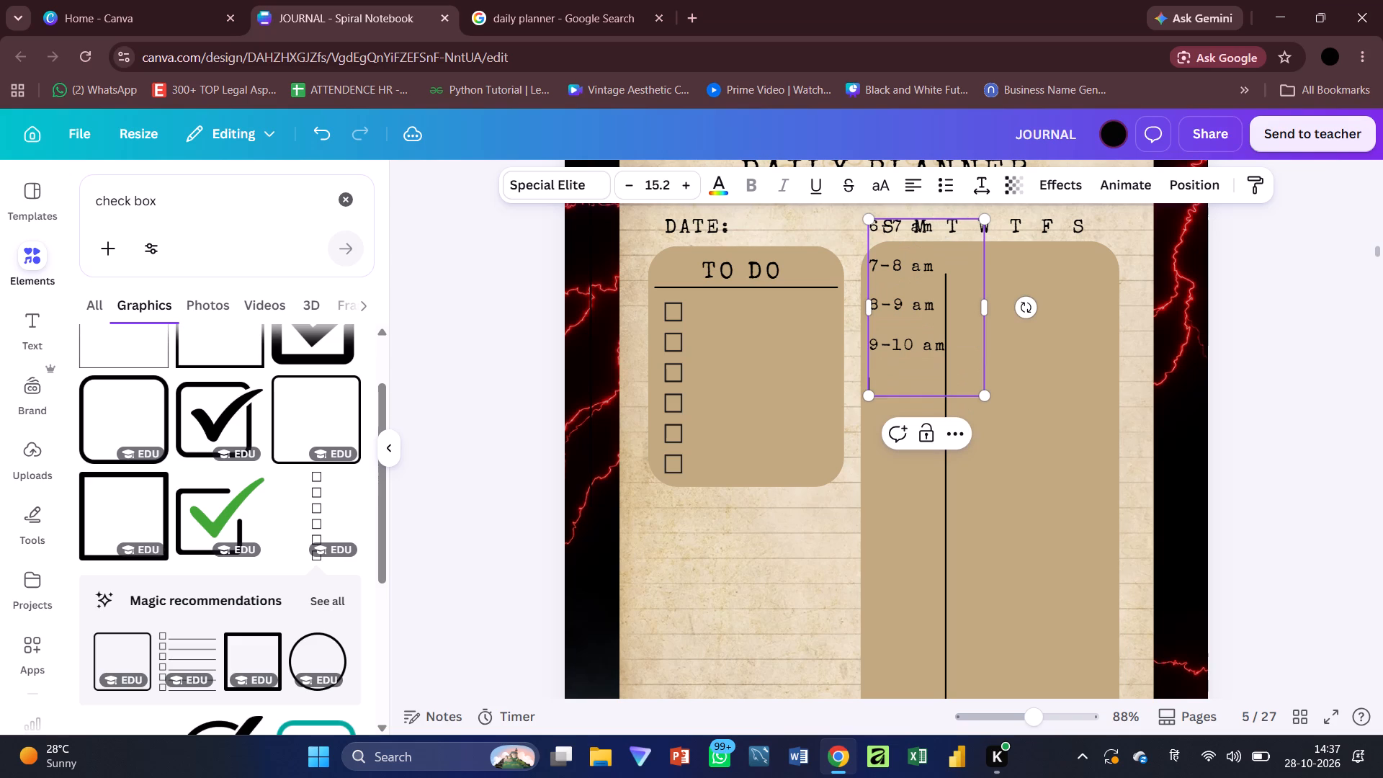
type("10-11 am")
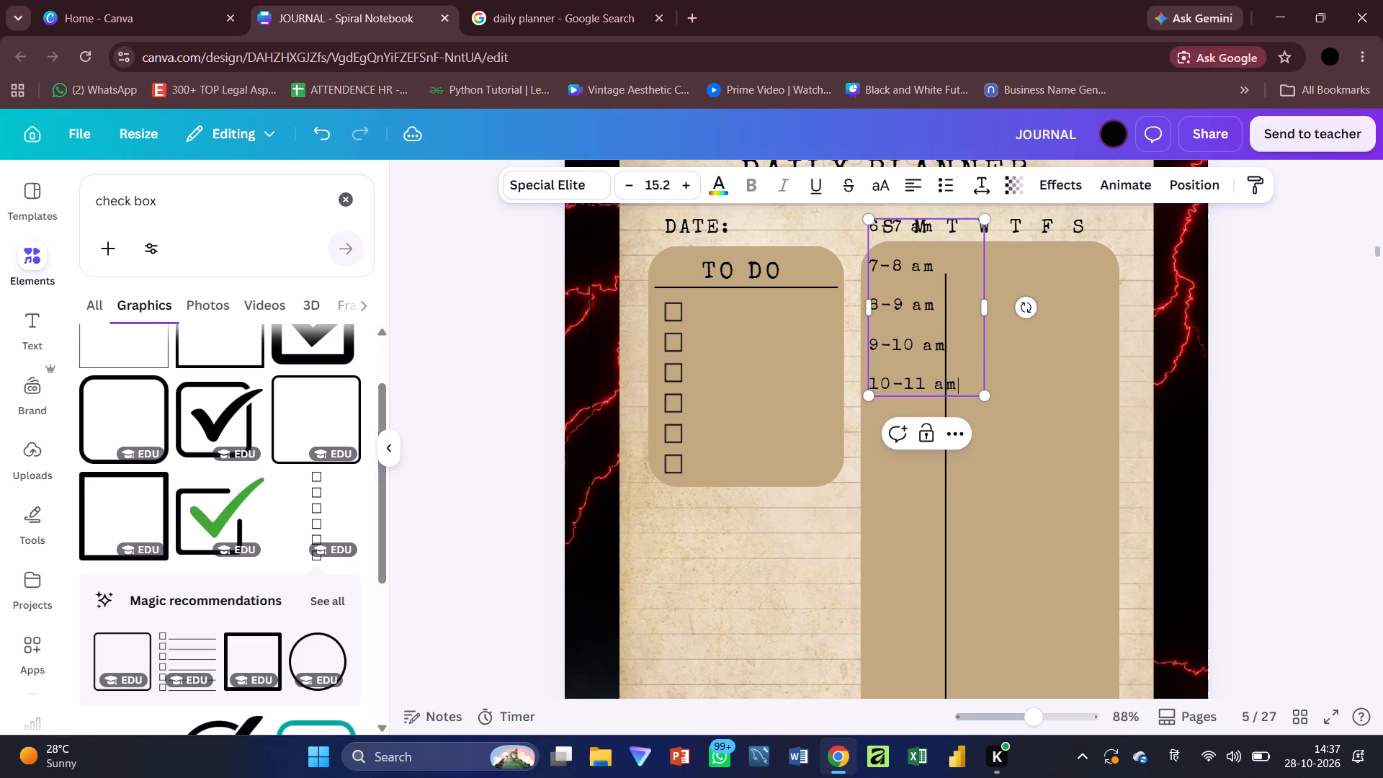
key("Return")
key("Return")
type("11-12")
key("space")
type("am")
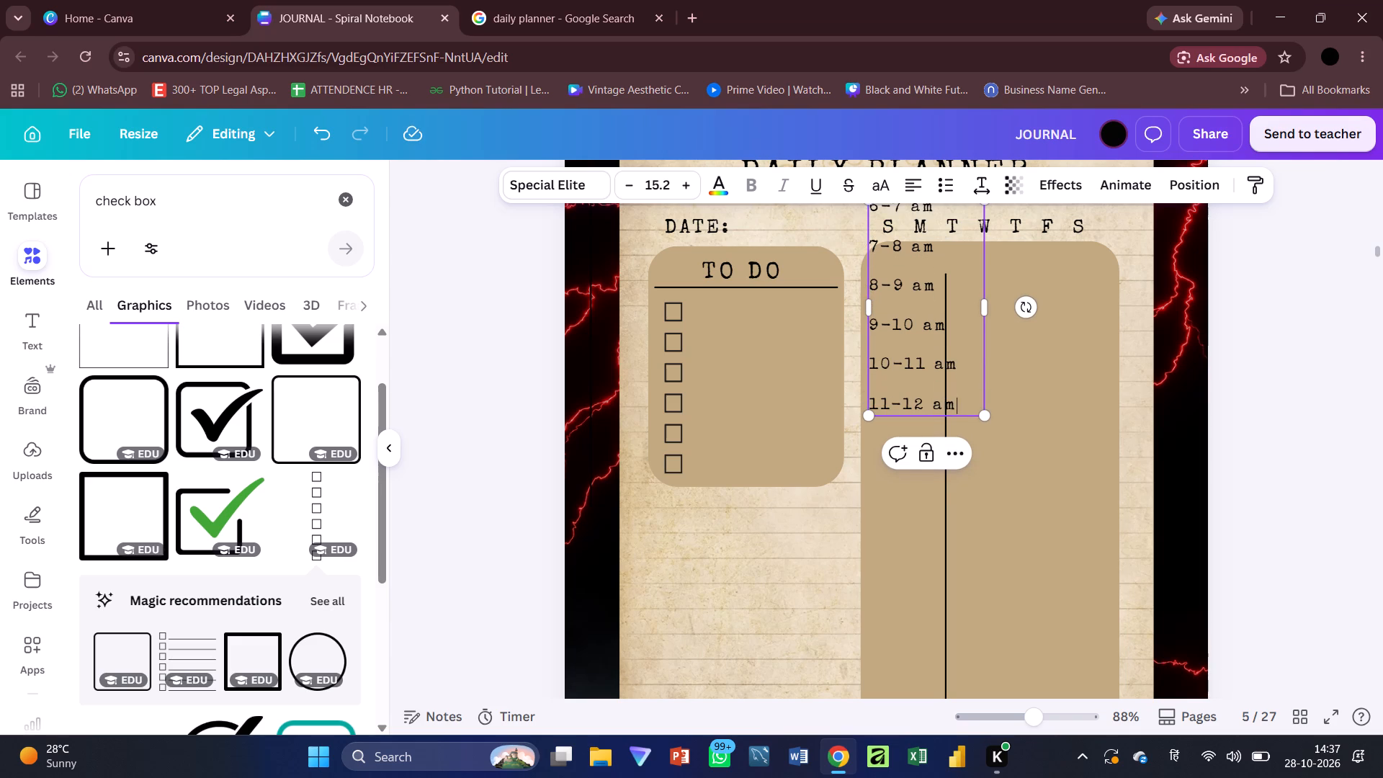
Continue the time list with "12-1 pm" and "1-2 pm", each preceded by a blank line.
key("Return")
key("Return")
type("12")
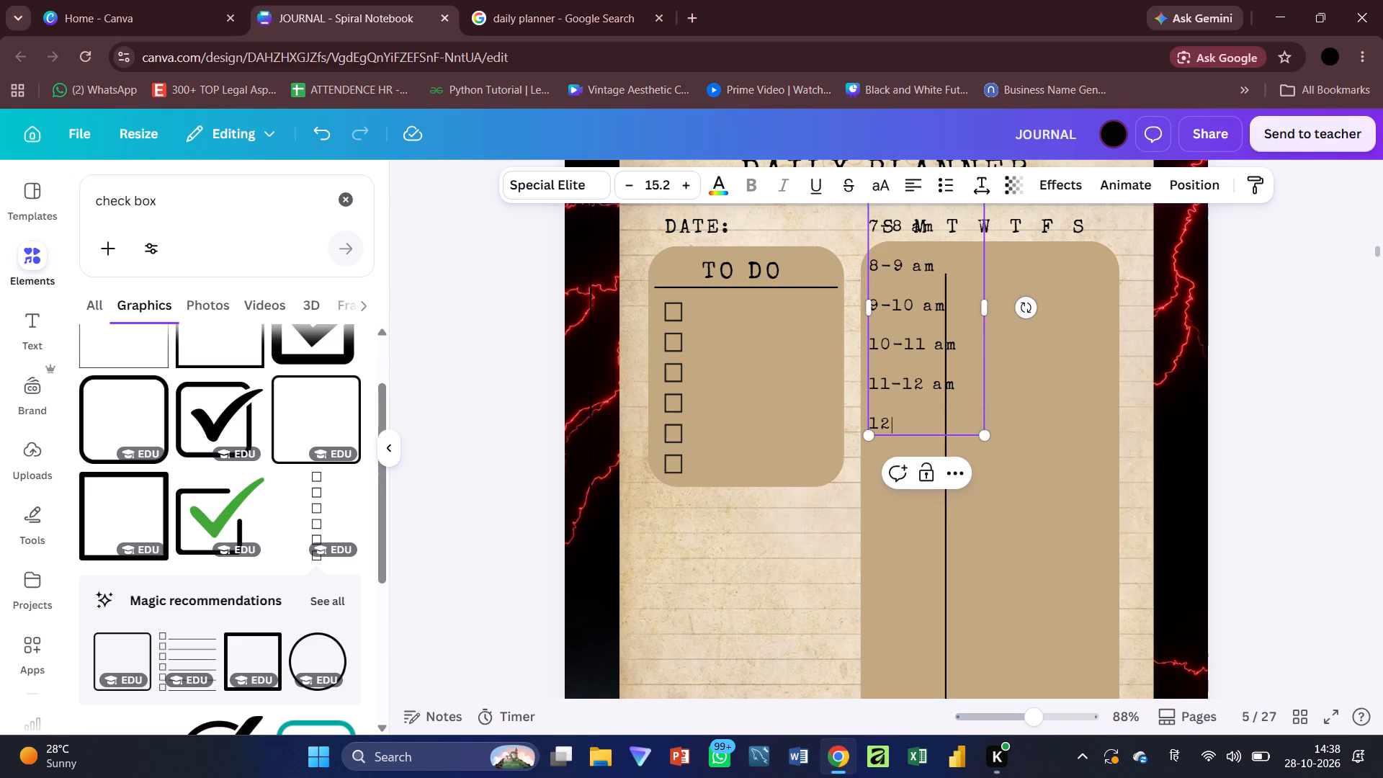
type("-1")
key("space")
type("pm")
key("Return")
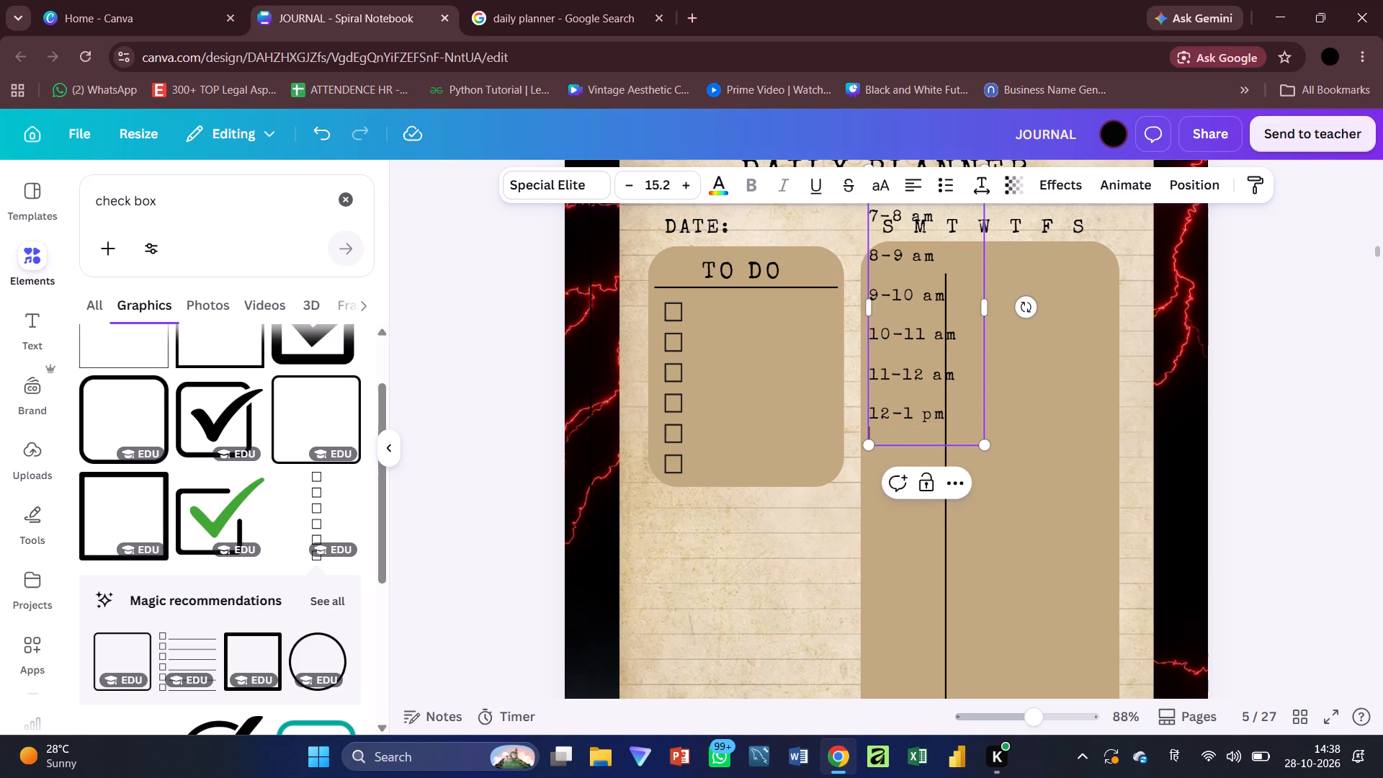
key("Return")
type("1-2 pm")
Continue the time list with "2-3 pm" and "3-4 pm", each preceded by a blank line.
key("Return")
key("Return")
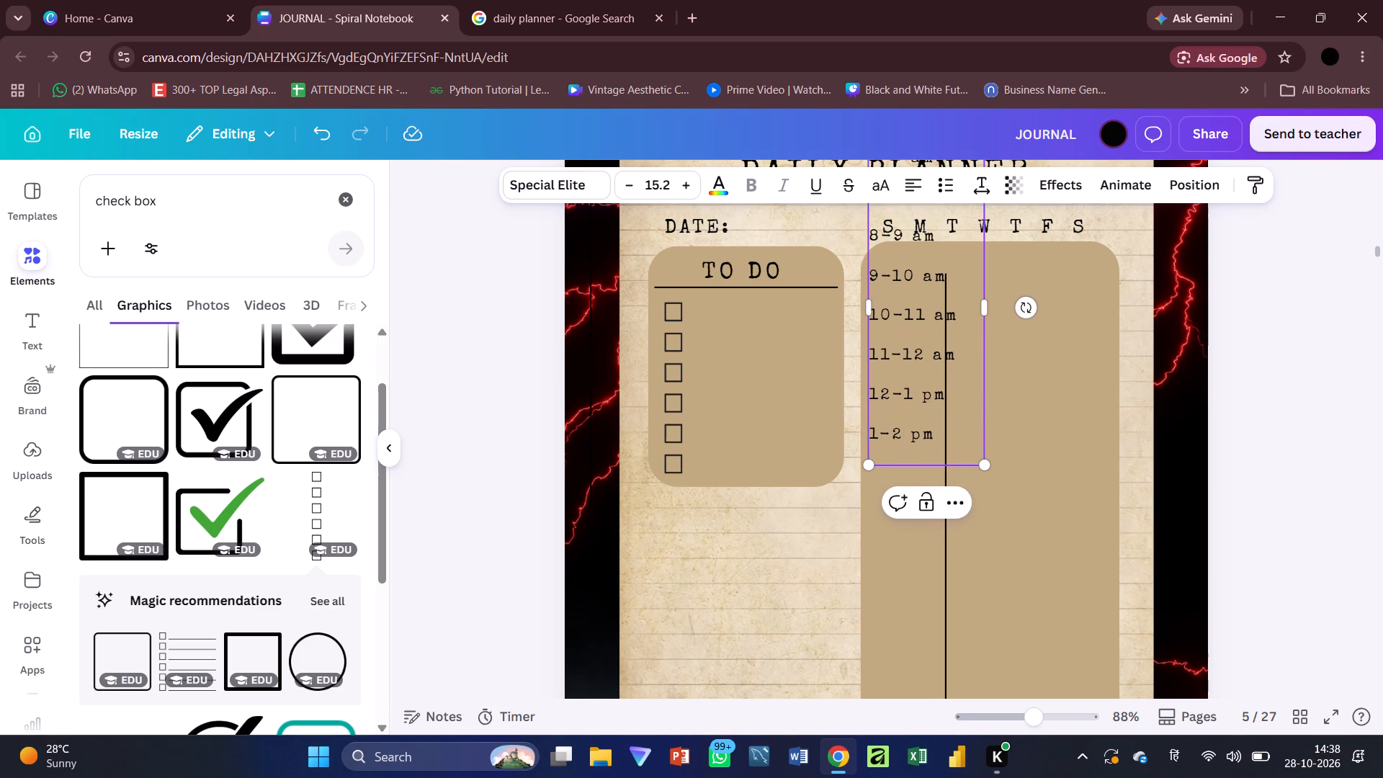
key("3")
key("BackSpace")
key("2")
type("-3 pm")
key("Return")
key("Return")
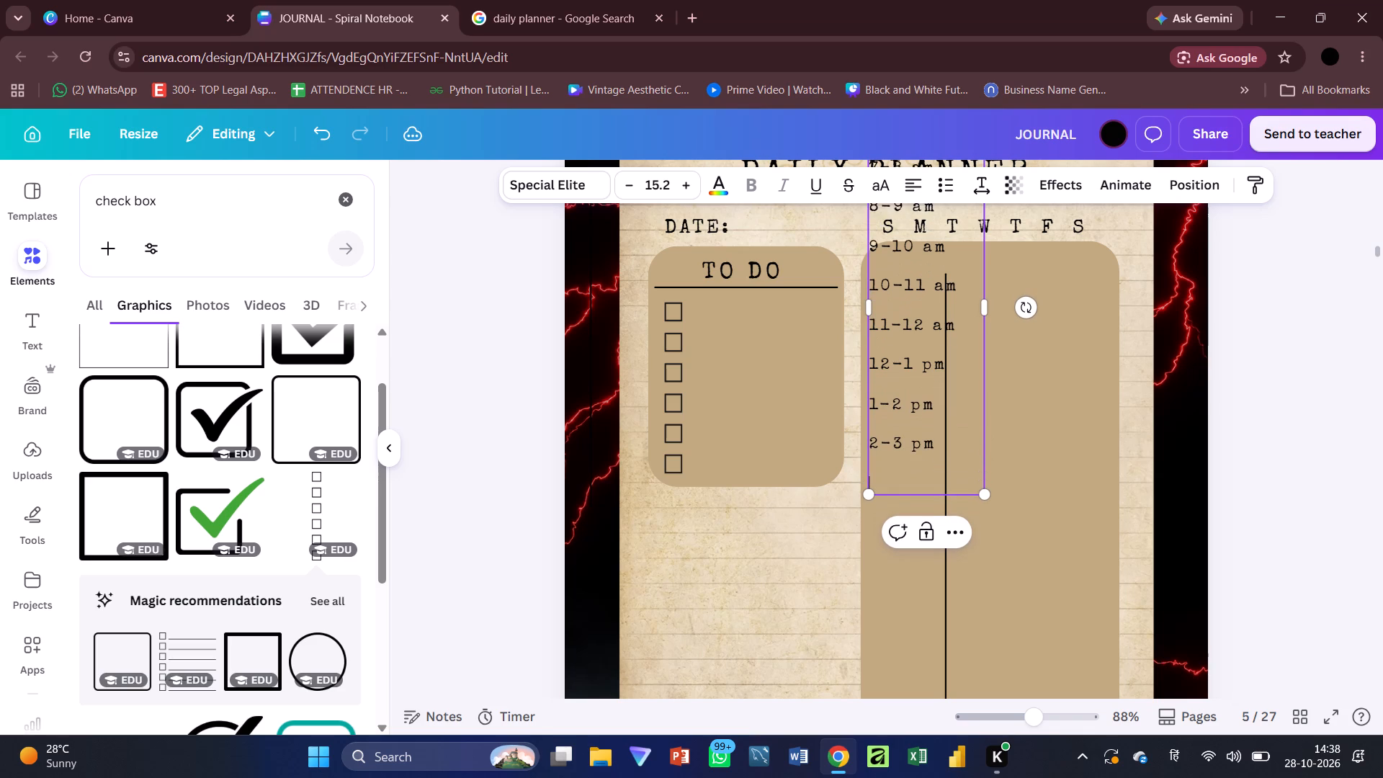
type("3-4 pm")
Continue the time list with "4-5 pm" and "5-6 pm", each preceded by a blank line.
key("Return")
key("Return")
type("4-5 pm")
key("Return")
key("Return")
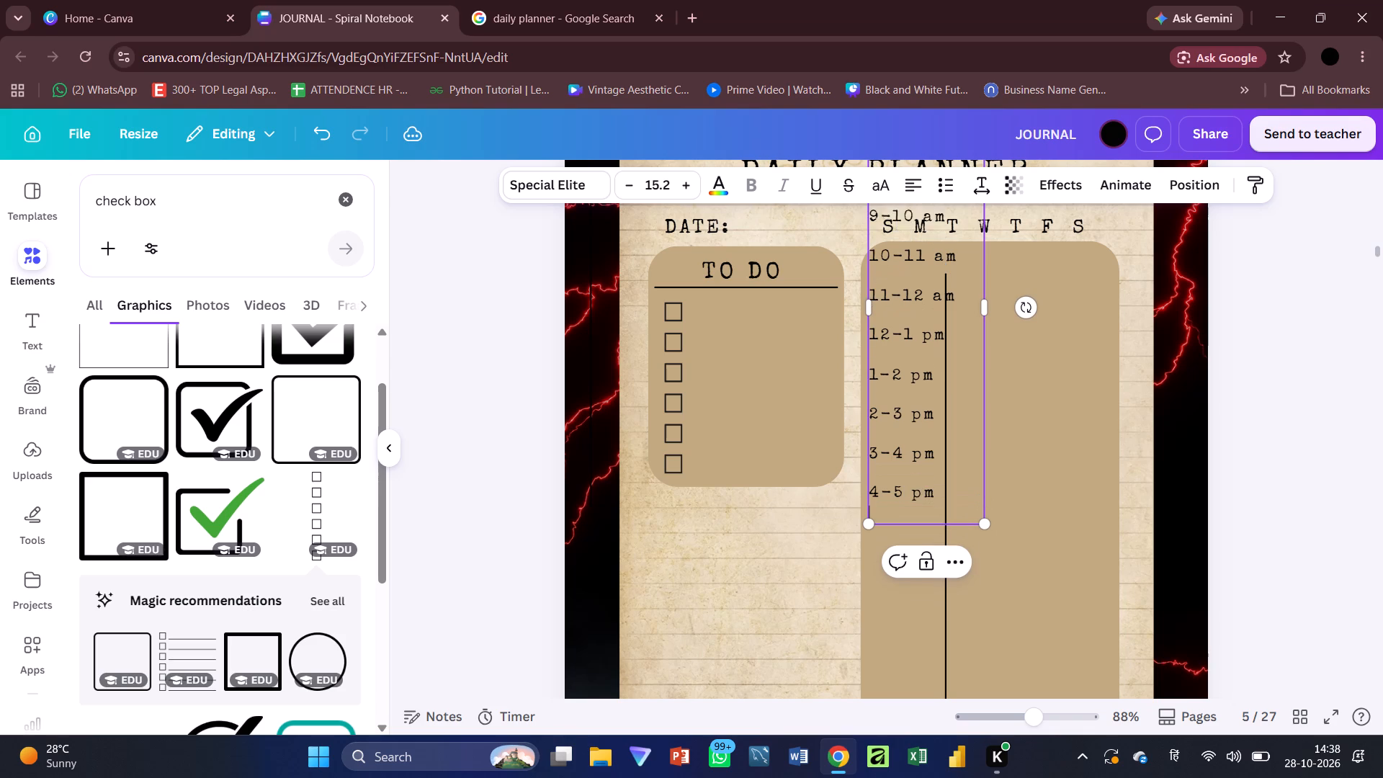
type("5-6 pm")
Finish the time list with "6-7 pm", "7-8 pm" and "8-9 pm", each preceded by a blank line.
key("Return")
key("Return")
type("6-7 pm")
key("Return")
key("Return")
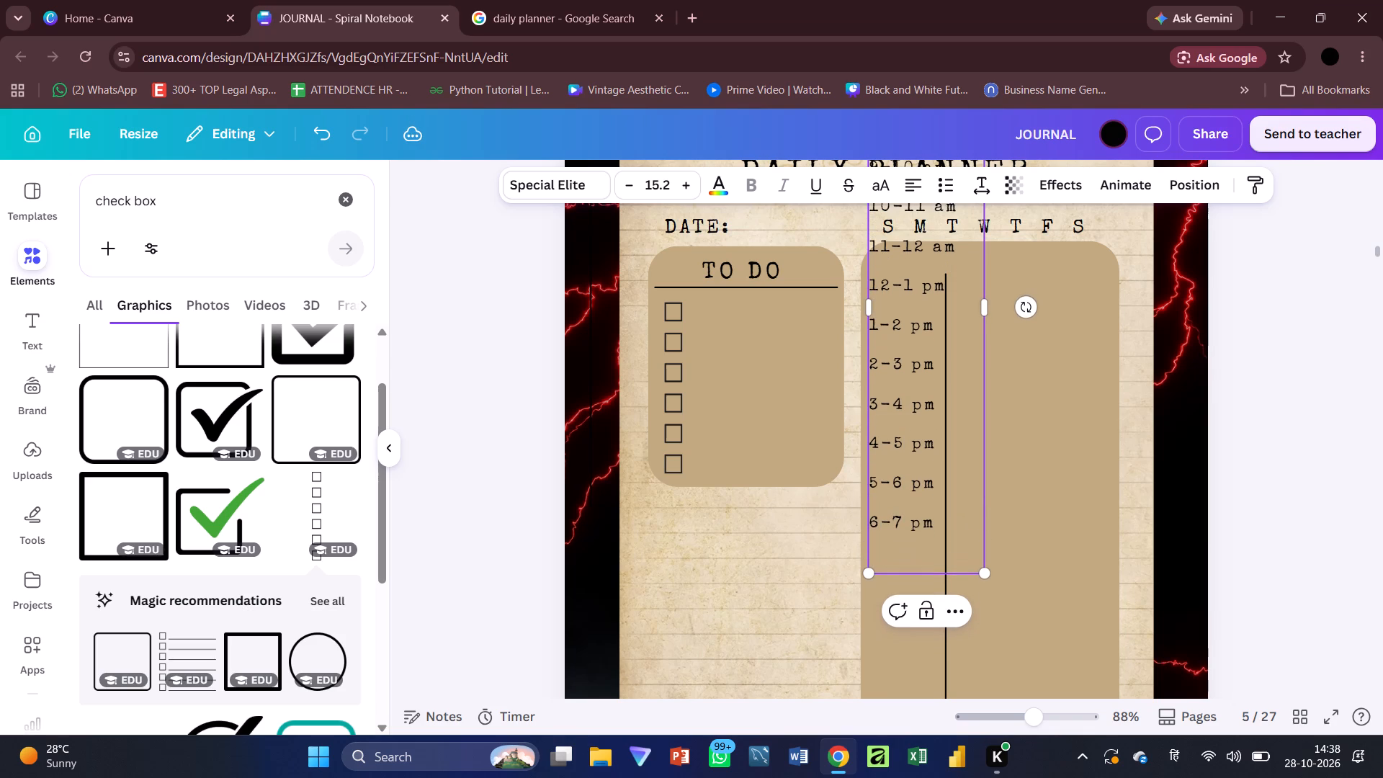
key("BackSpace")
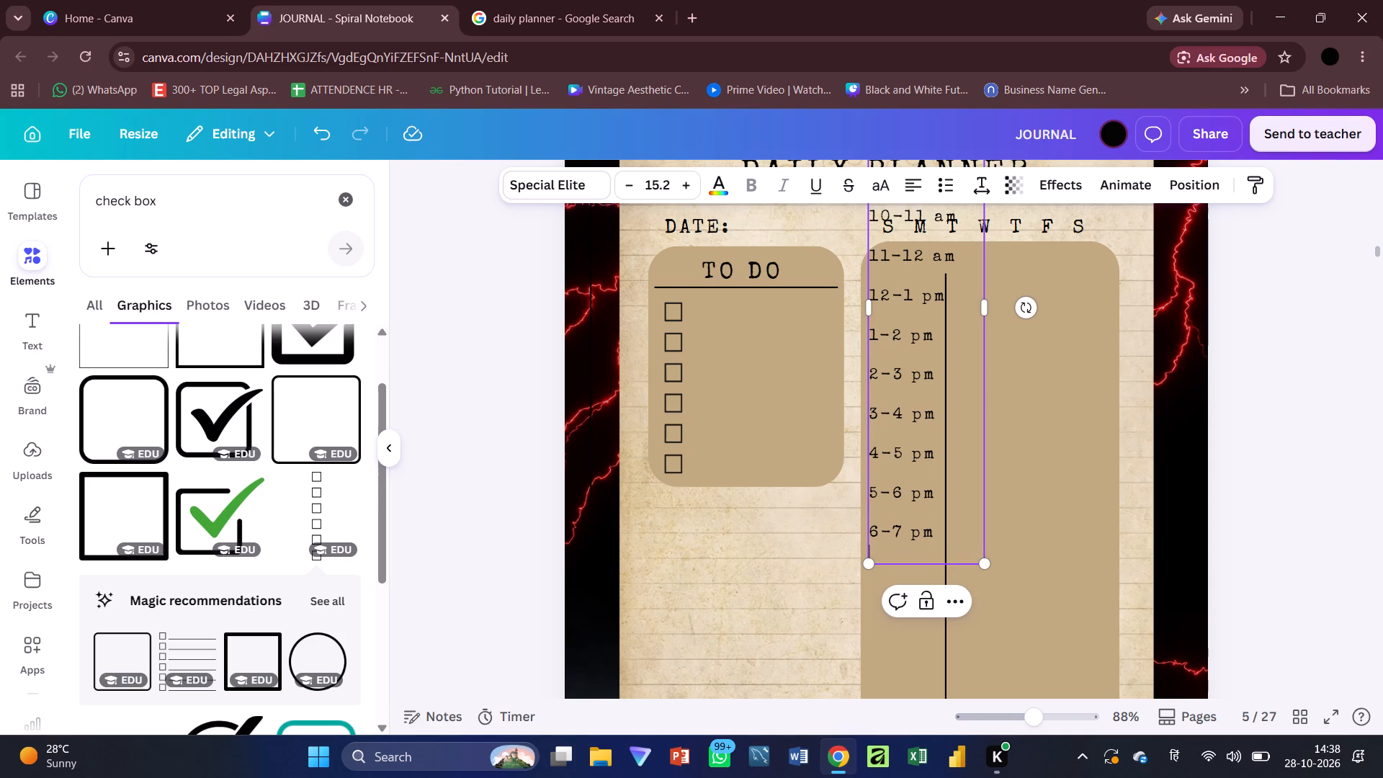
key("Return")
key("7")
type("-8 p")
key("m")
key("Return")
key("Return")
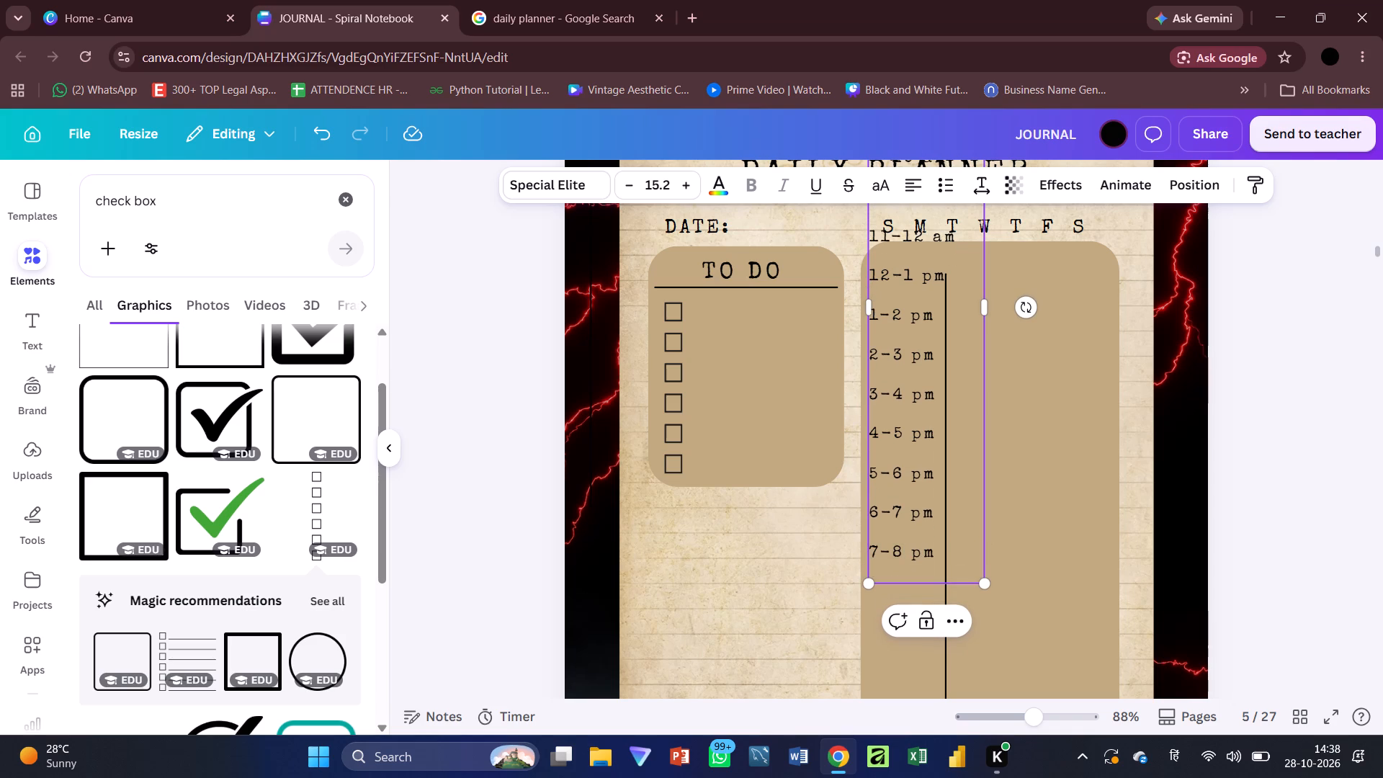
type("8-9 pm")
key("Return")
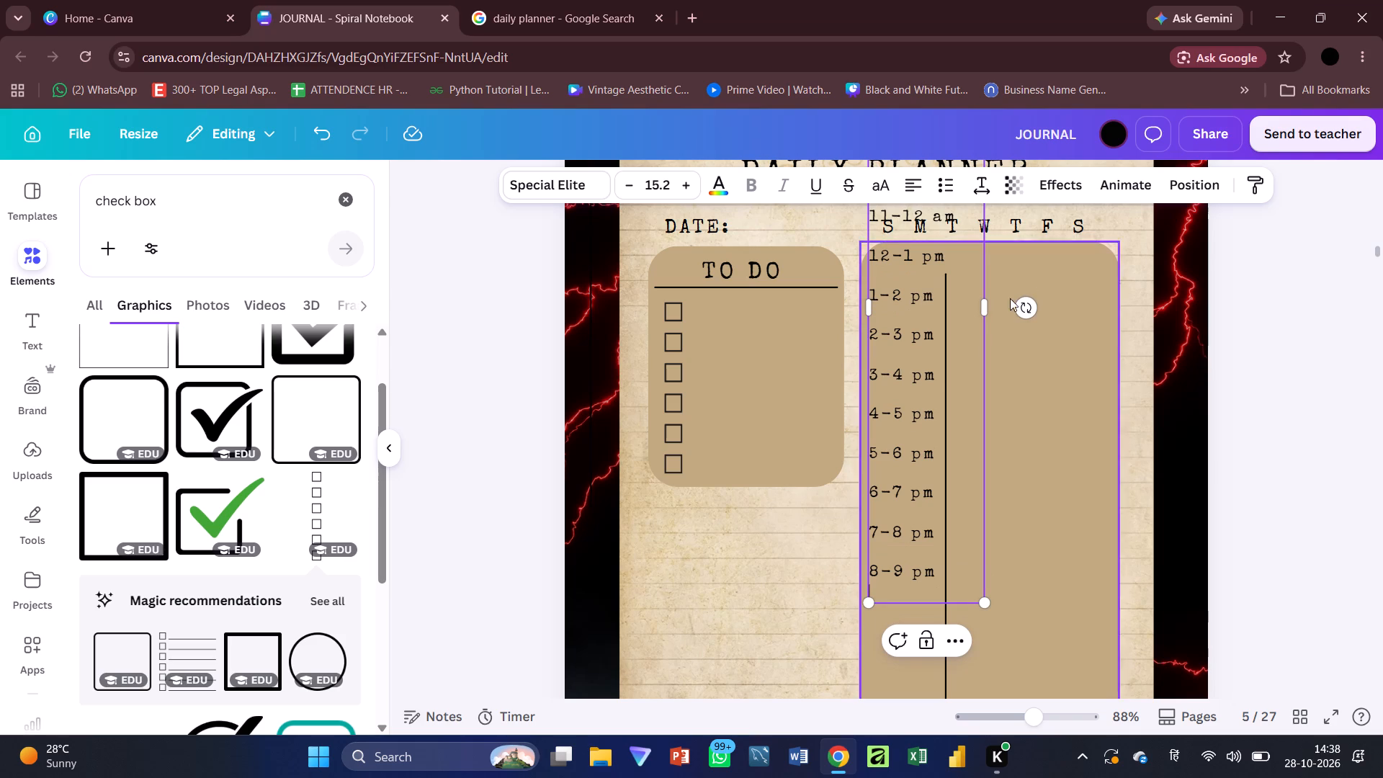
Move the whole time list down into the tall box, with "6-7 am" just below the box's upper edge.
scroll(966, 433, "up", 1)
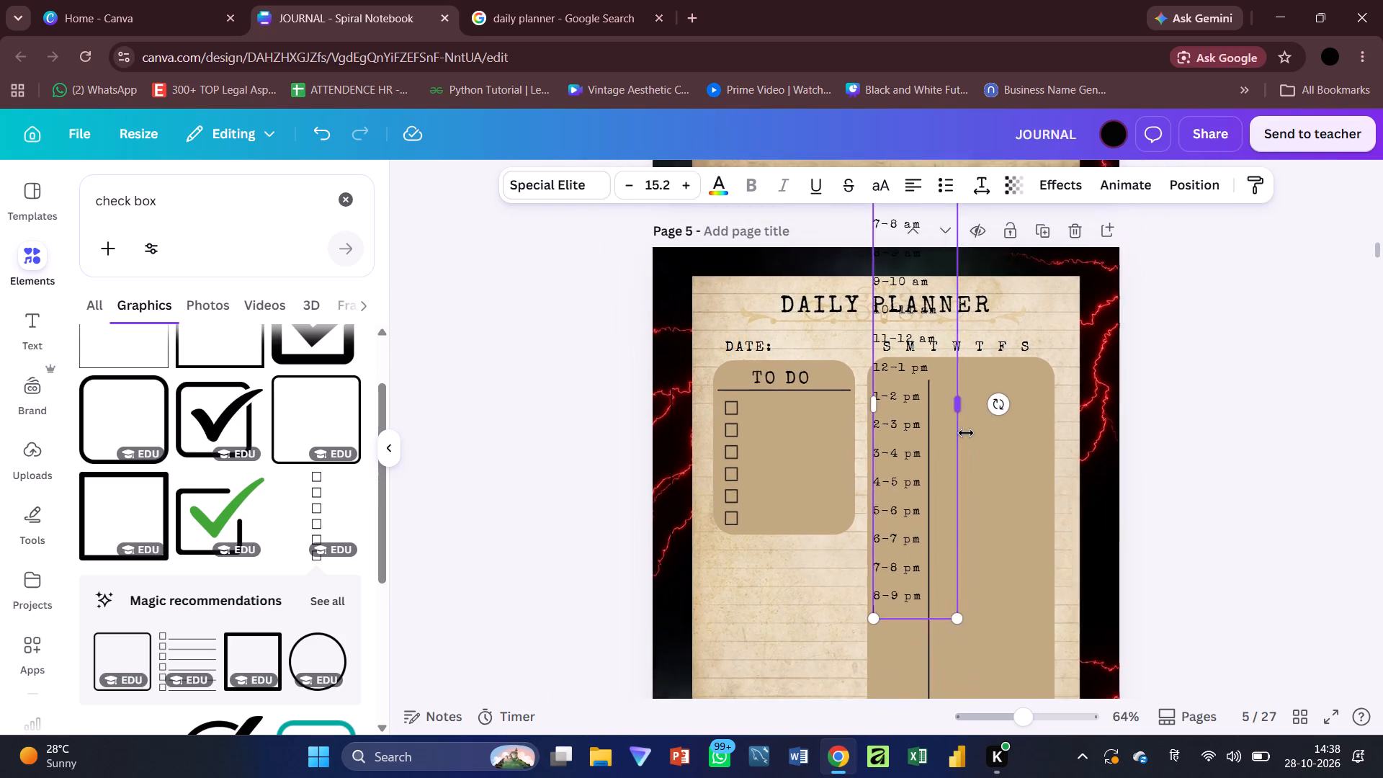
left_click_drag(923, 535, 913, 665)
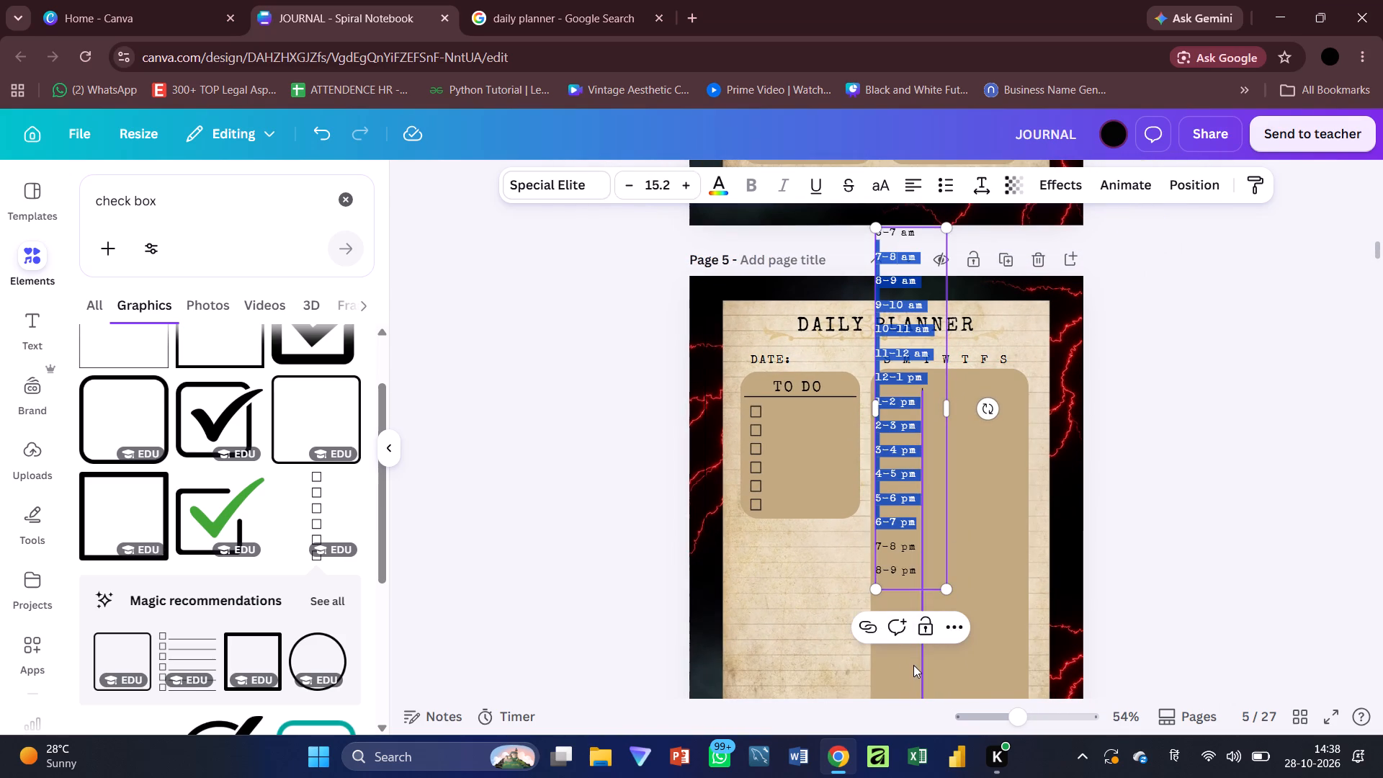
left_click(1011, 540)
left_click(895, 484)
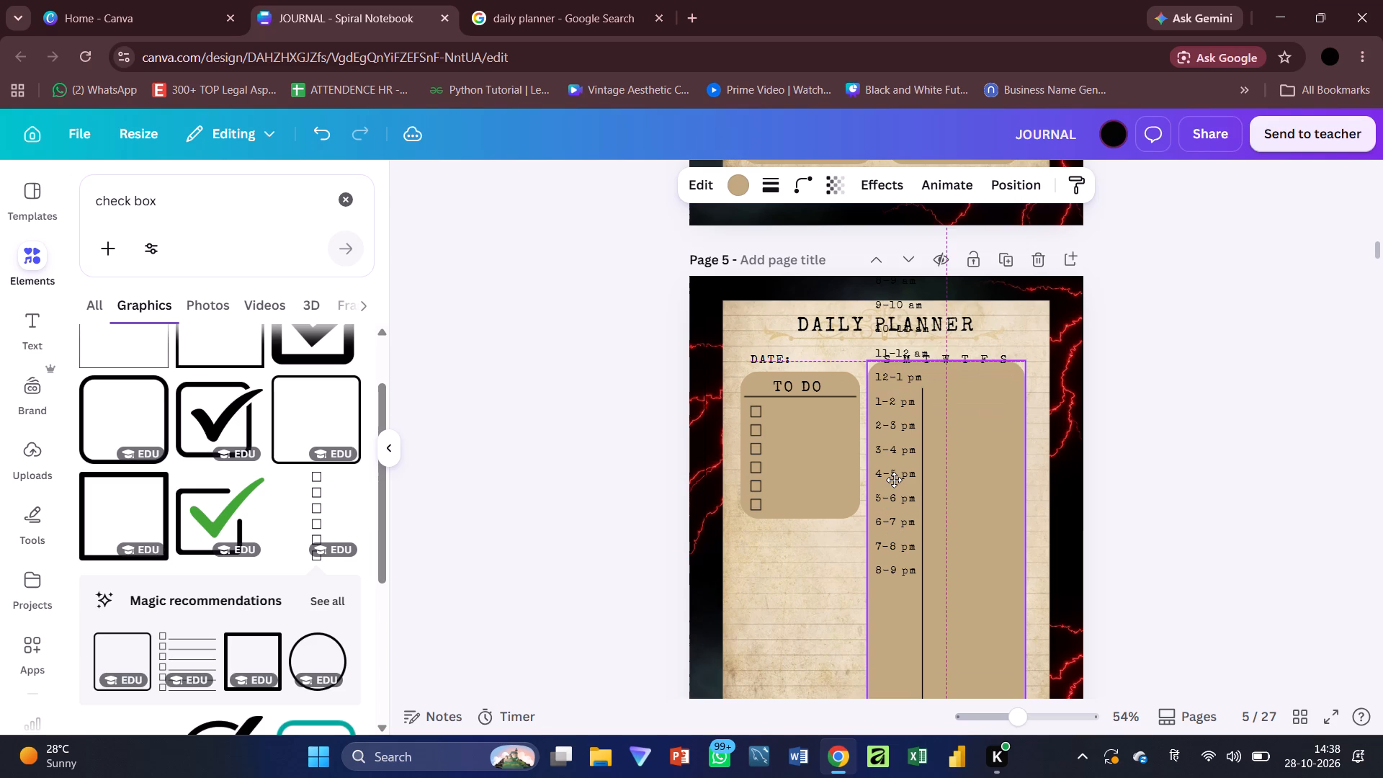
left_click(887, 529)
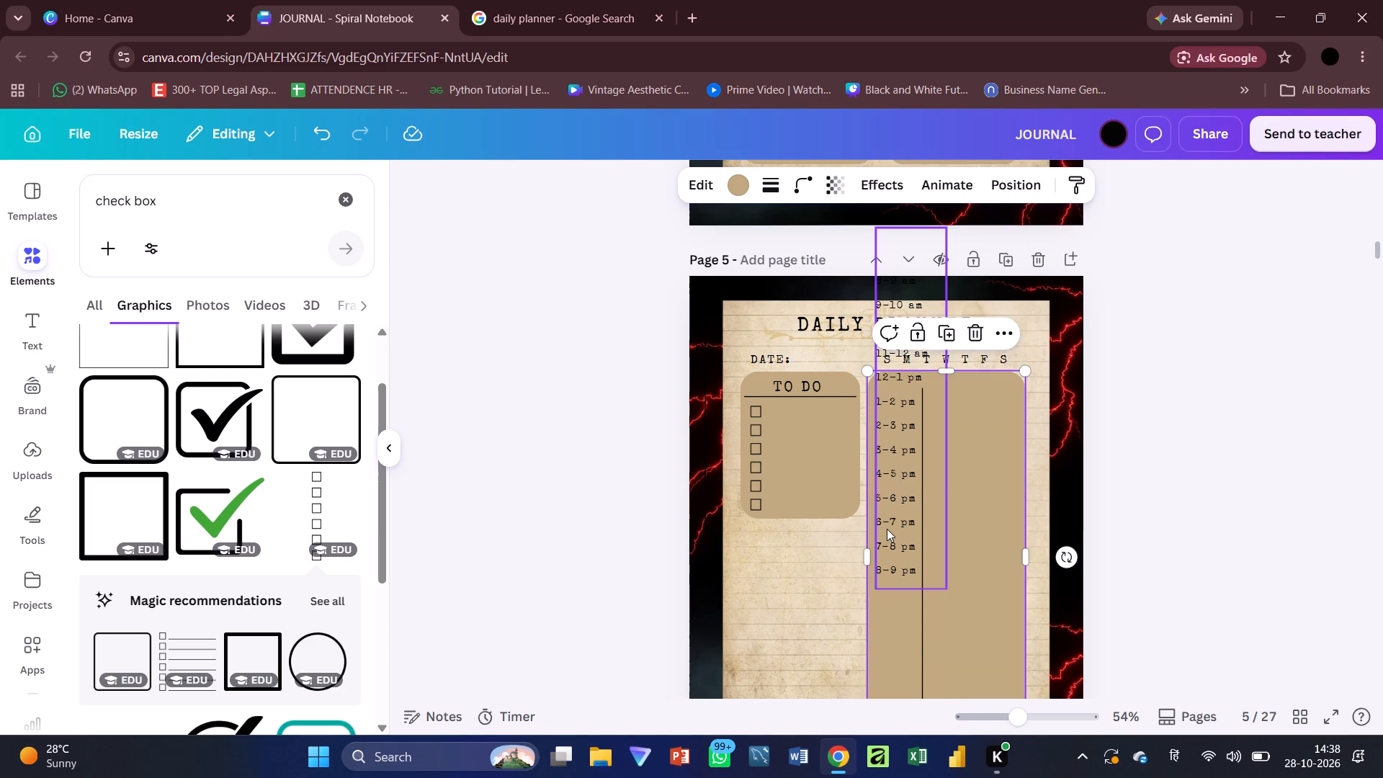
left_click_drag(895, 529, 895, 676)
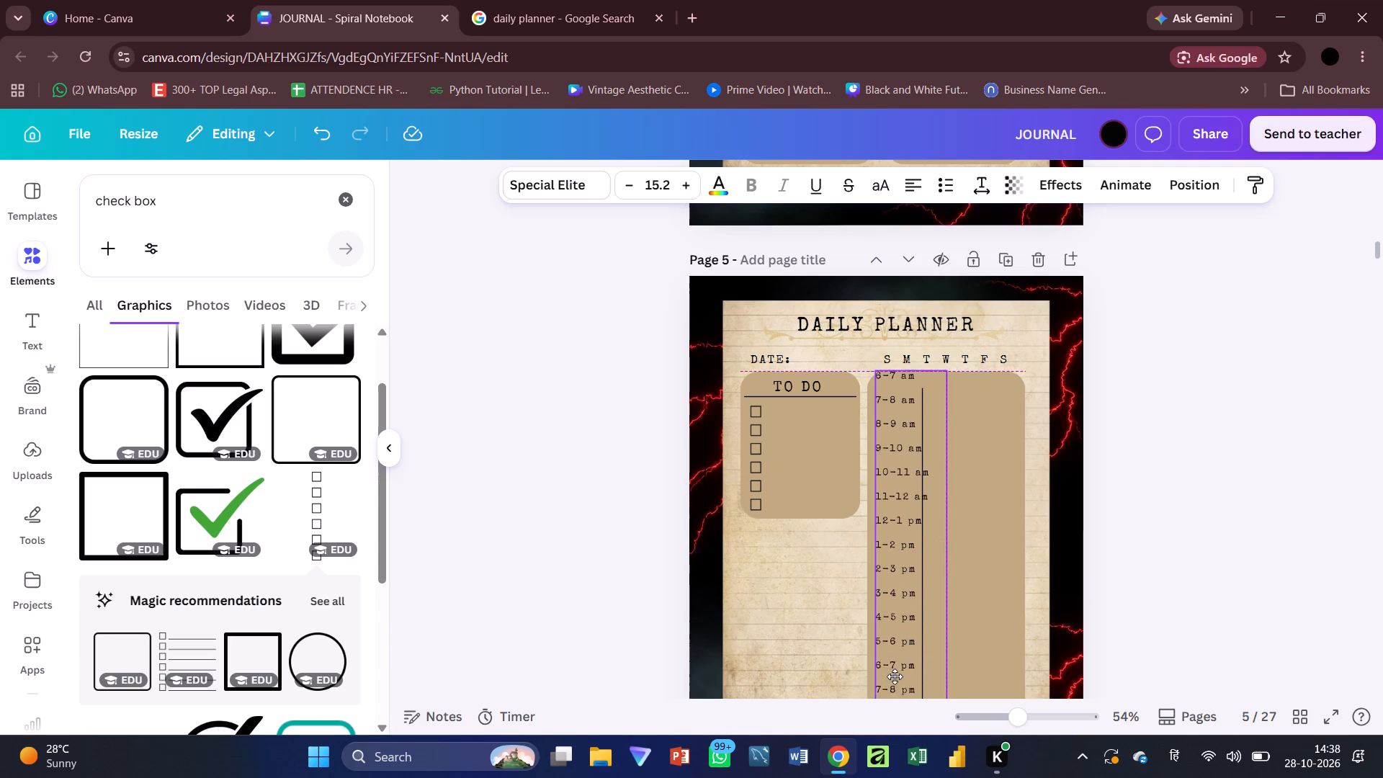
left_click_drag(895, 676, 895, 694)
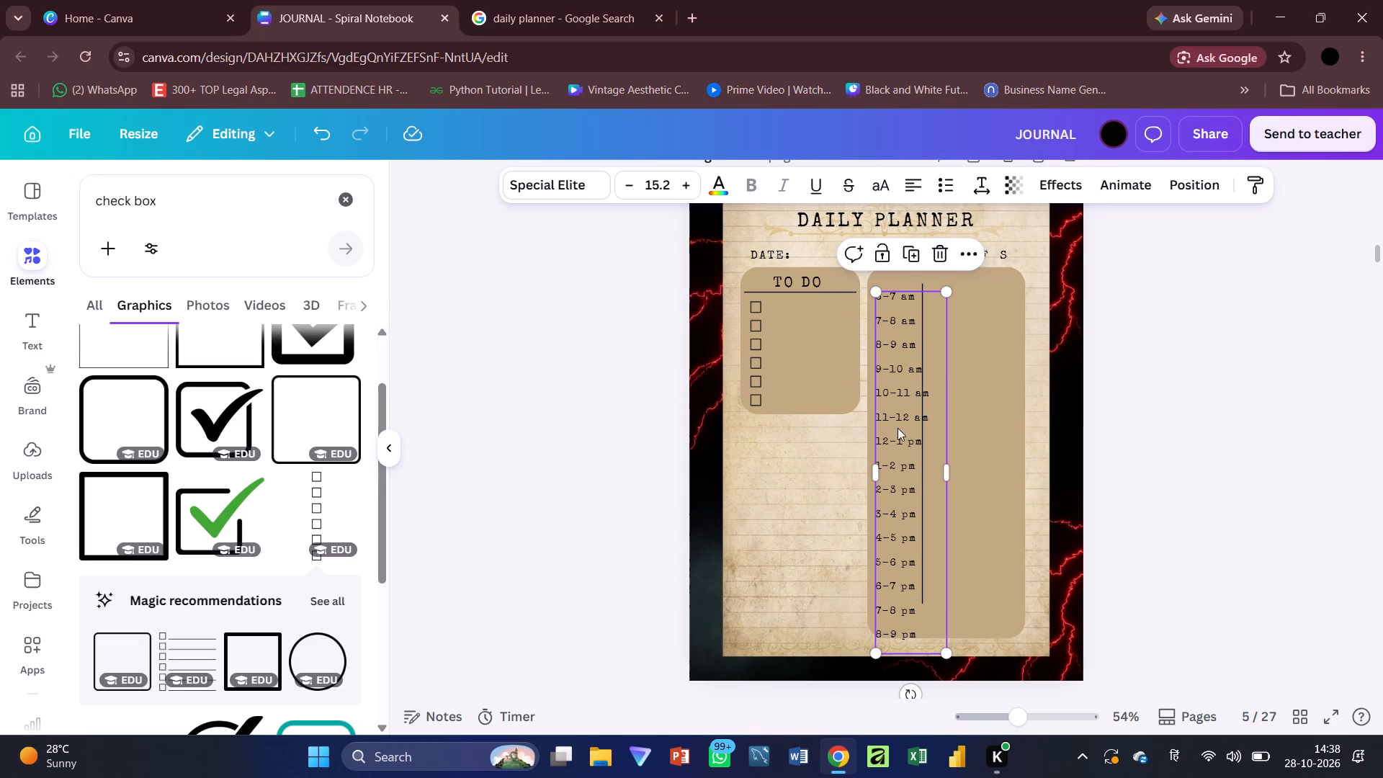
Merge the "12-1 pm" and "1-2 pm" entries into a single "12-2 pm" entry by deleting the text between them.
left_click(896, 446)
left_click(895, 474)
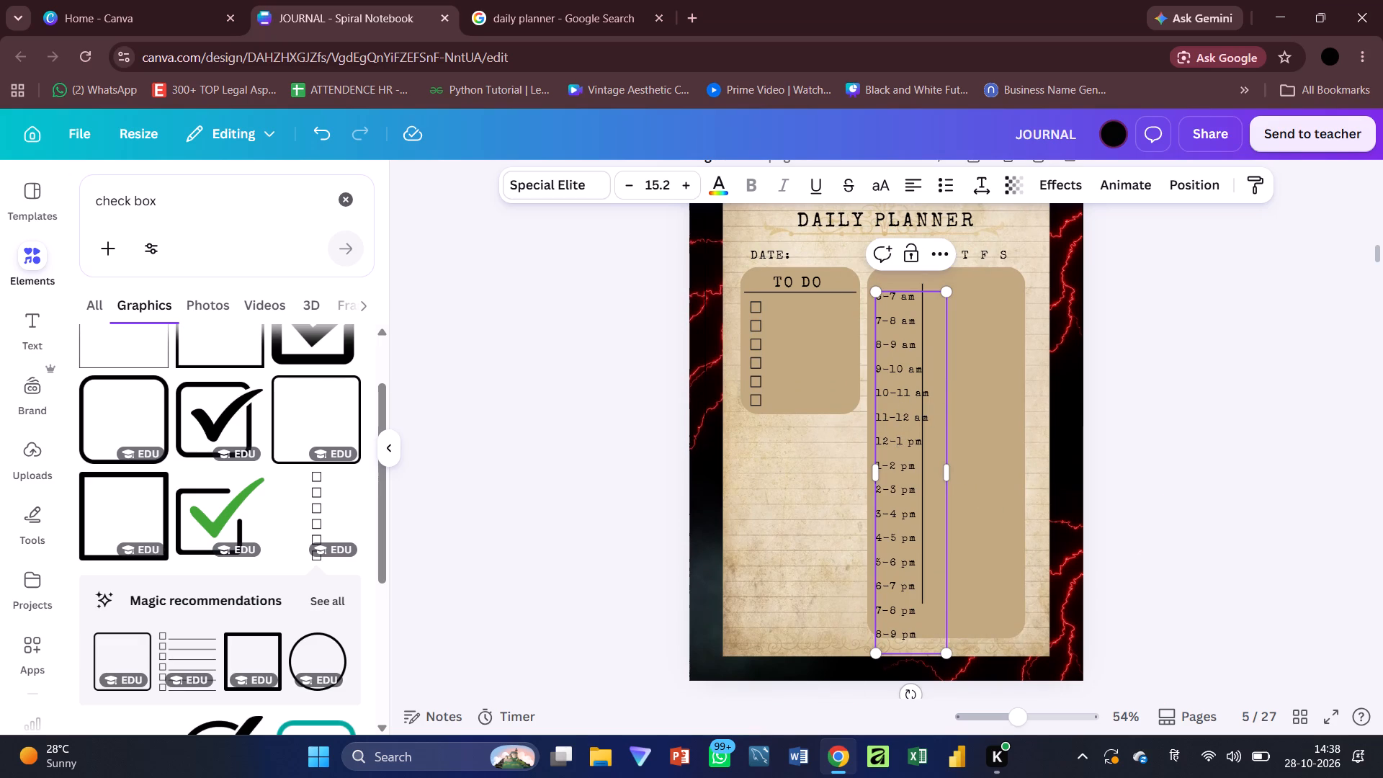
left_click(886, 468)
key("BackSpace")
key("BackSpace")
key("BackSpace")
key("BackSpace")
key("BackSpace")
key("BackSpace")
key("BackSpace")
key("BackSpace")
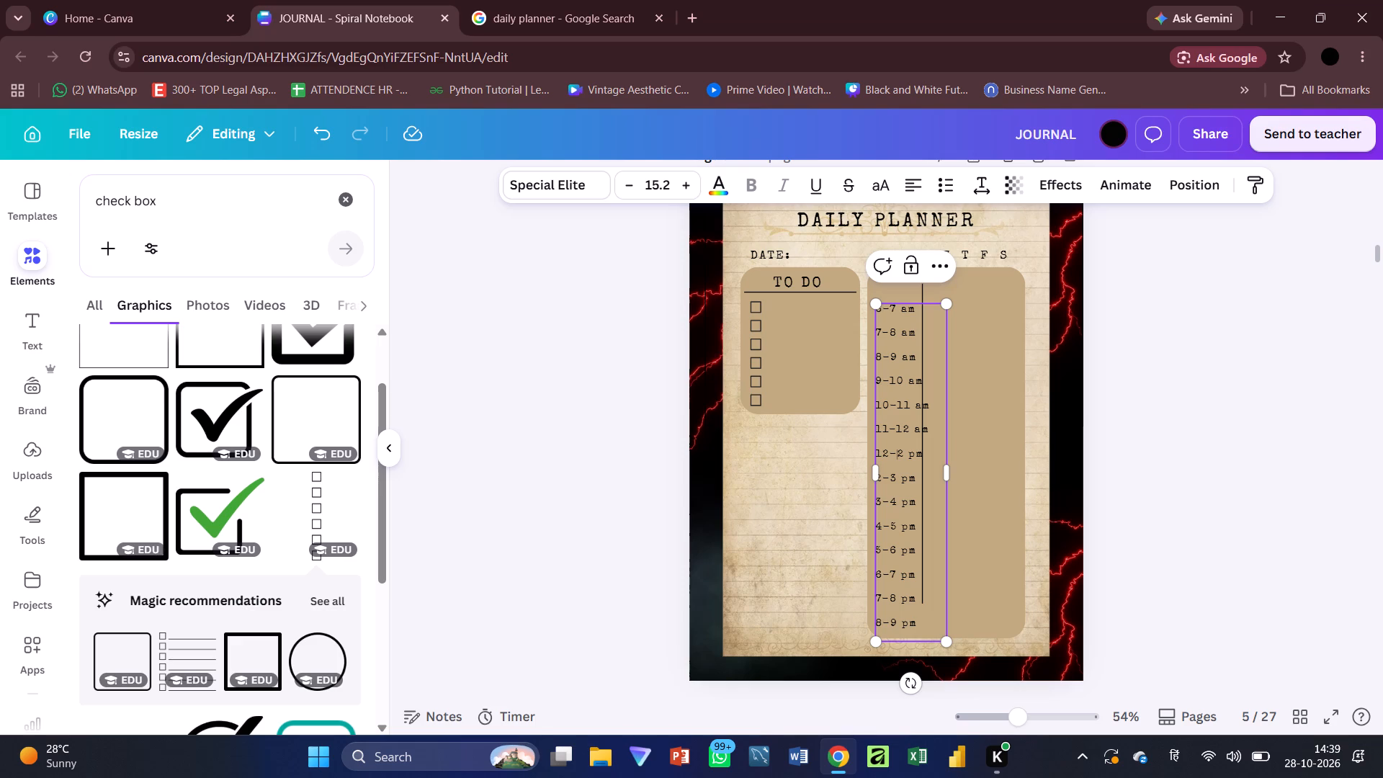
Move the time list up level with the vertical line's top end and narrow its text box closer to the labels.
left_click(906, 374)
left_click(1029, 390)
left_click_drag(921, 378, 920, 369)
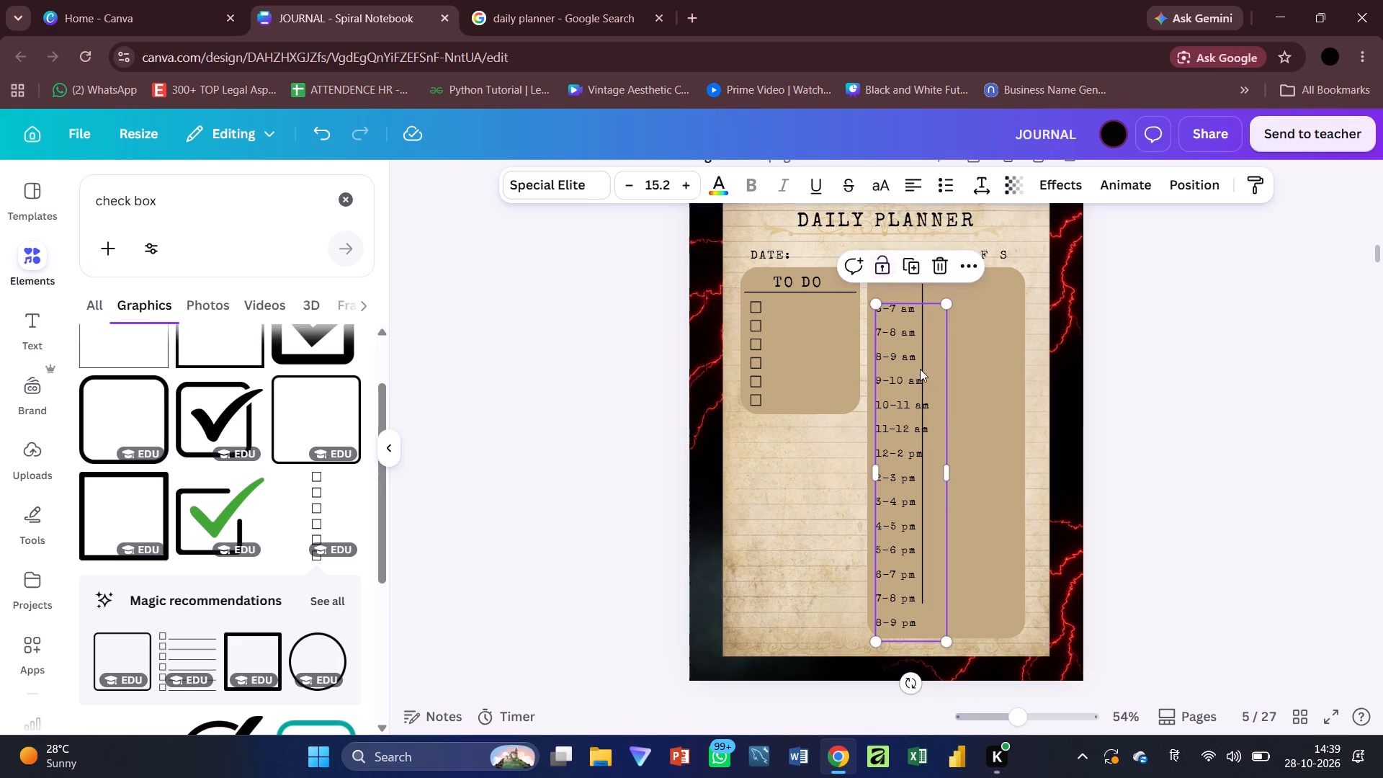
left_click_drag(920, 369, 921, 361)
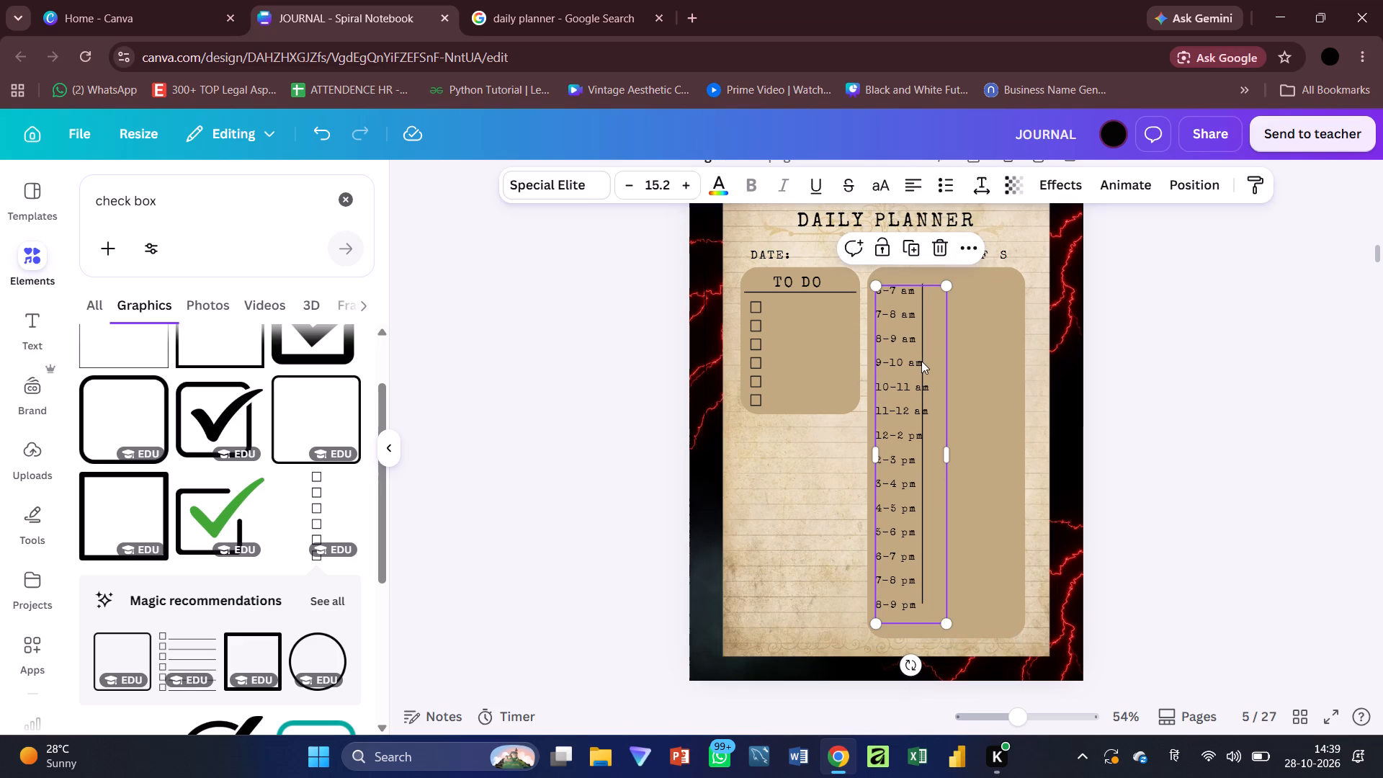
left_click_drag(948, 443, 936, 449)
left_click(980, 367)
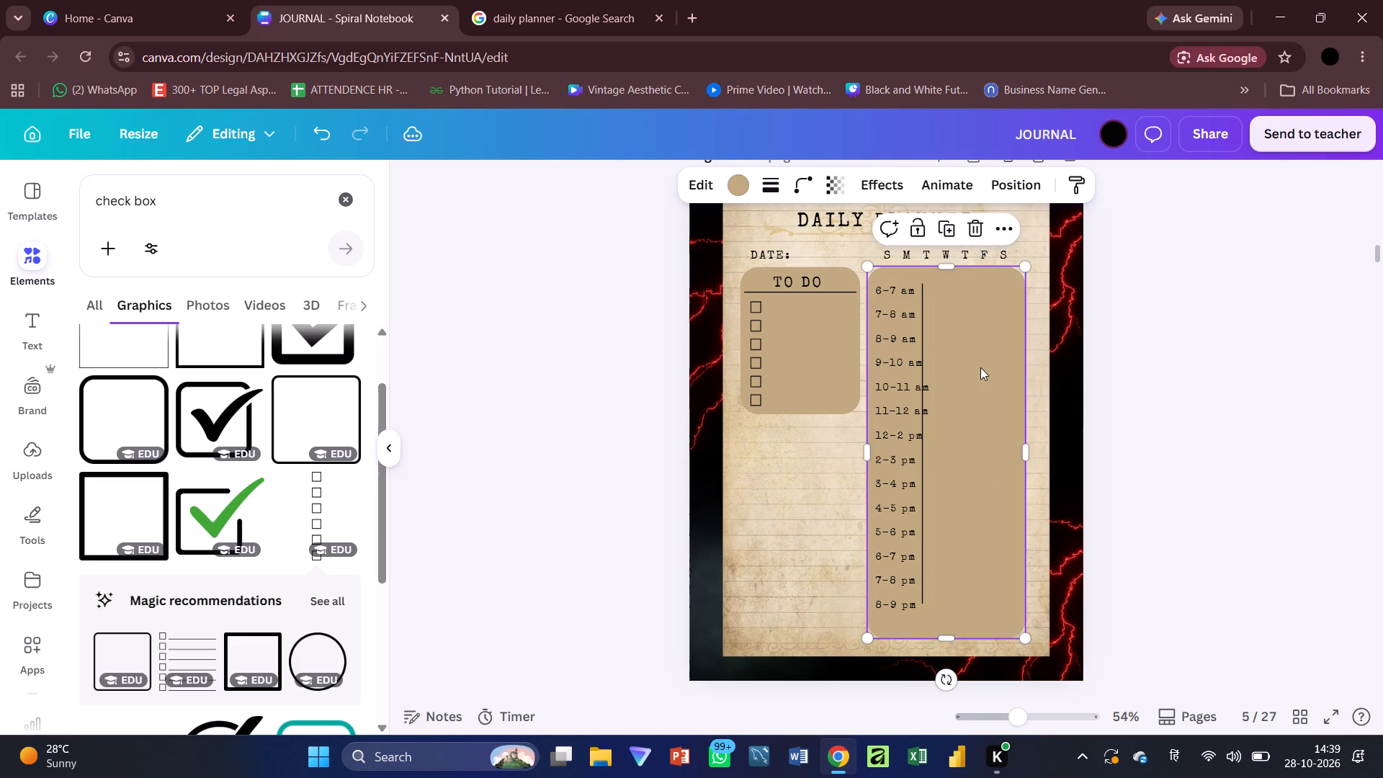
Move the tall box's vertical line right, to about the middle of the box, clear of the time labels.
left_click(923, 284)
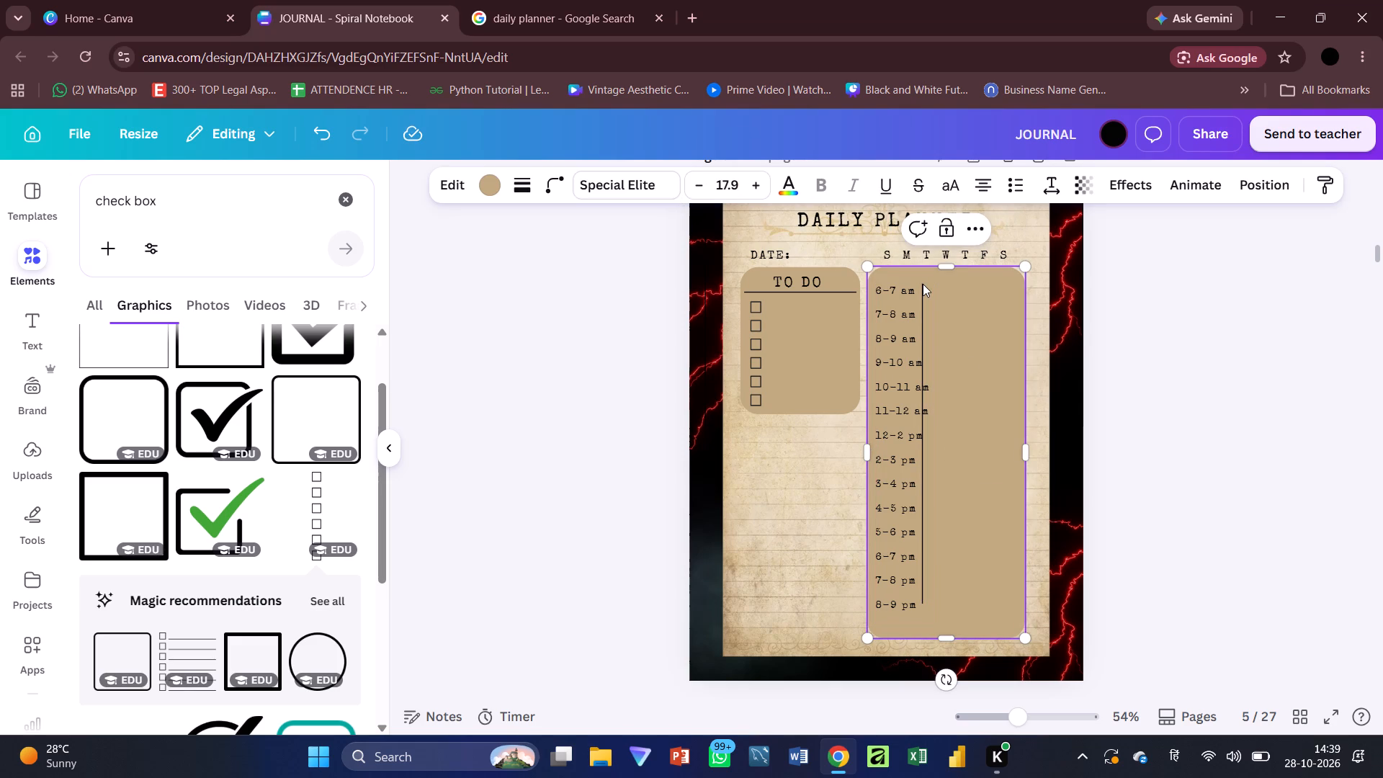
left_click(921, 282)
left_click(1107, 336)
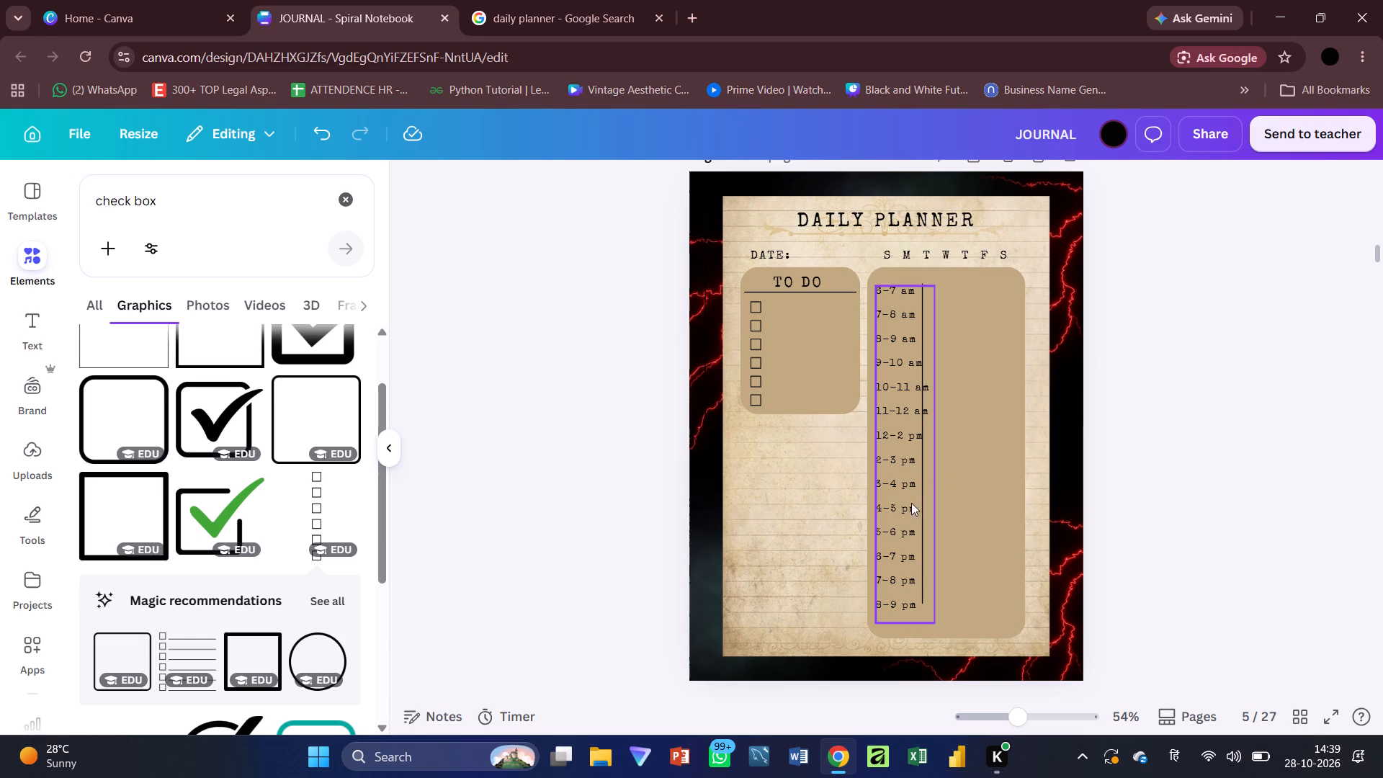
left_click_drag(921, 564, 913, 563)
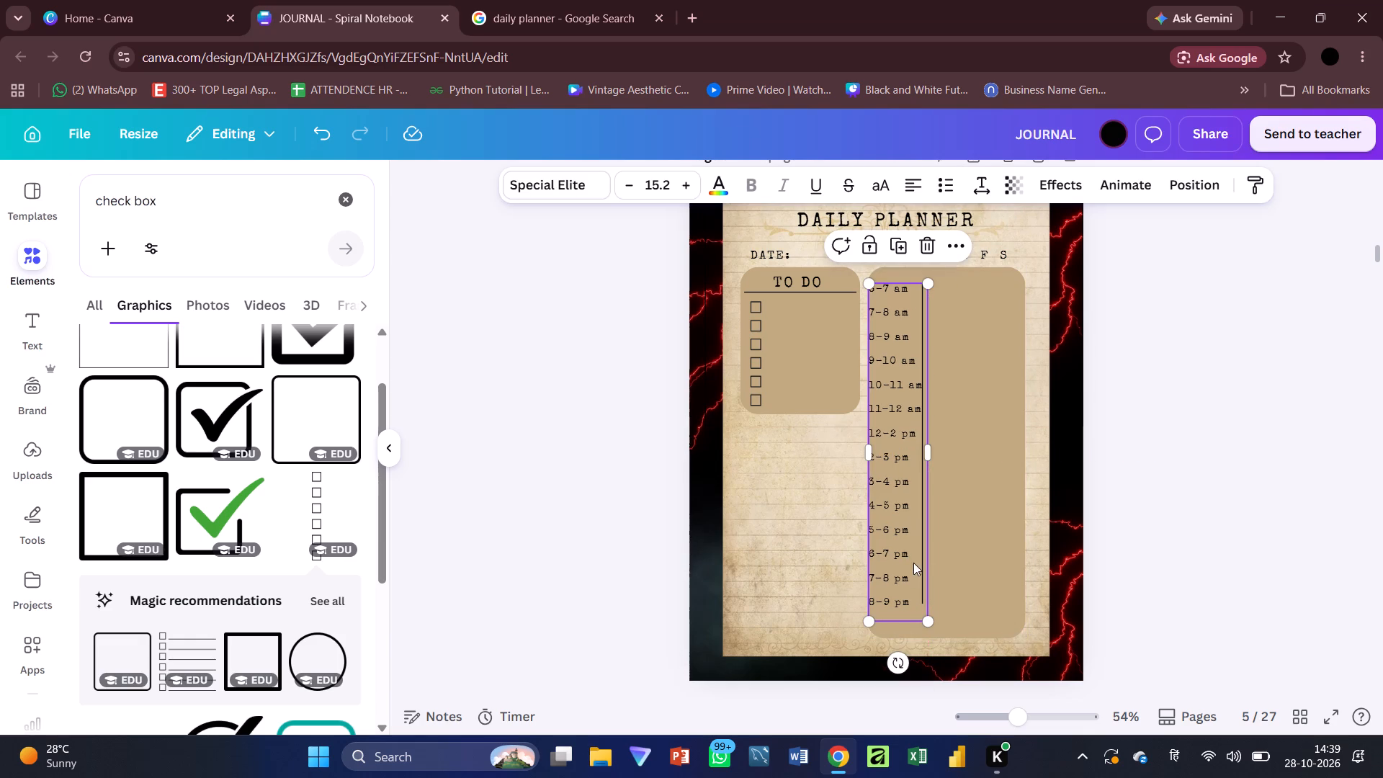
left_click_drag(903, 575, 903, 594)
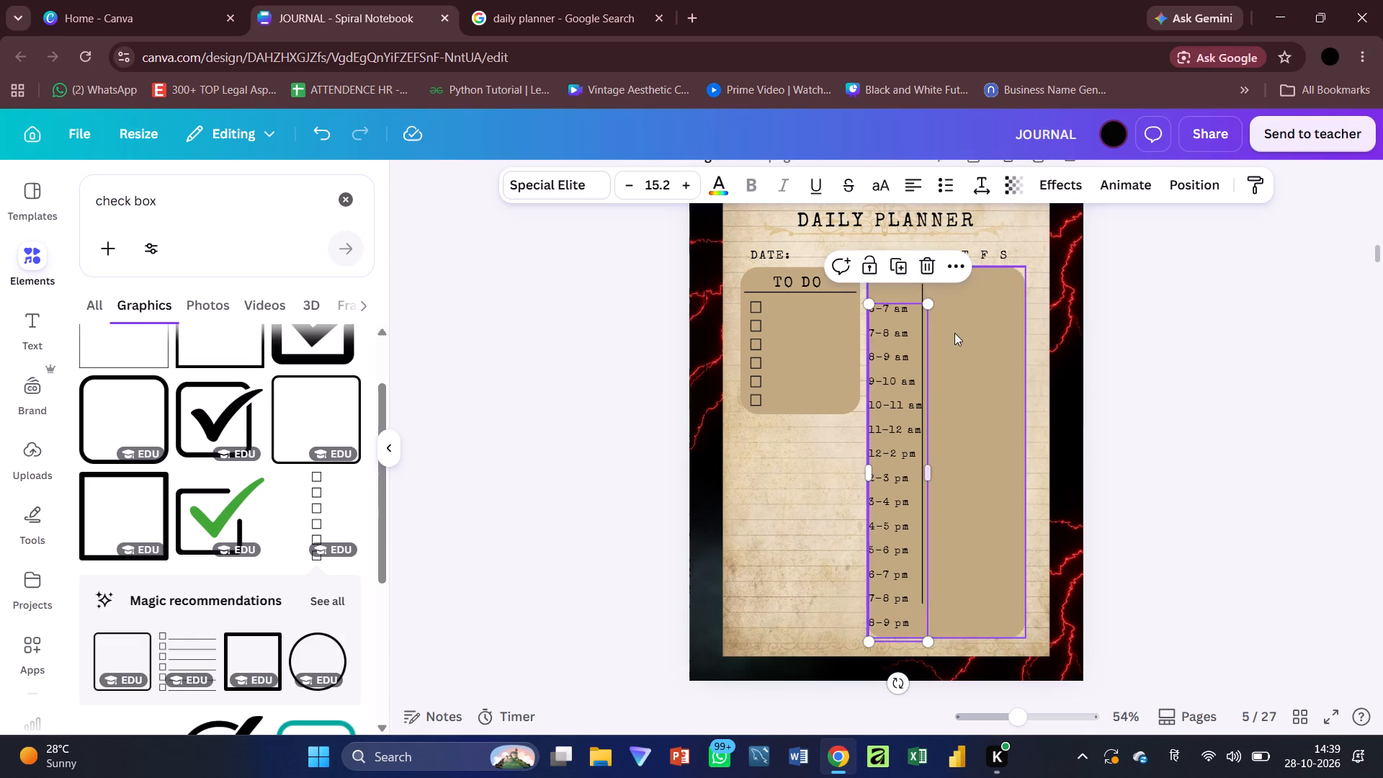
left_click(921, 292)
left_click_drag(921, 292, 943, 293)
Move the time list beside the vertical line, aligning its left edge with the weekday letters and "6-7 am" near the line's top.
left_click_drag(886, 337, 896, 323)
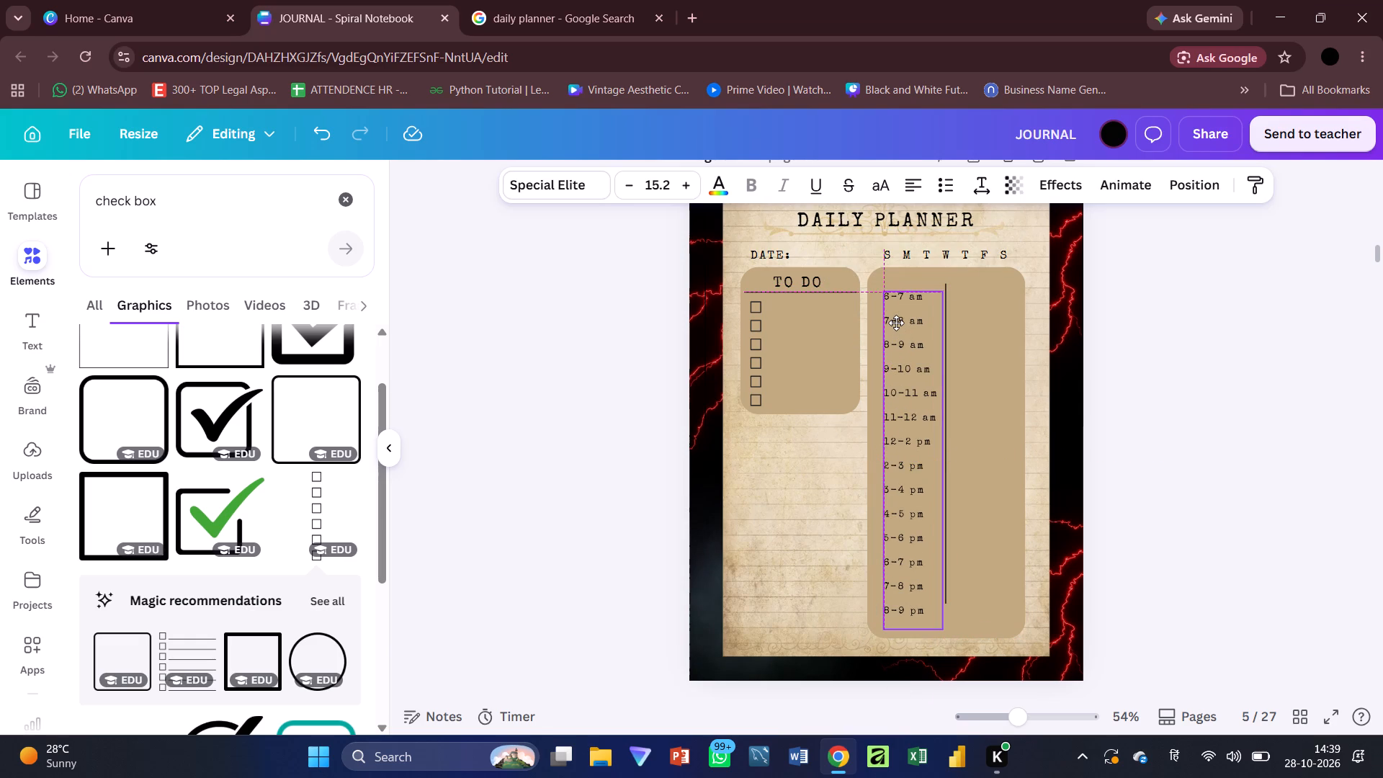
left_click_drag(896, 323, 895, 323)
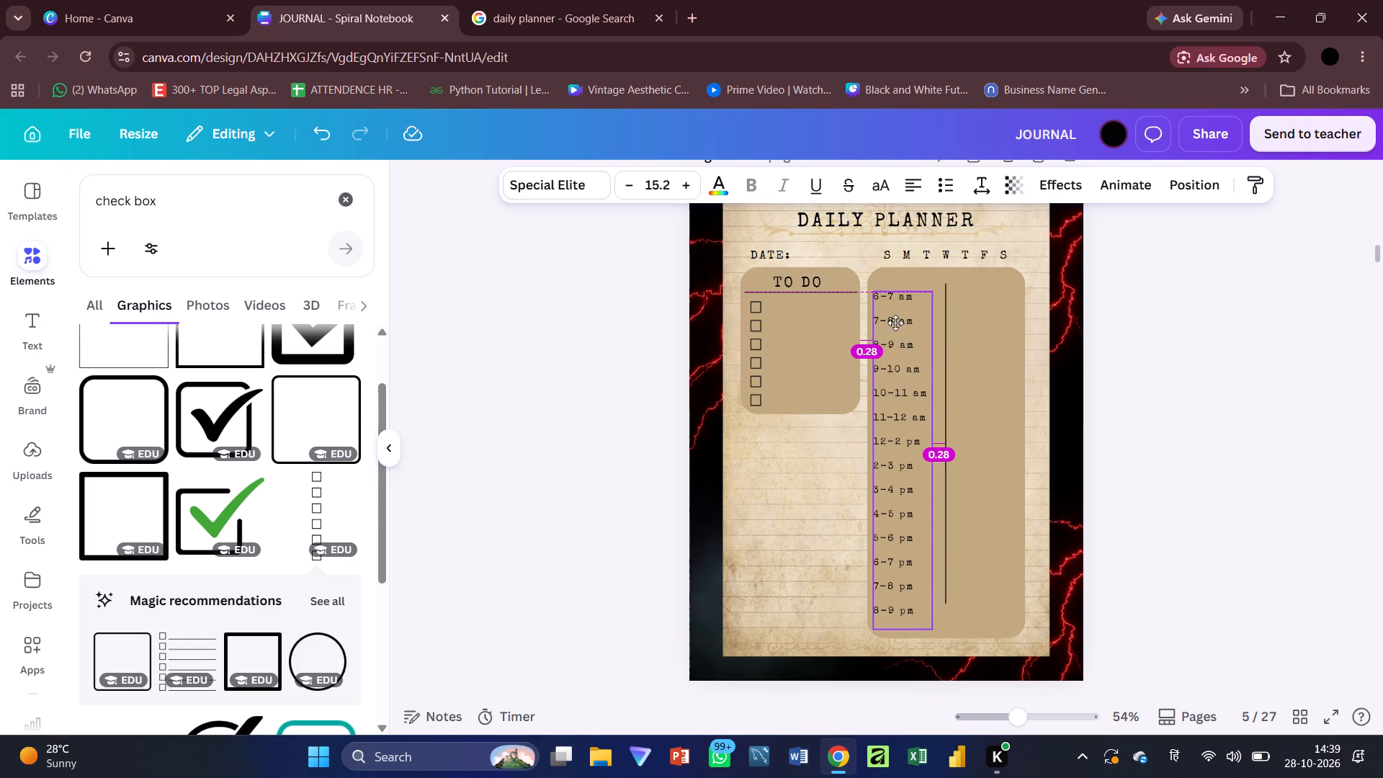
left_click_drag(895, 323, 896, 323)
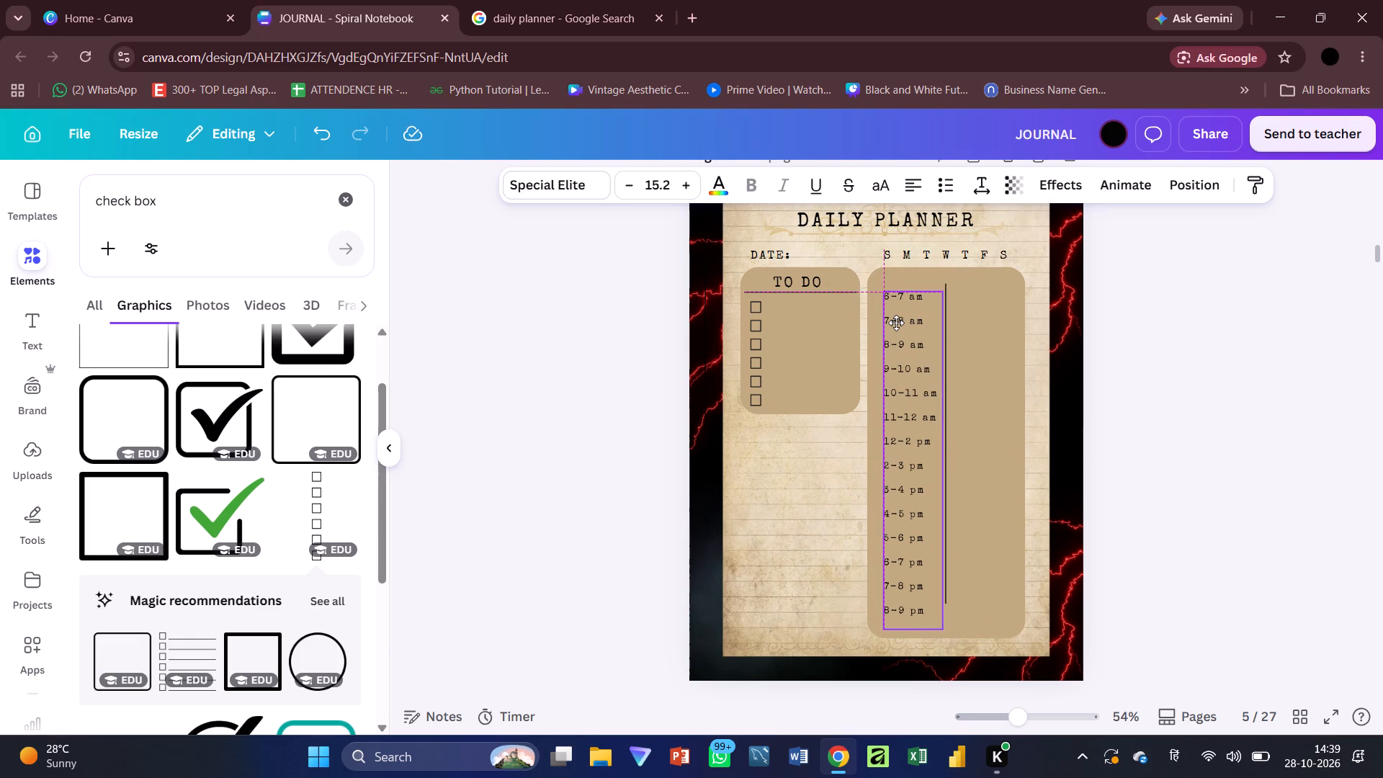
left_click_drag(896, 323, 896, 321)
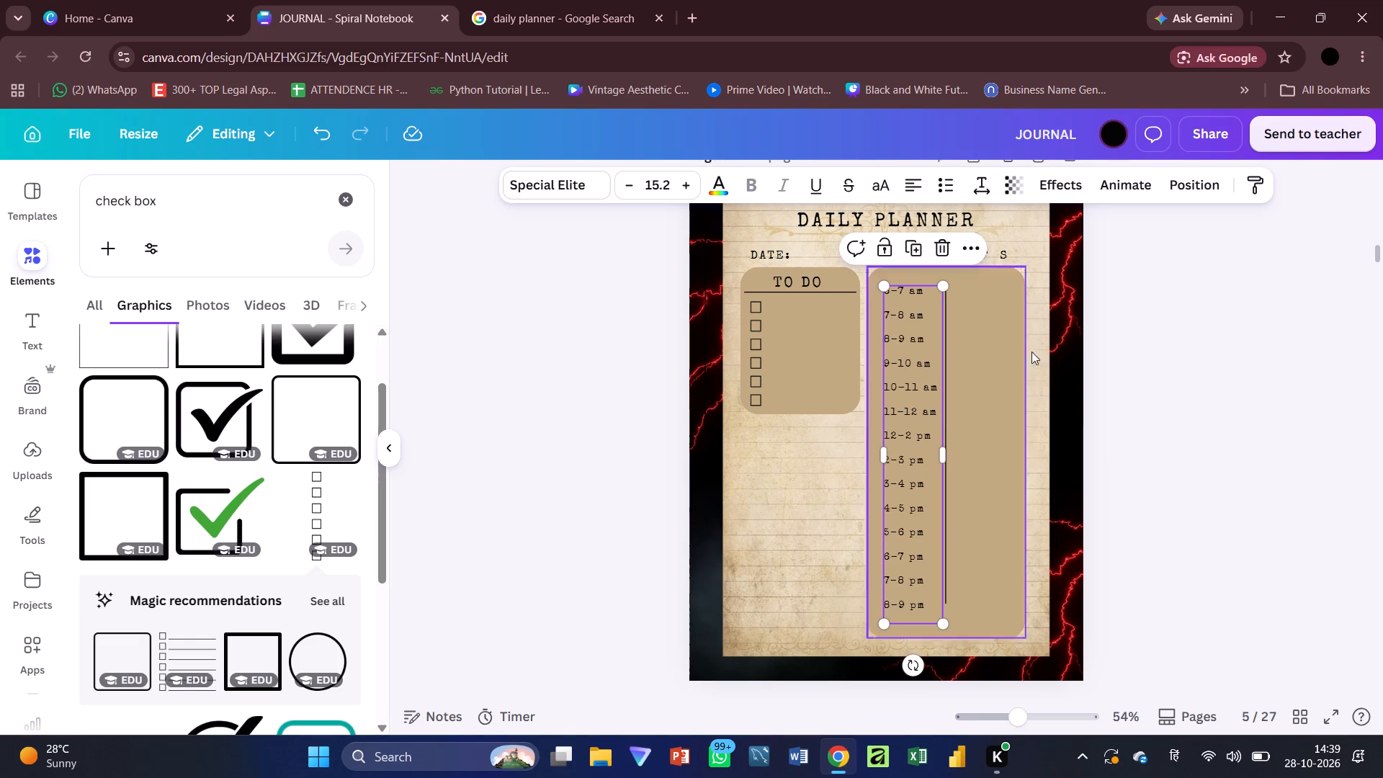
Move the vertical line slightly left onto the right edge of the time list's text box.
left_click(1121, 386)
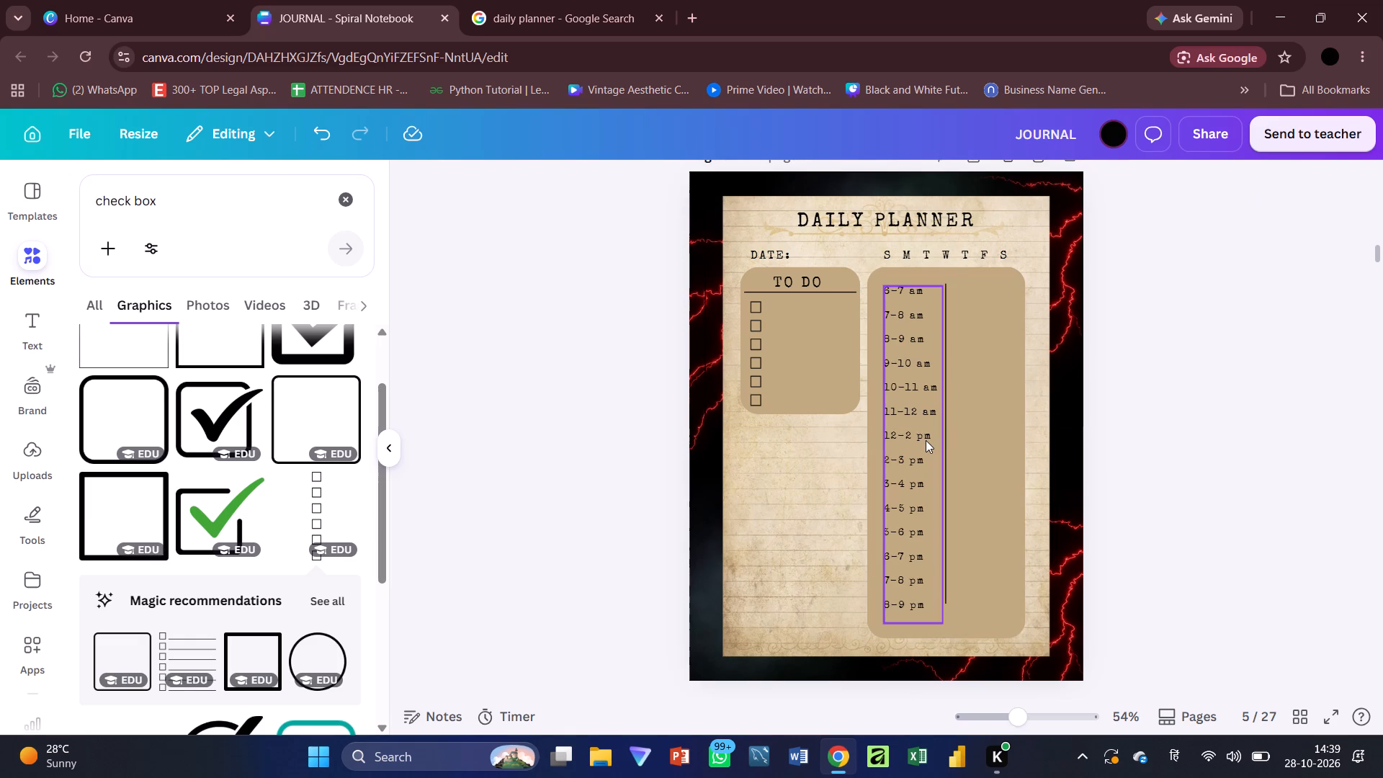
left_click_drag(946, 444, 940, 444)
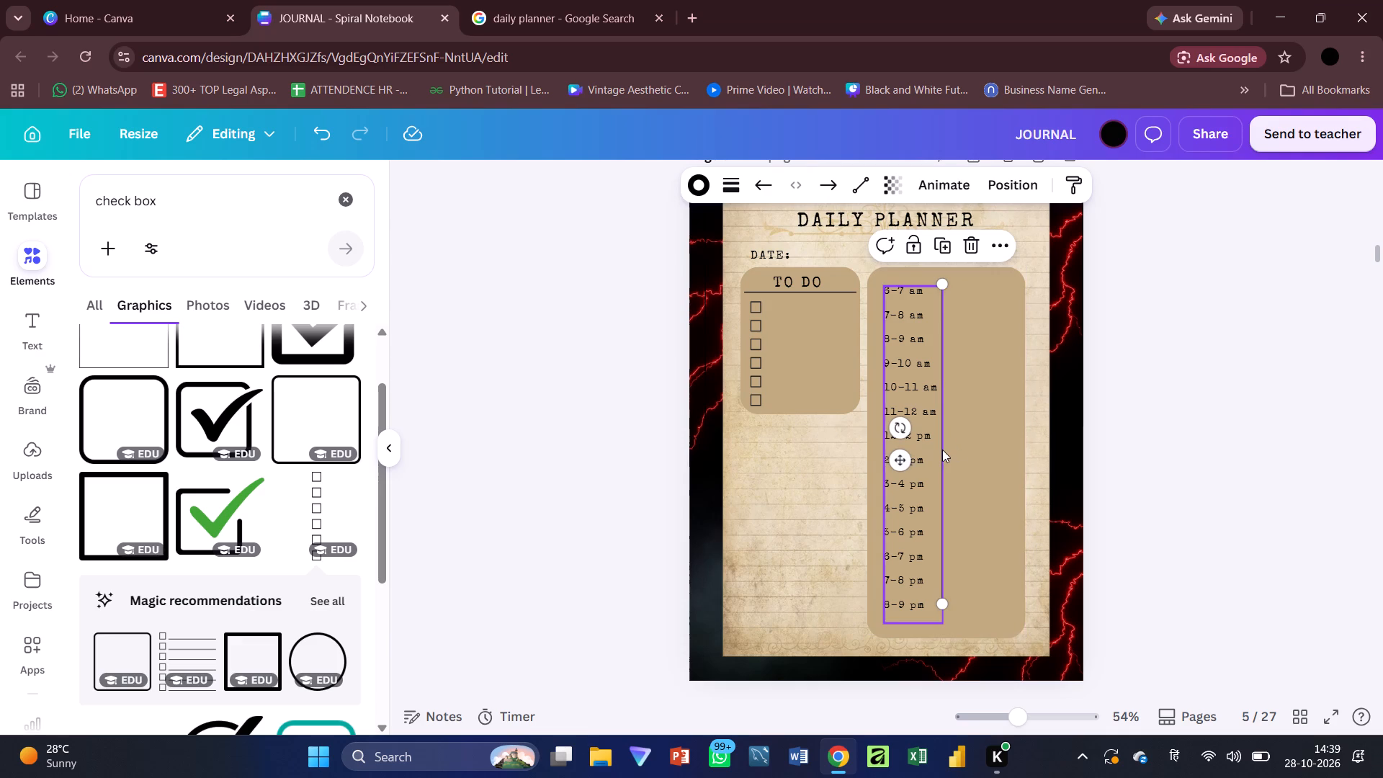
left_click(942, 450, "shift")
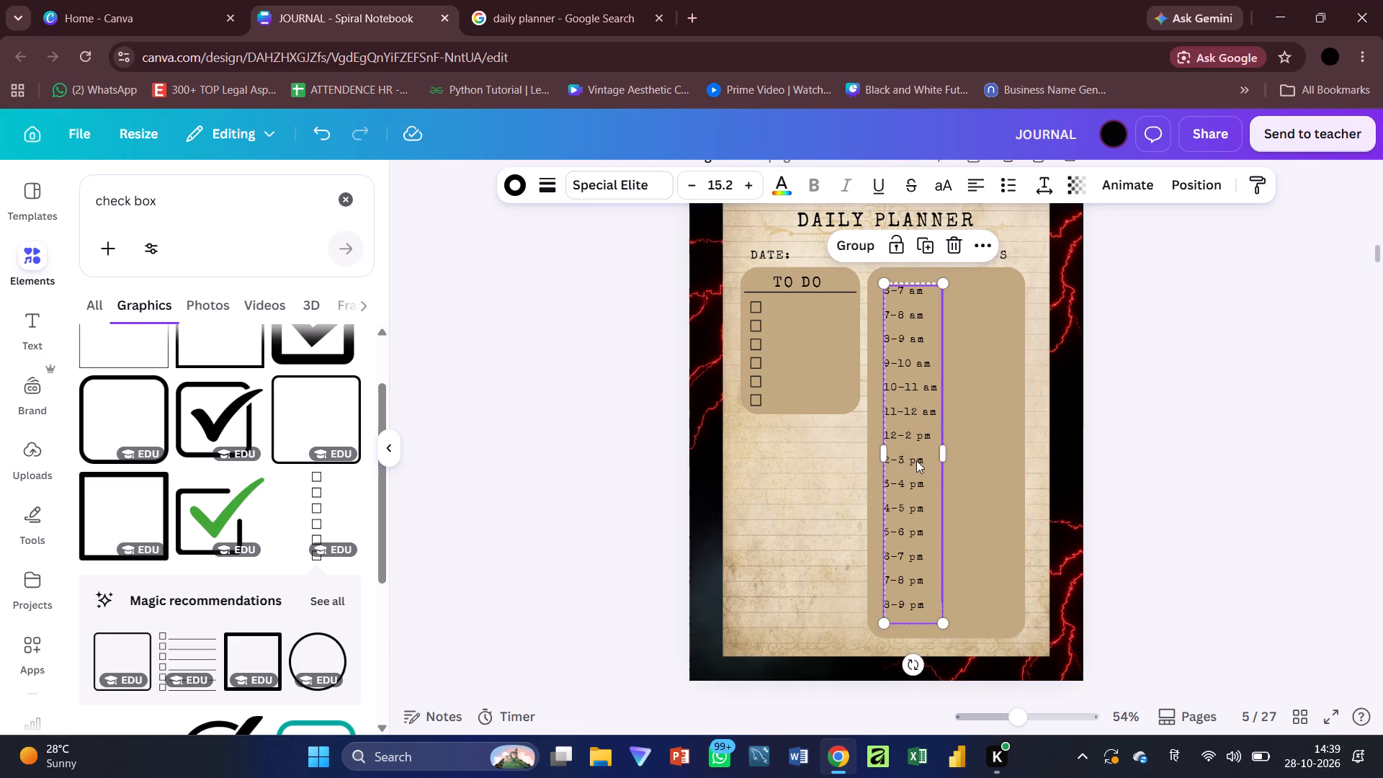
left_click(916, 460, "shift")
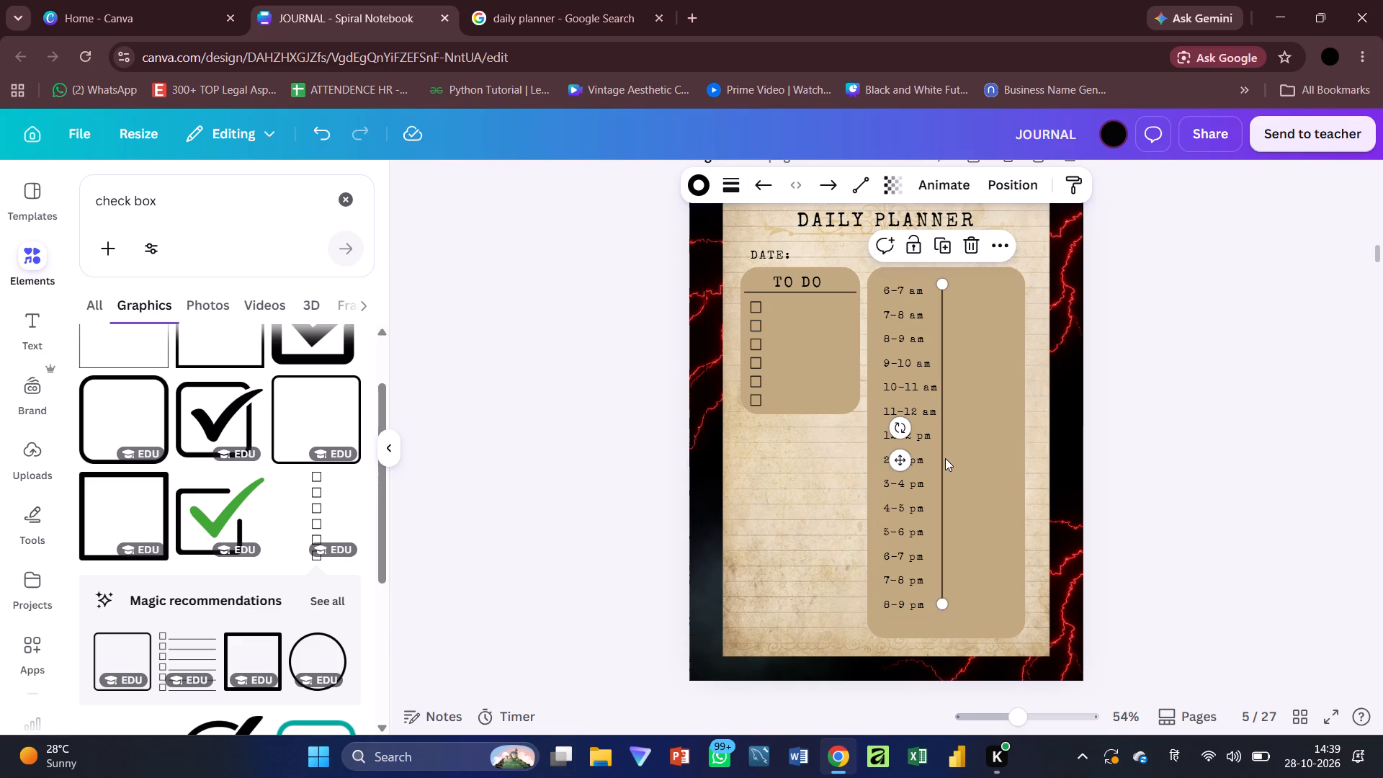
left_click(943, 469, "shift")
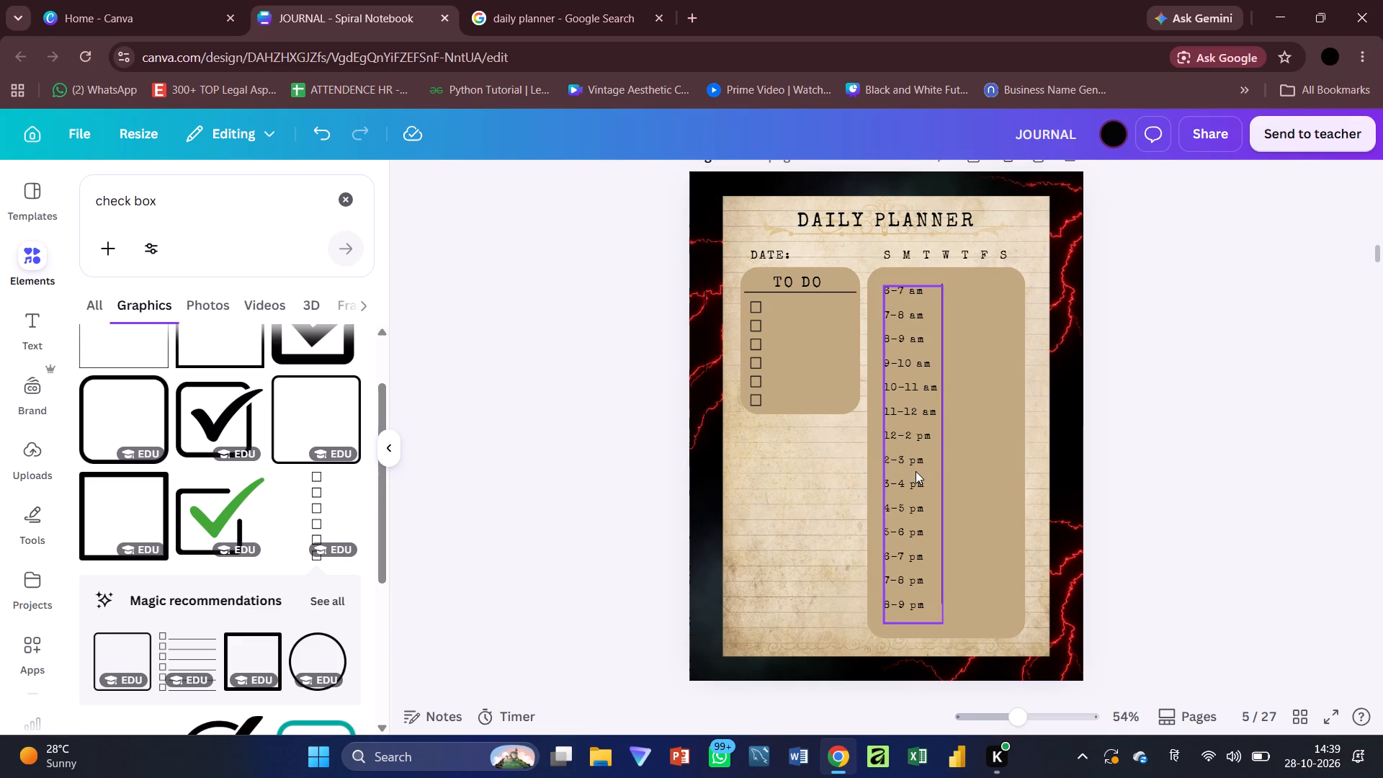
left_click(916, 471, "shift")
left_click(1169, 421)
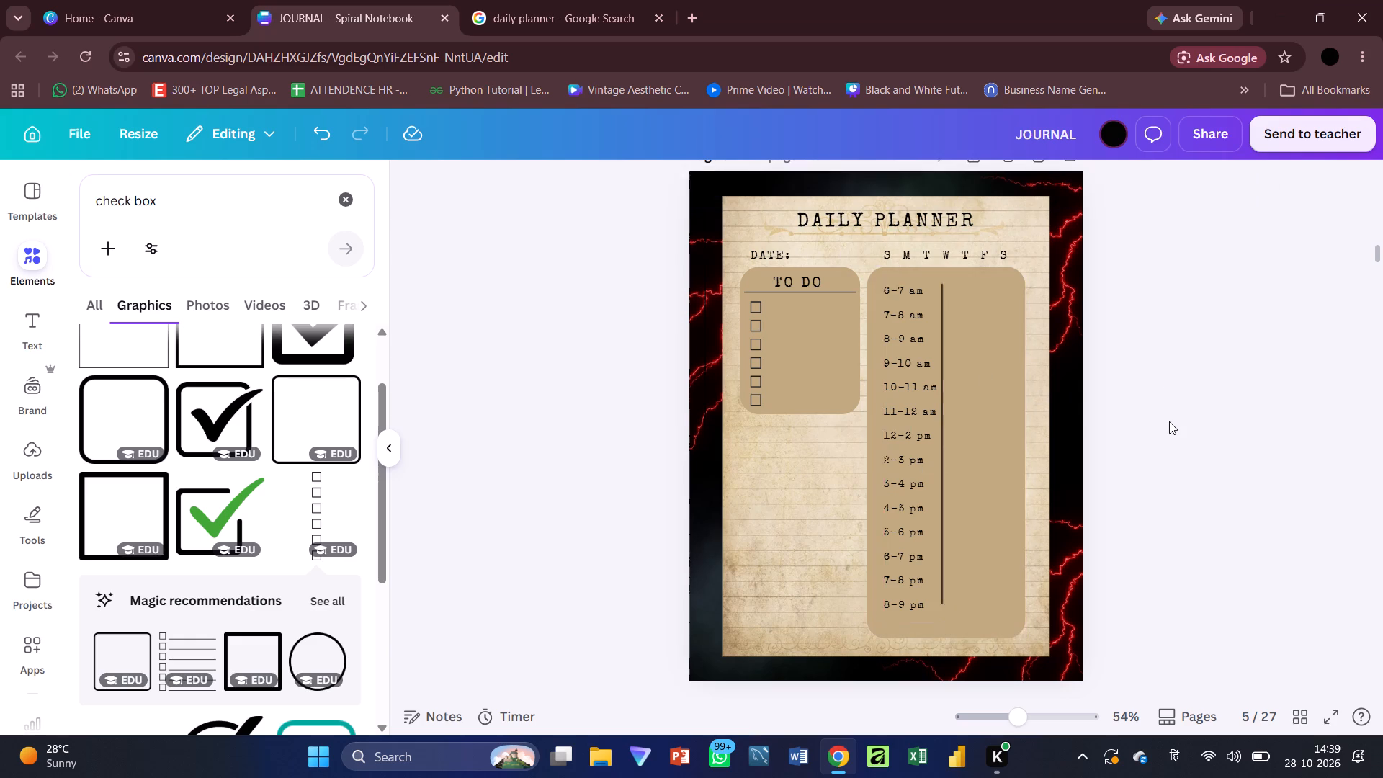
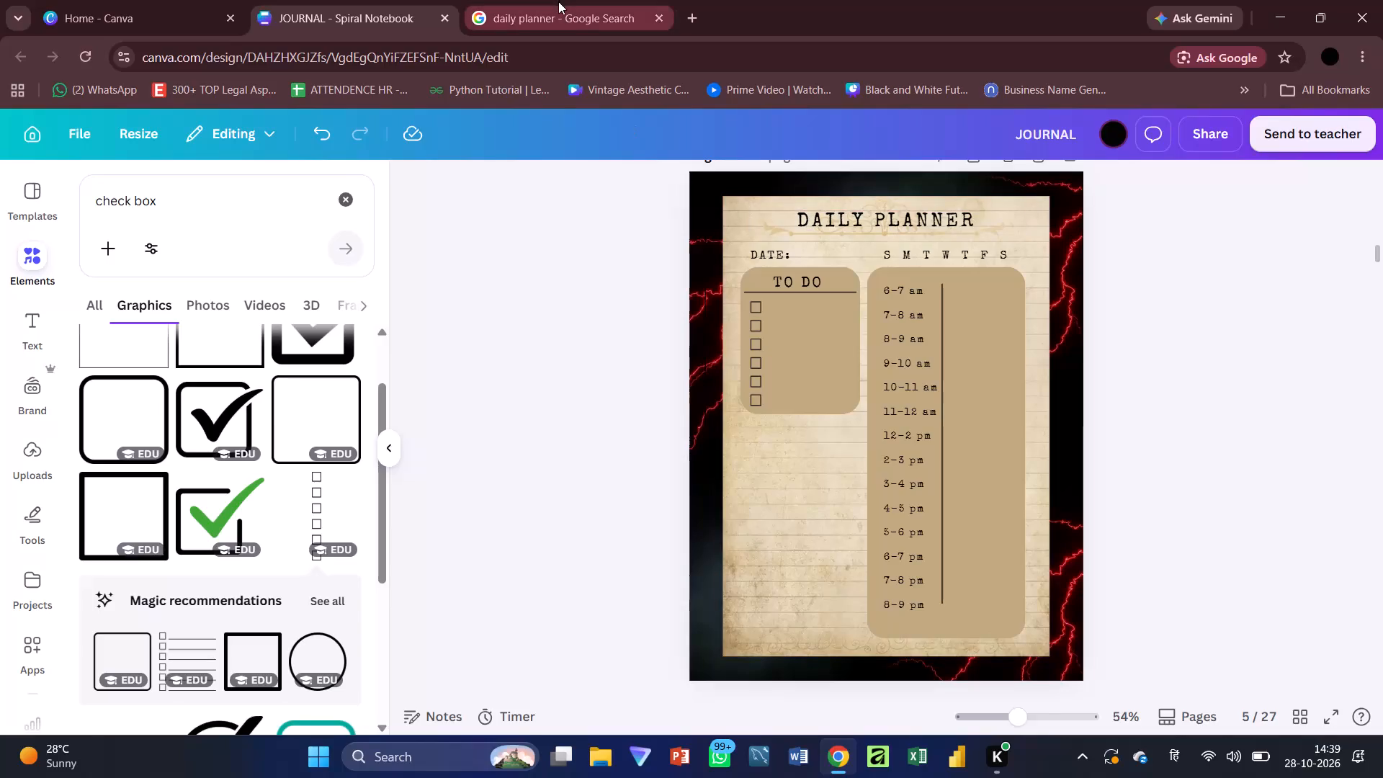
Look through the daily planner image results in Google for layout ideas, and return to the JOURNAL design.
left_click(558, 1)
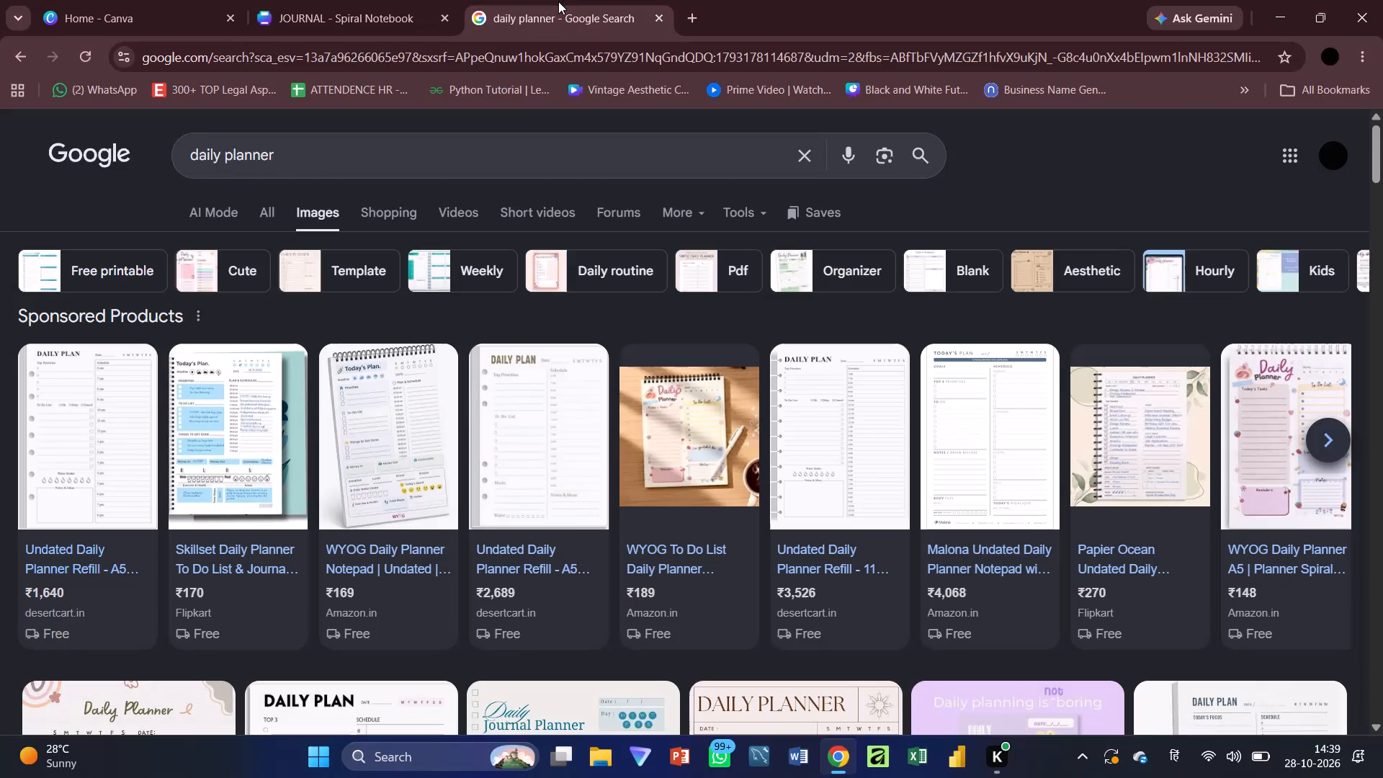
scroll(358, 462, "down", 2)
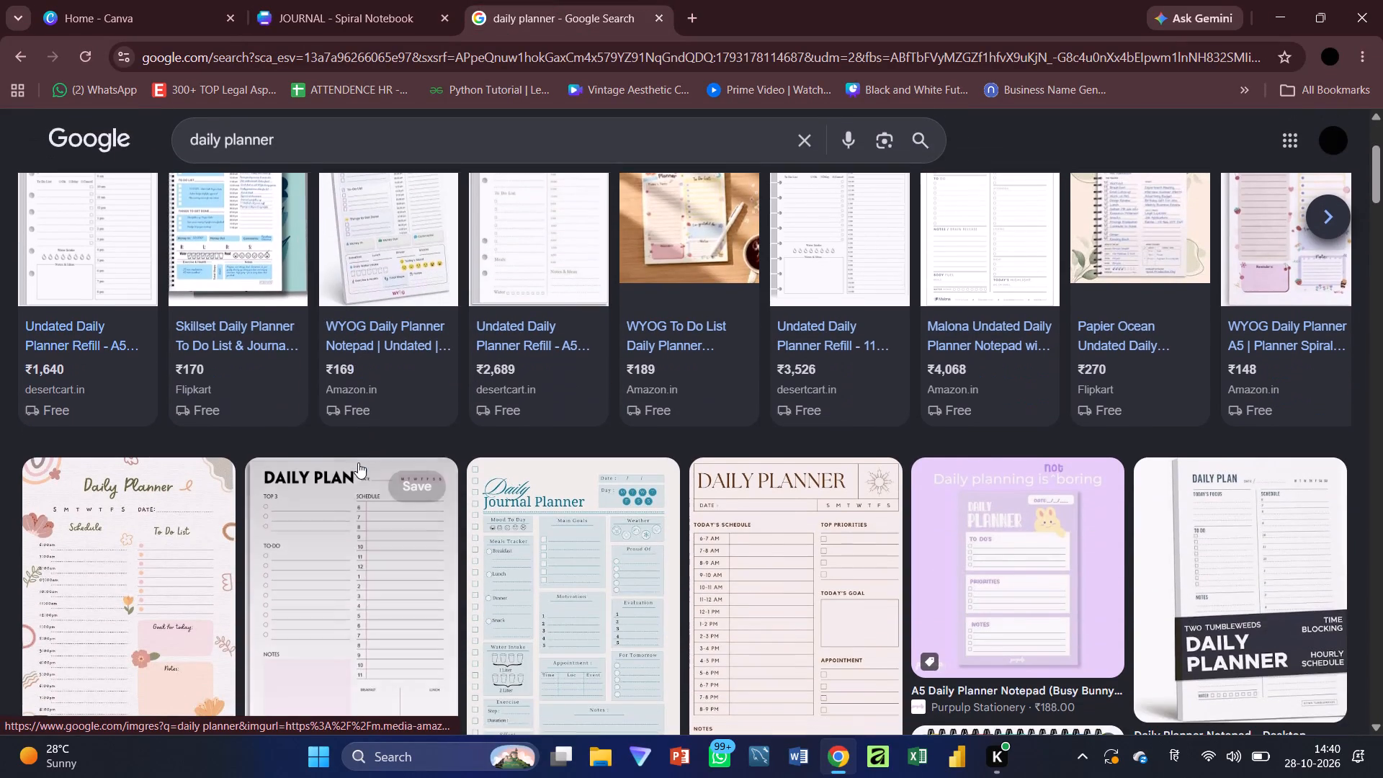
scroll(358, 462, "down", 1)
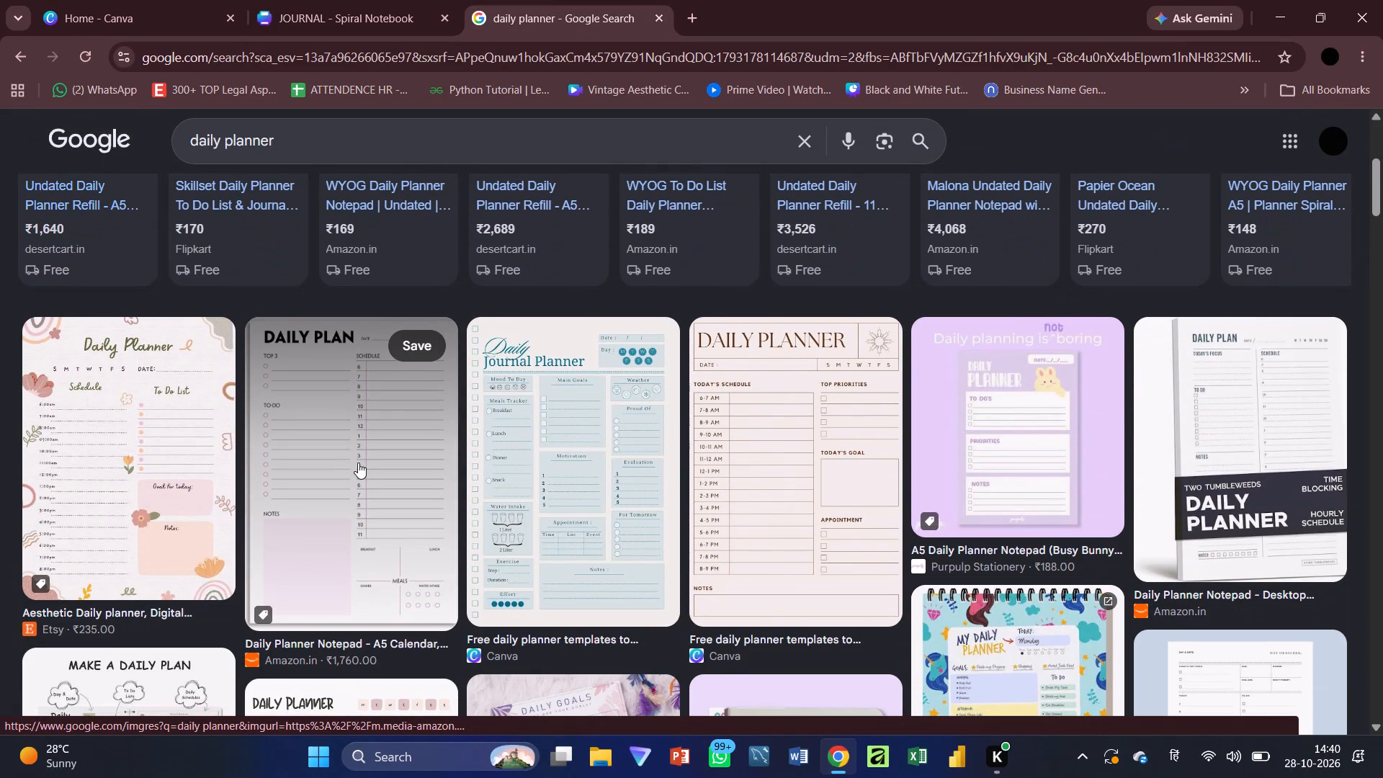
scroll(358, 462, "down", 2)
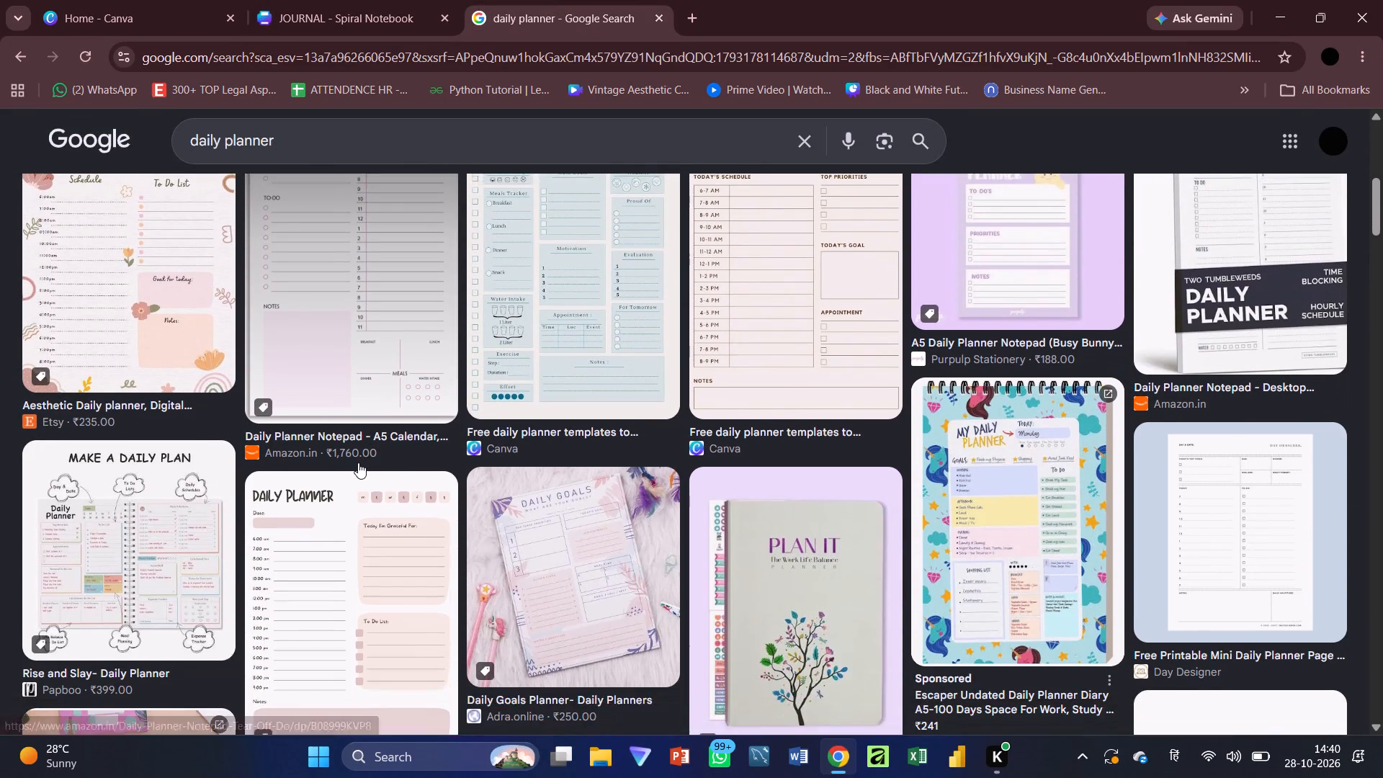
scroll(358, 462, "down", 3)
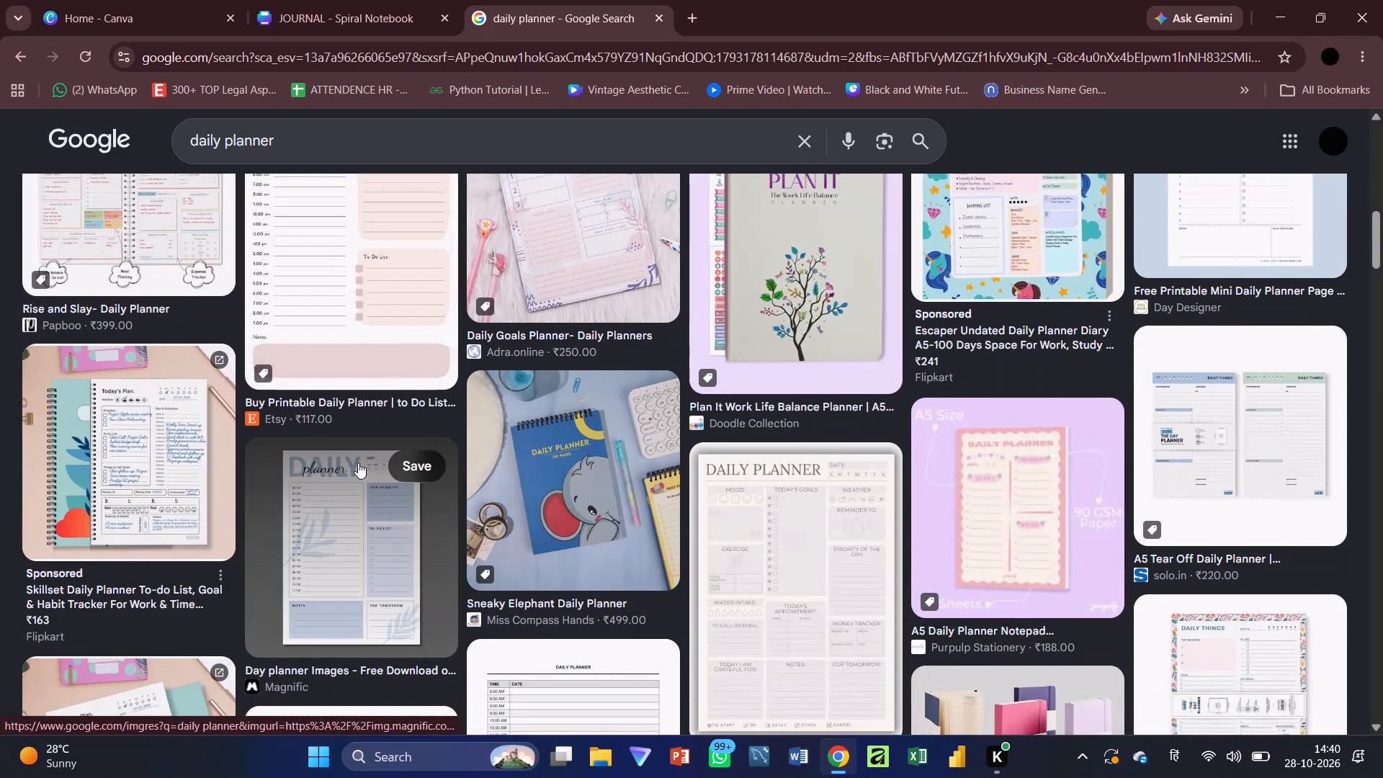
scroll(358, 462, "right", 3)
left_click(390, 0)
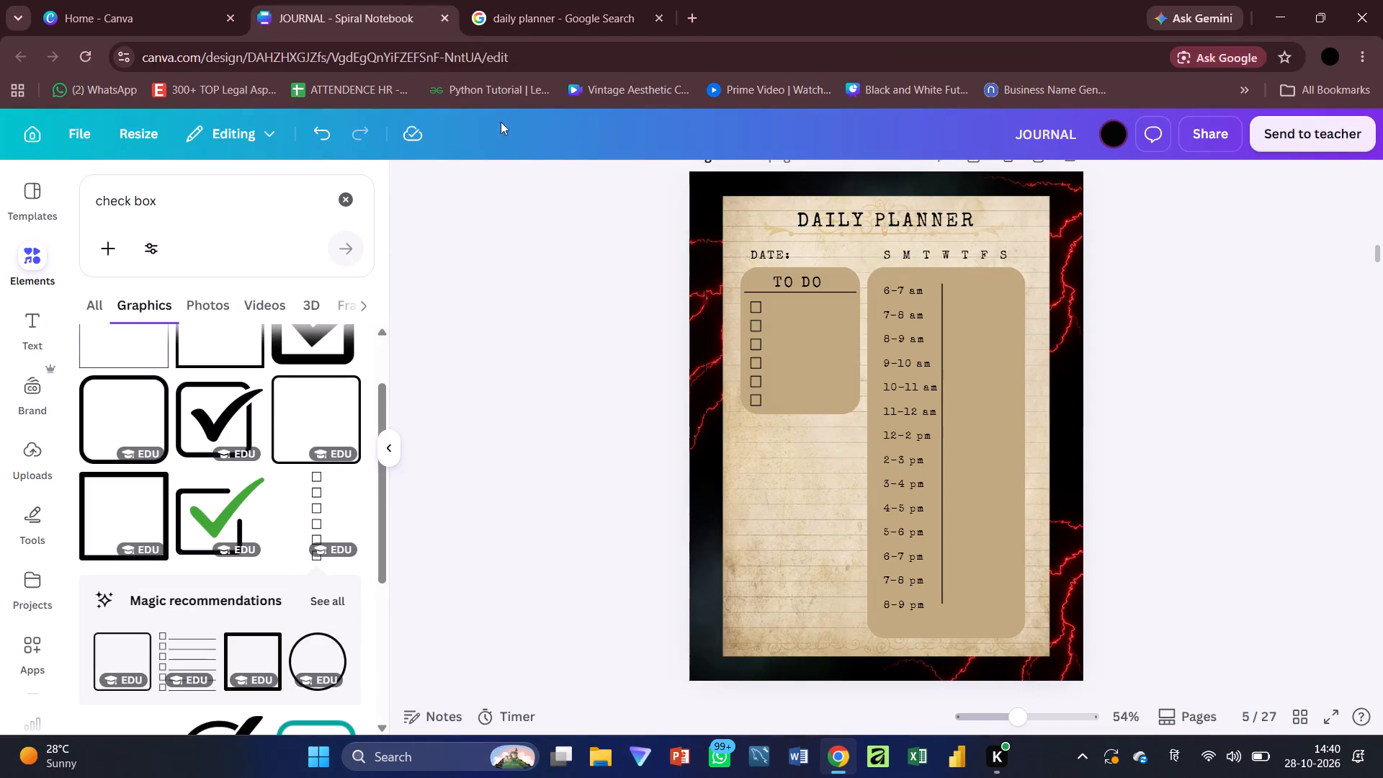
Duplicate the TO DO heading and place the copy just below the to-do box.
left_click(786, 281)
left_click(788, 280)
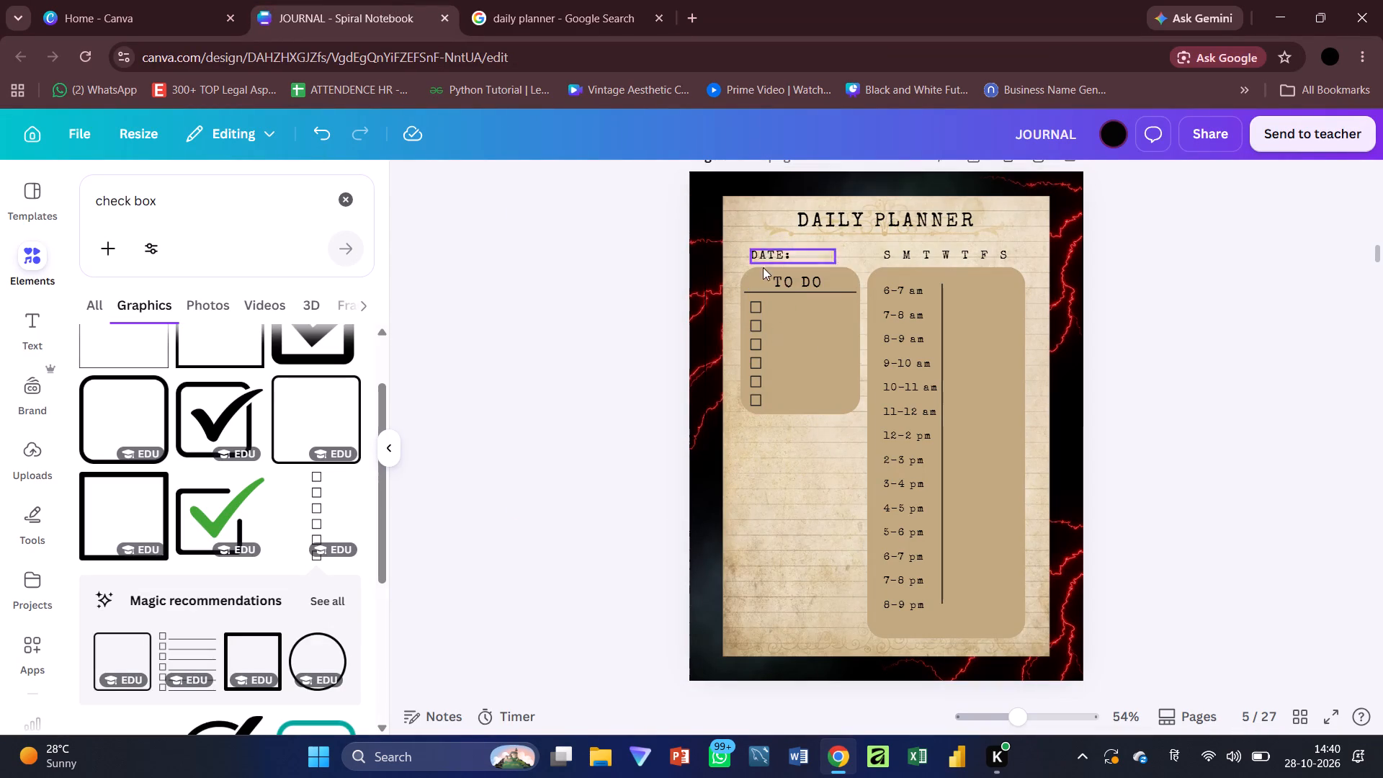
left_click(788, 277)
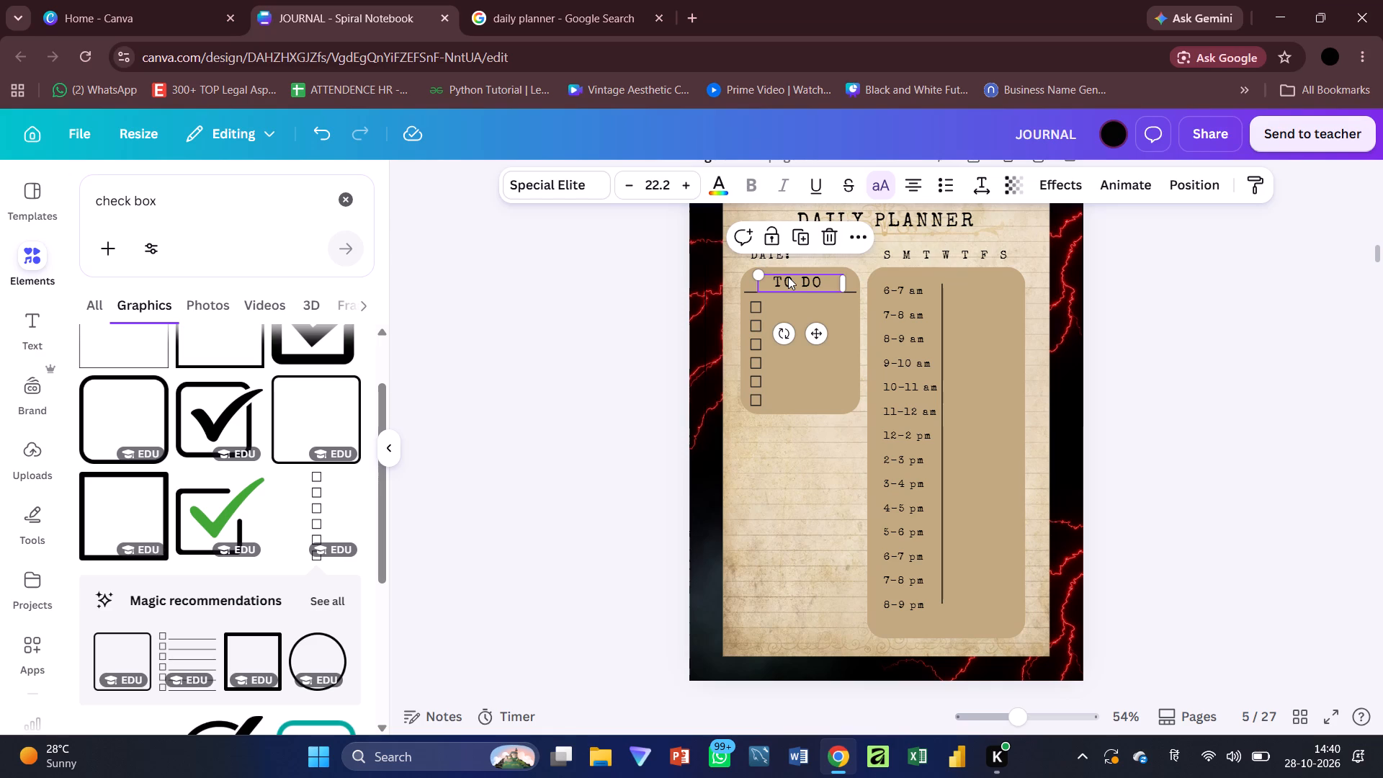
key("ctrl+d")
left_click_drag(823, 334, 813, 472)
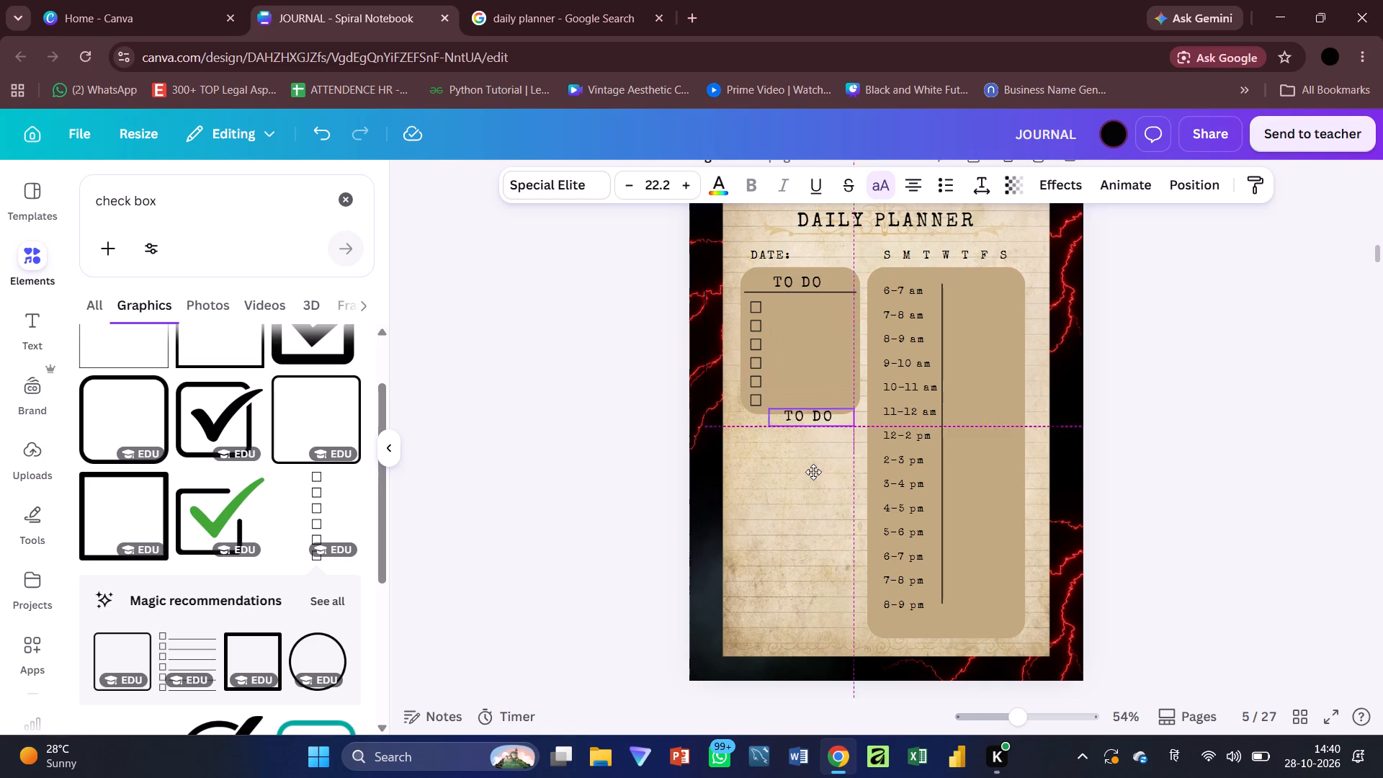
left_click_drag(813, 472, 810, 478)
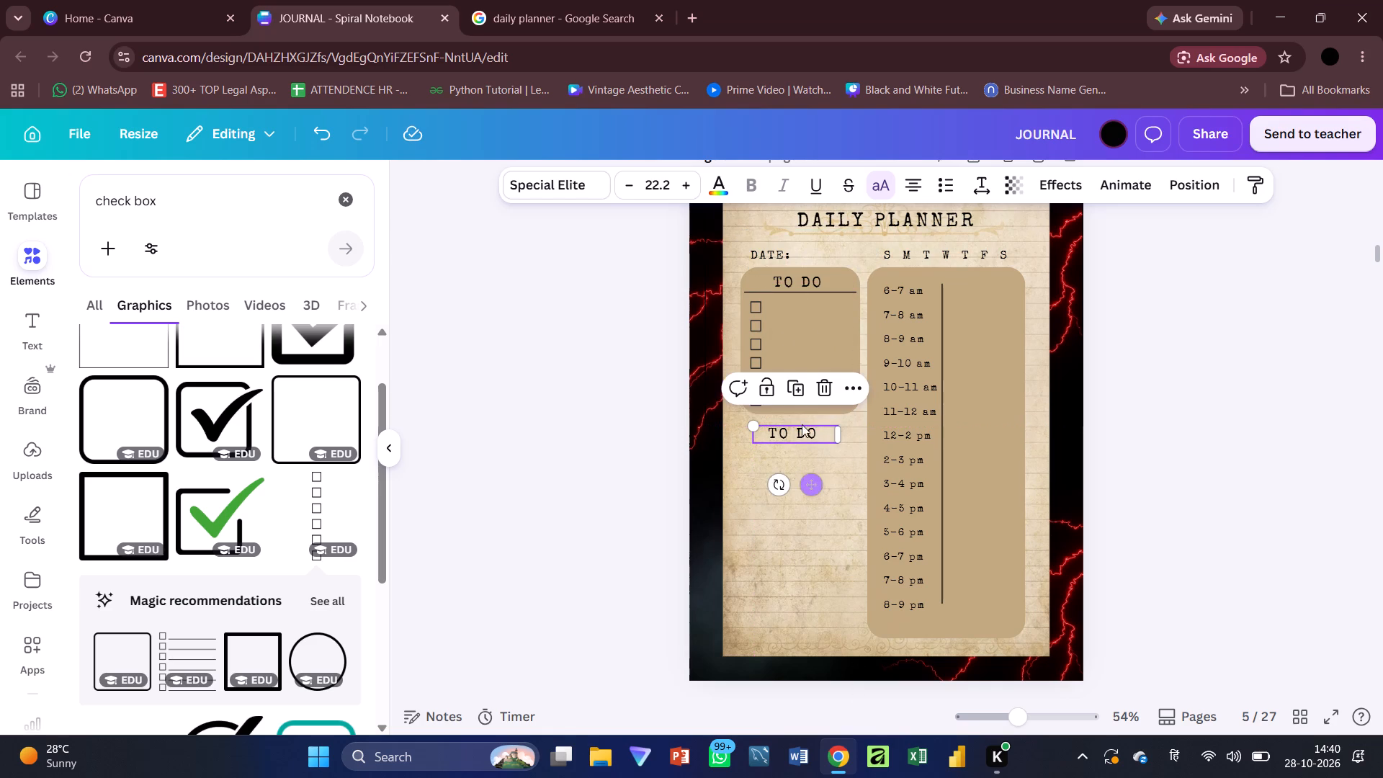
Replace the copied heading's text with QUOTE.
double_click(814, 436)
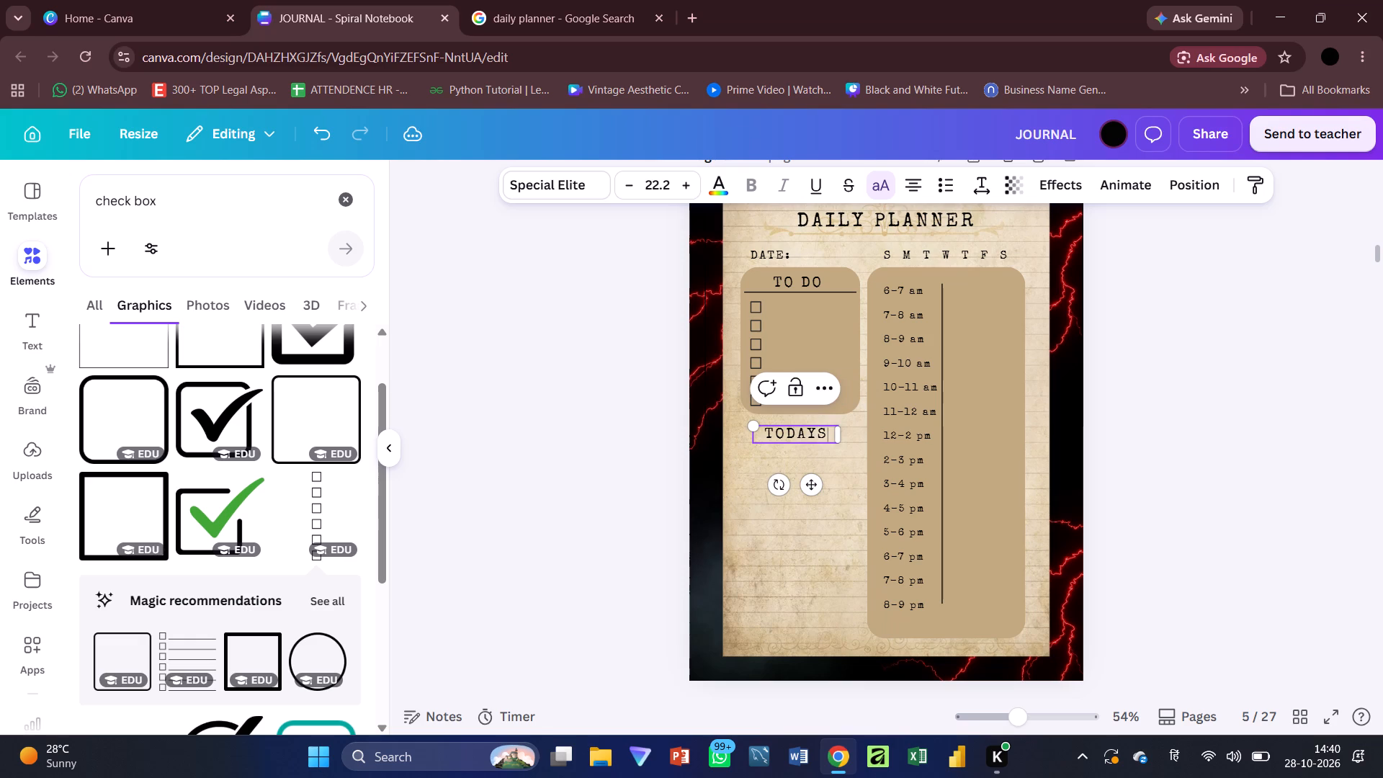
key("BackSpace")
key("BackSpace")
key("BackSpace")
key("BackSpace")
key("BackSpace")
key("BackSpace")
key("q")
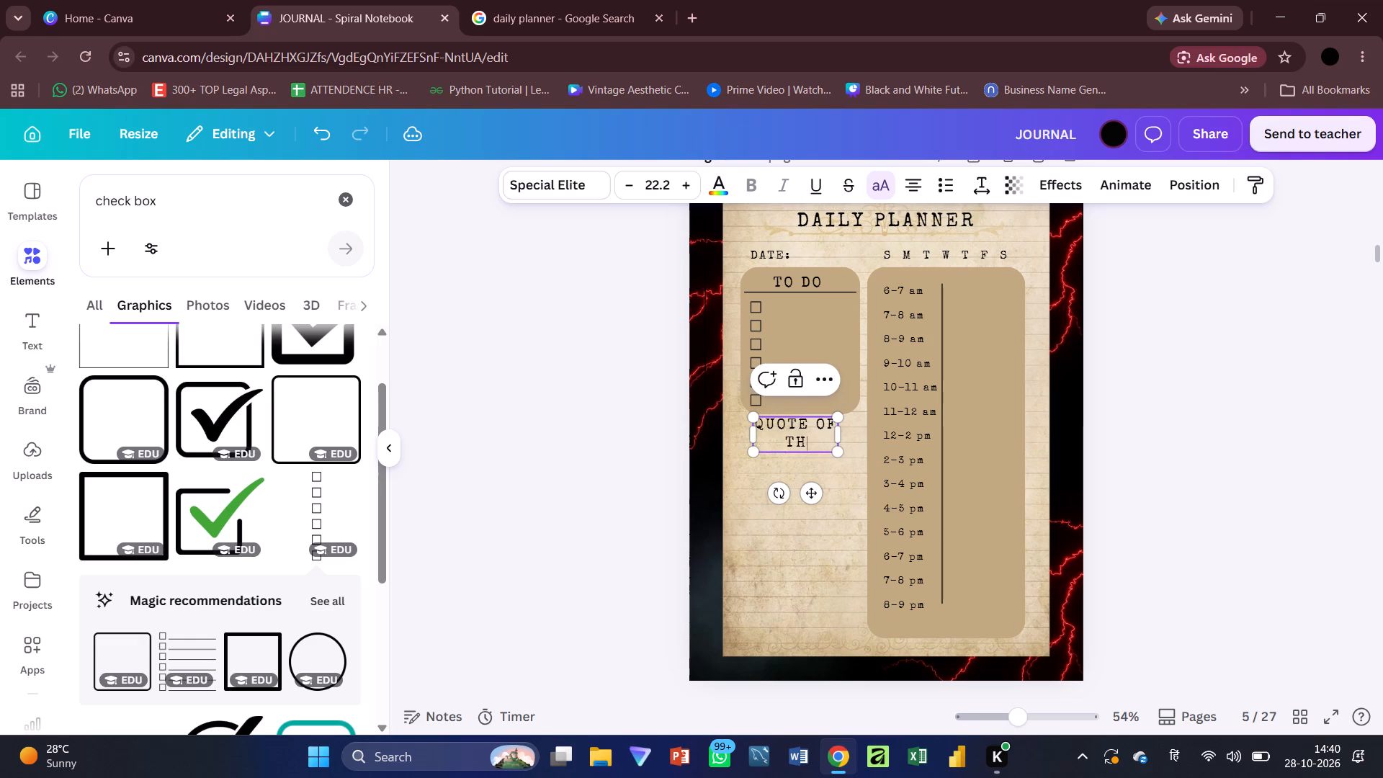
key("BackSpace")
key("BackSpace")
key("BackSpace")
key("BackSpace")
key("BackSpace")
key("BackSpace")
key("BackSpace")
key("BackSpace")
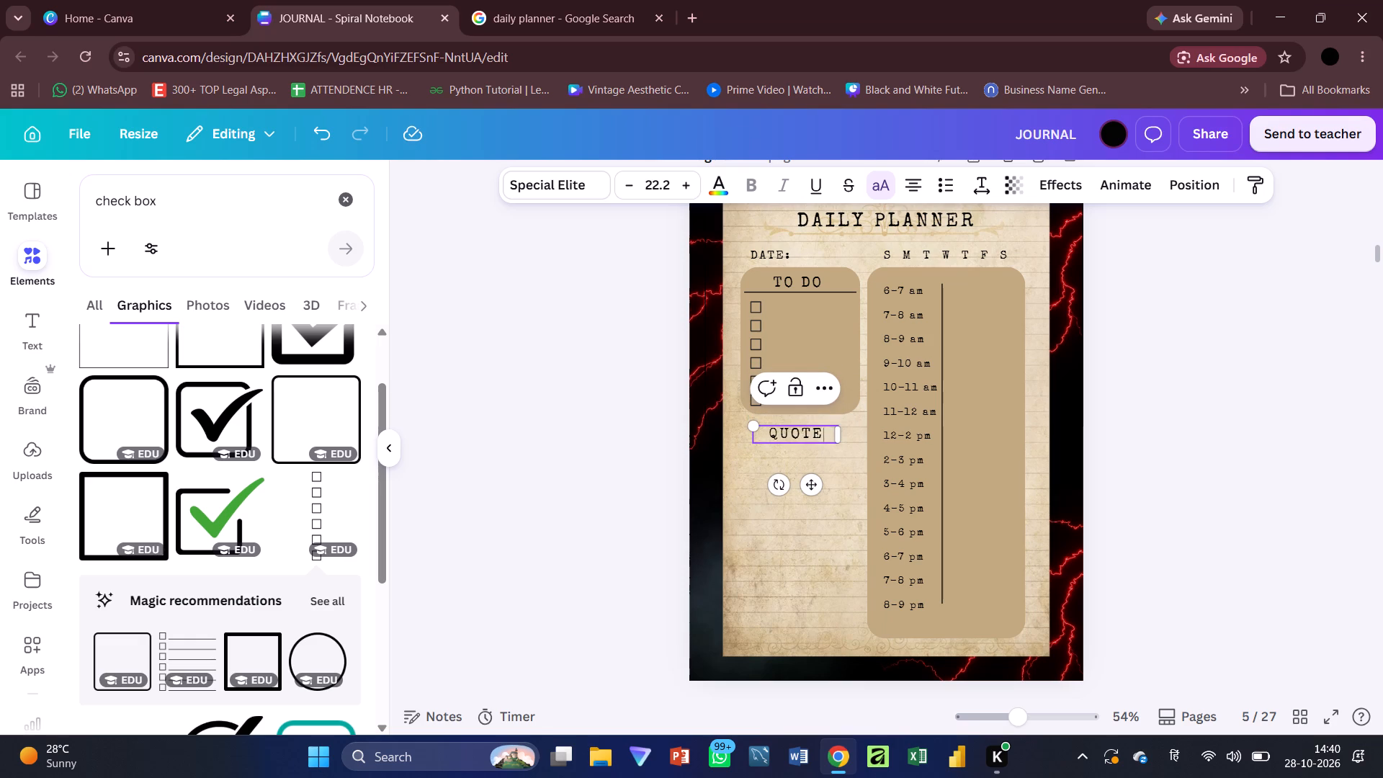
key("BackSpace")
key("BackSpace")
key("BackSpace")
key("BackSpace")
type("uote")
key("space")
Turn off the copied heading's all-uppercase formatting and complete its text as "Quote of the day".
key("BackSpace")
key("BackSpace")
key("BackSpace")
key("BackSpace")
key("BackSpace")
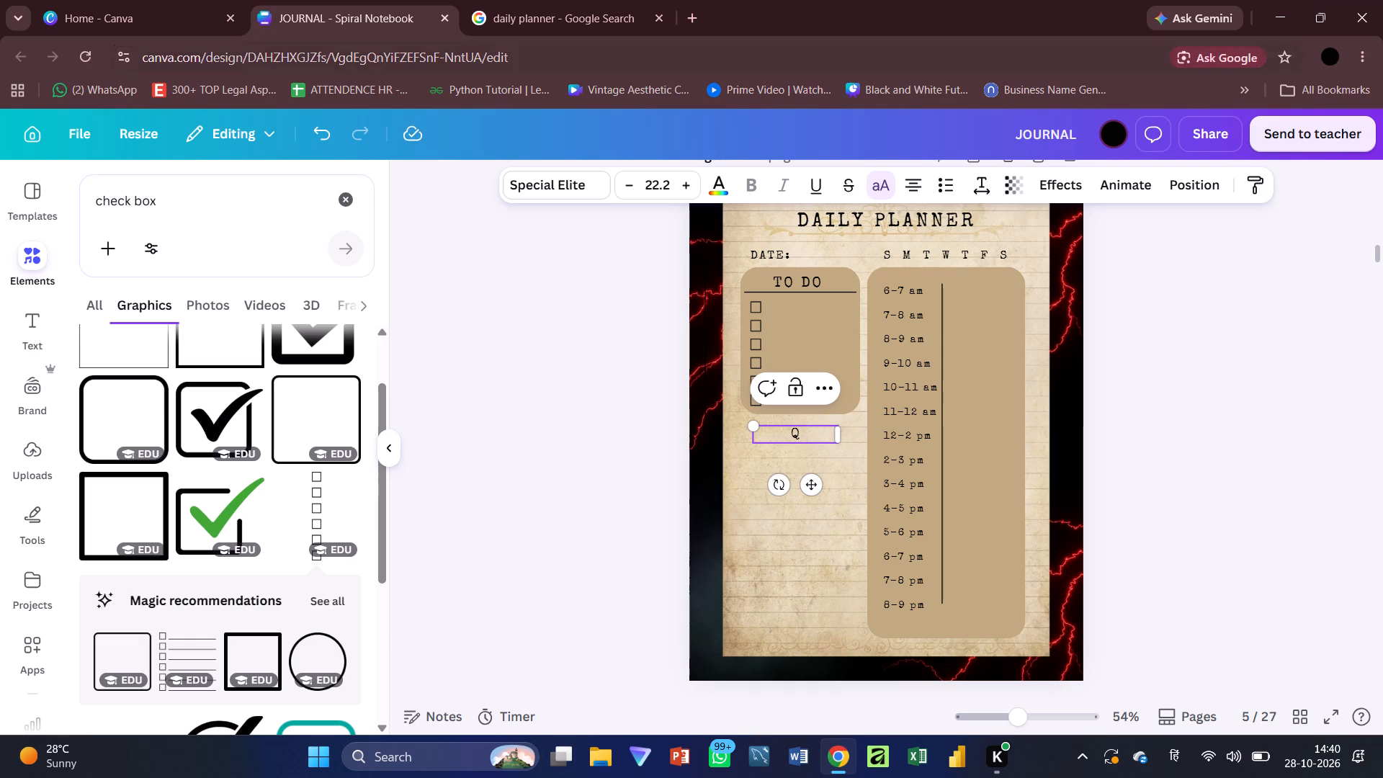
left_click(870, 176)
type("uote od t")
key("BackSpace")
key("BackSpace")
key("BackSpace")
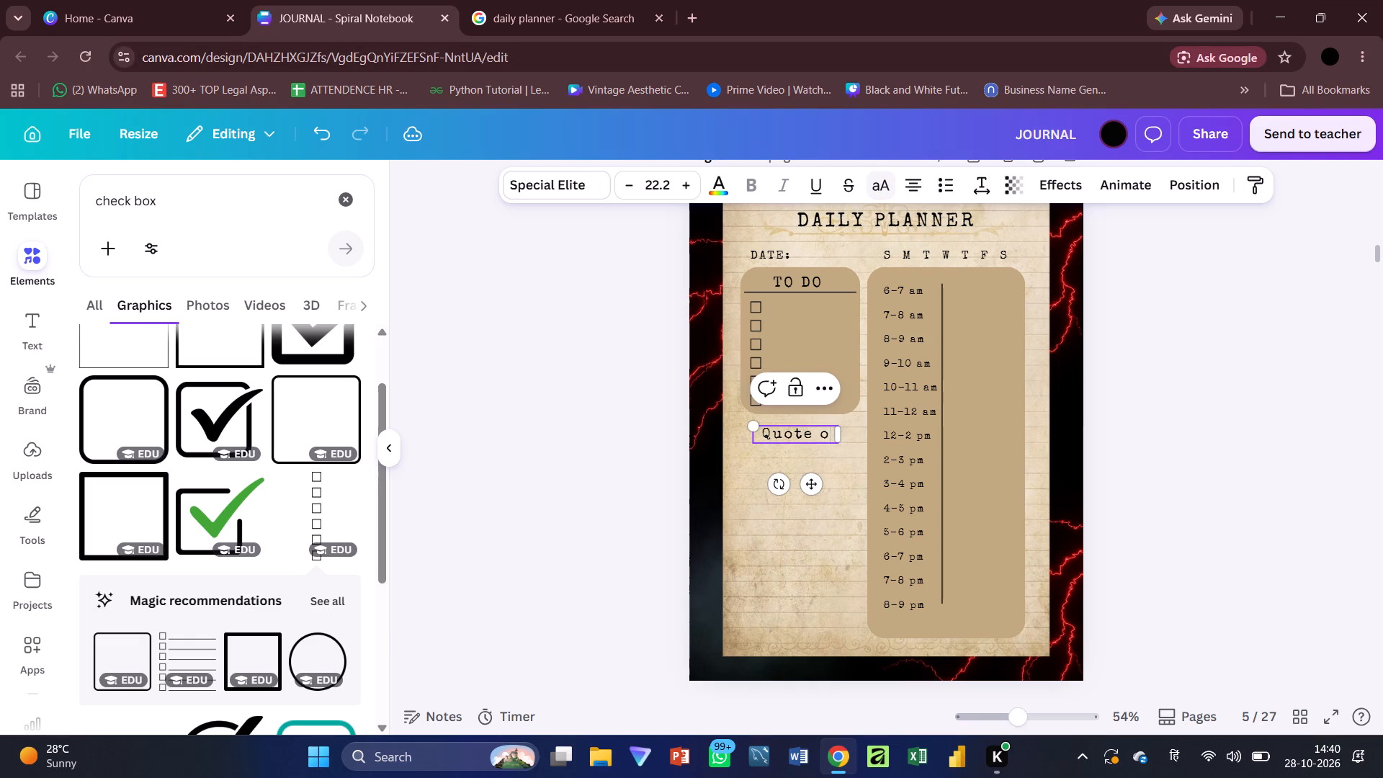
type("f the day")
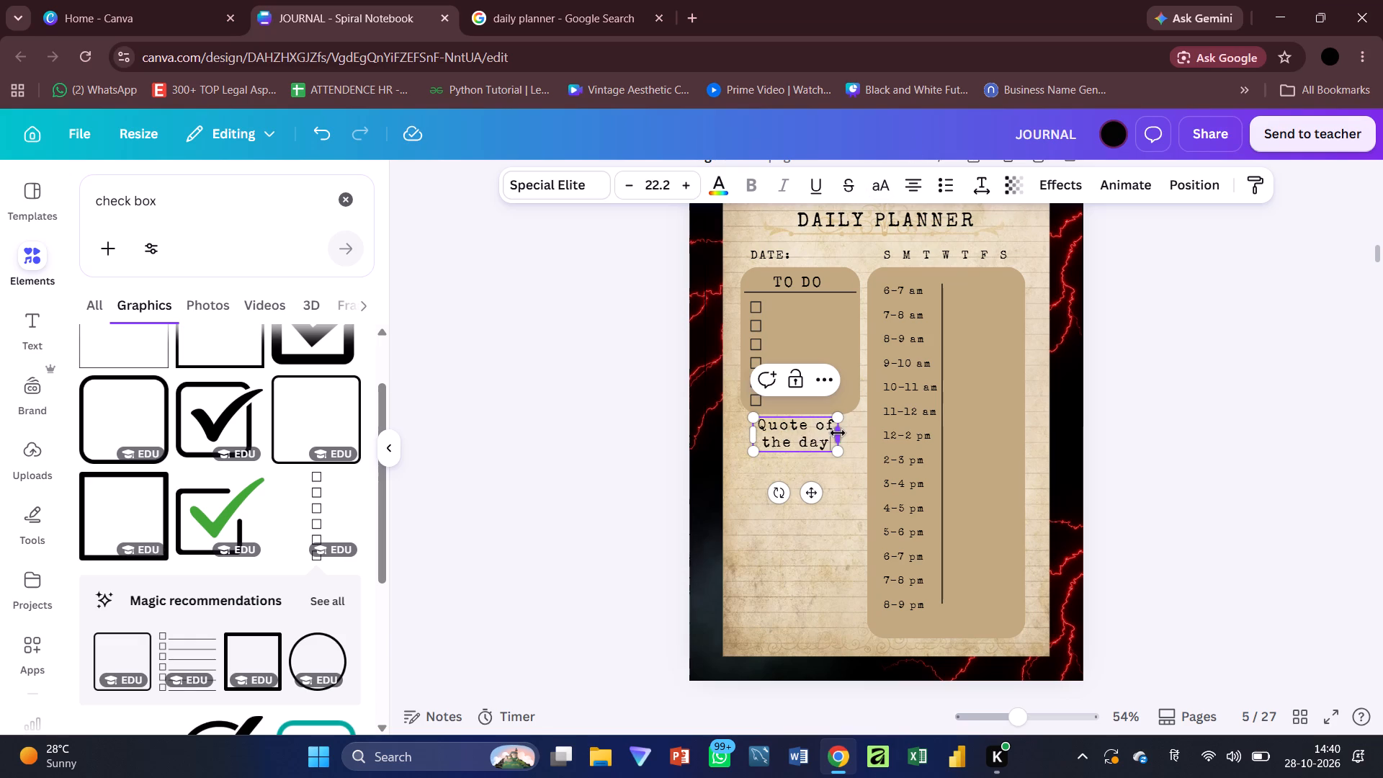
Widen the "Quote of the day" text box until the text fits on one line, and shift it left.
left_click_drag(838, 433, 941, 436)
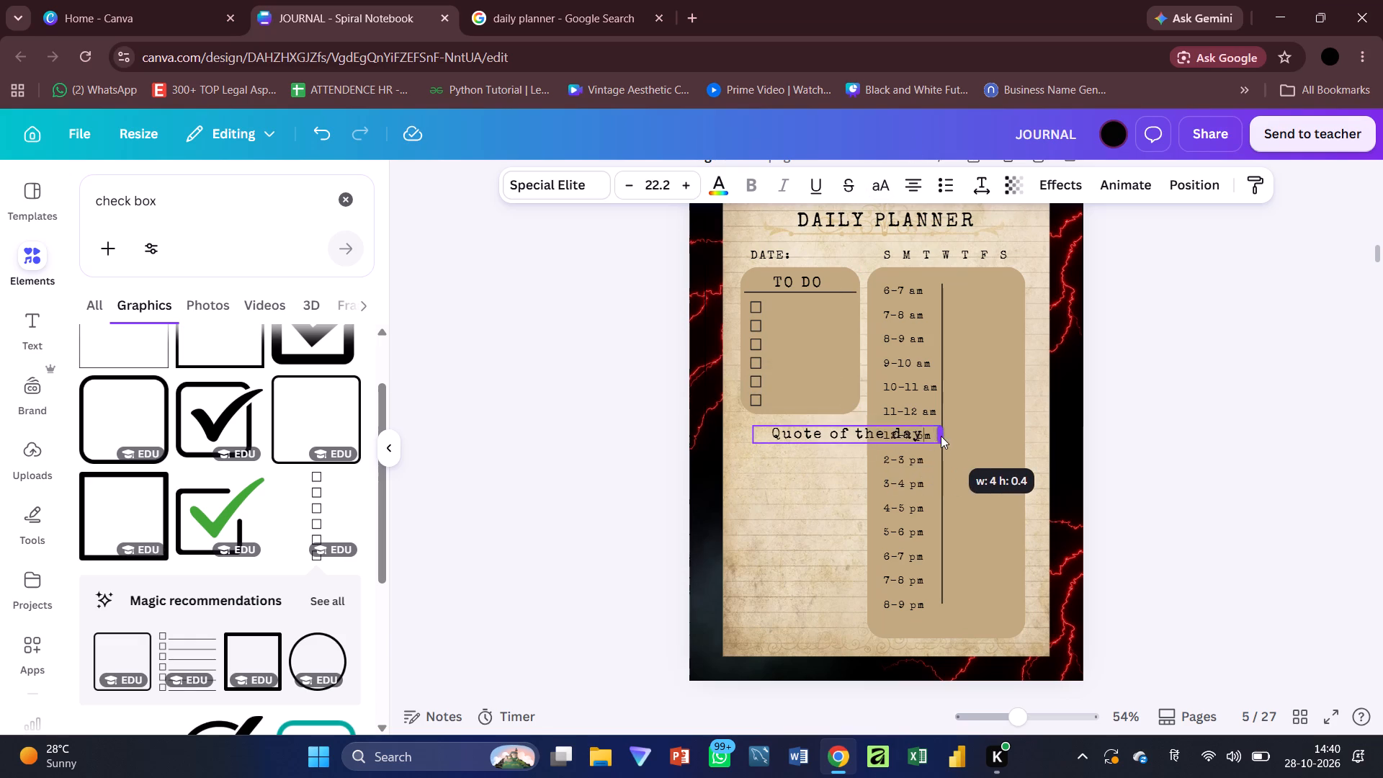
left_click_drag(941, 436, 932, 437)
left_click_drag(865, 489, 841, 493)
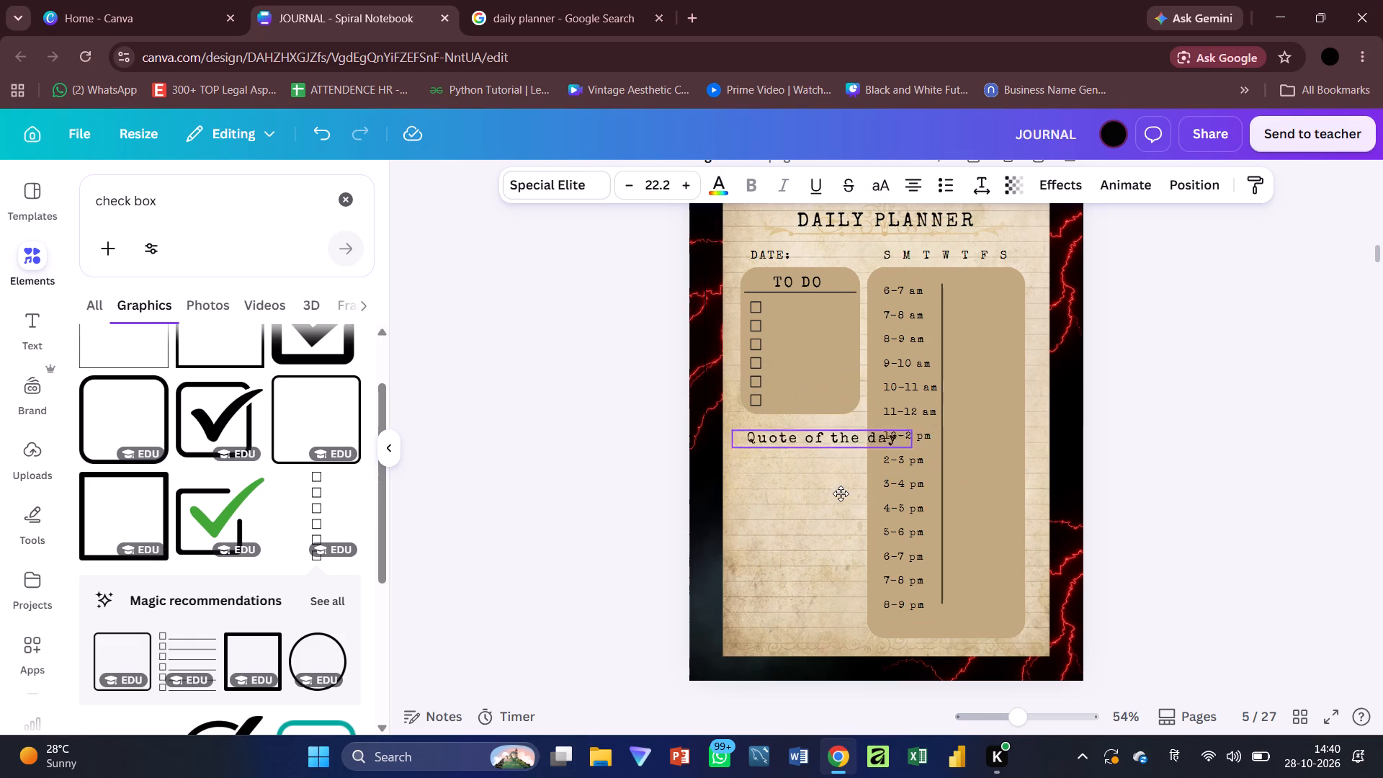
left_click_drag(841, 493, 839, 493)
Break the "Quote of the day" text before "day" and align both lines to the left edge of the text box.
left_click(859, 437)
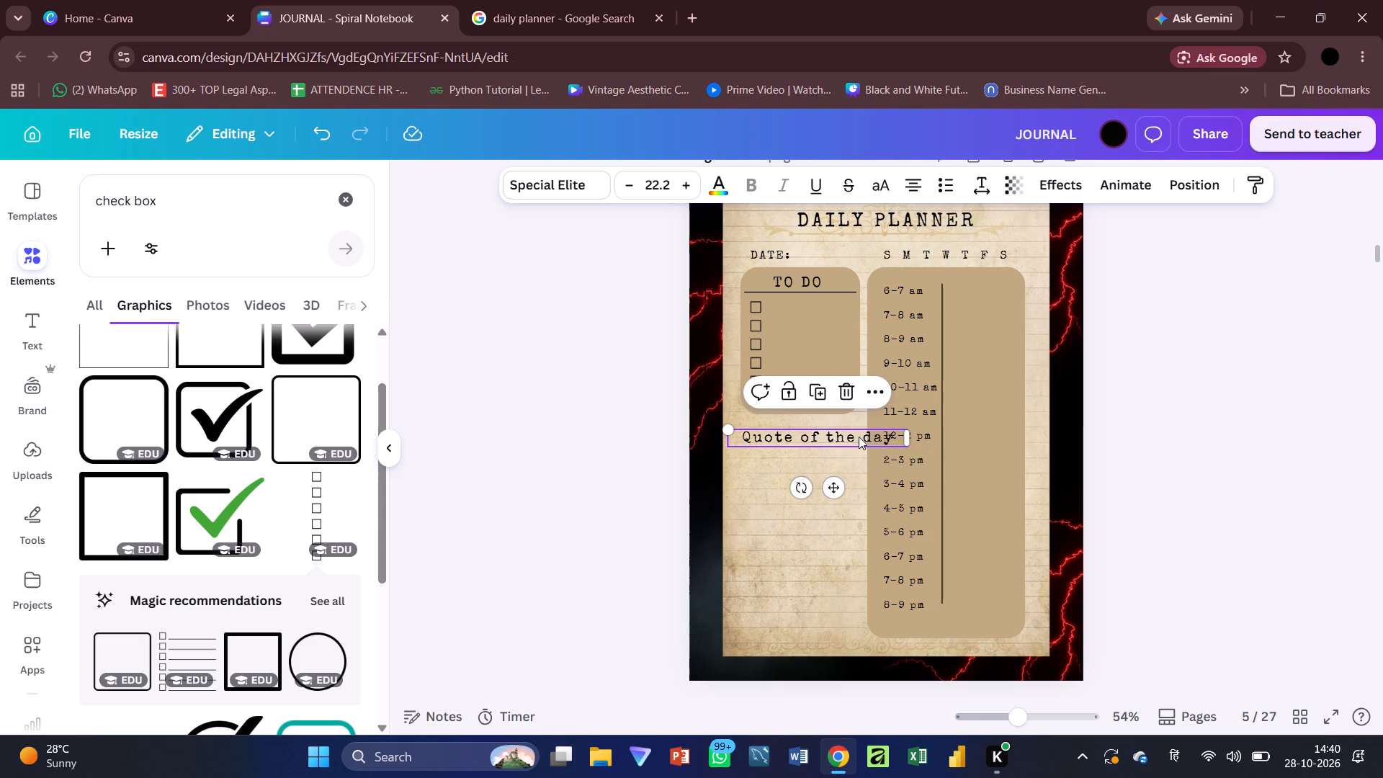
key("Return")
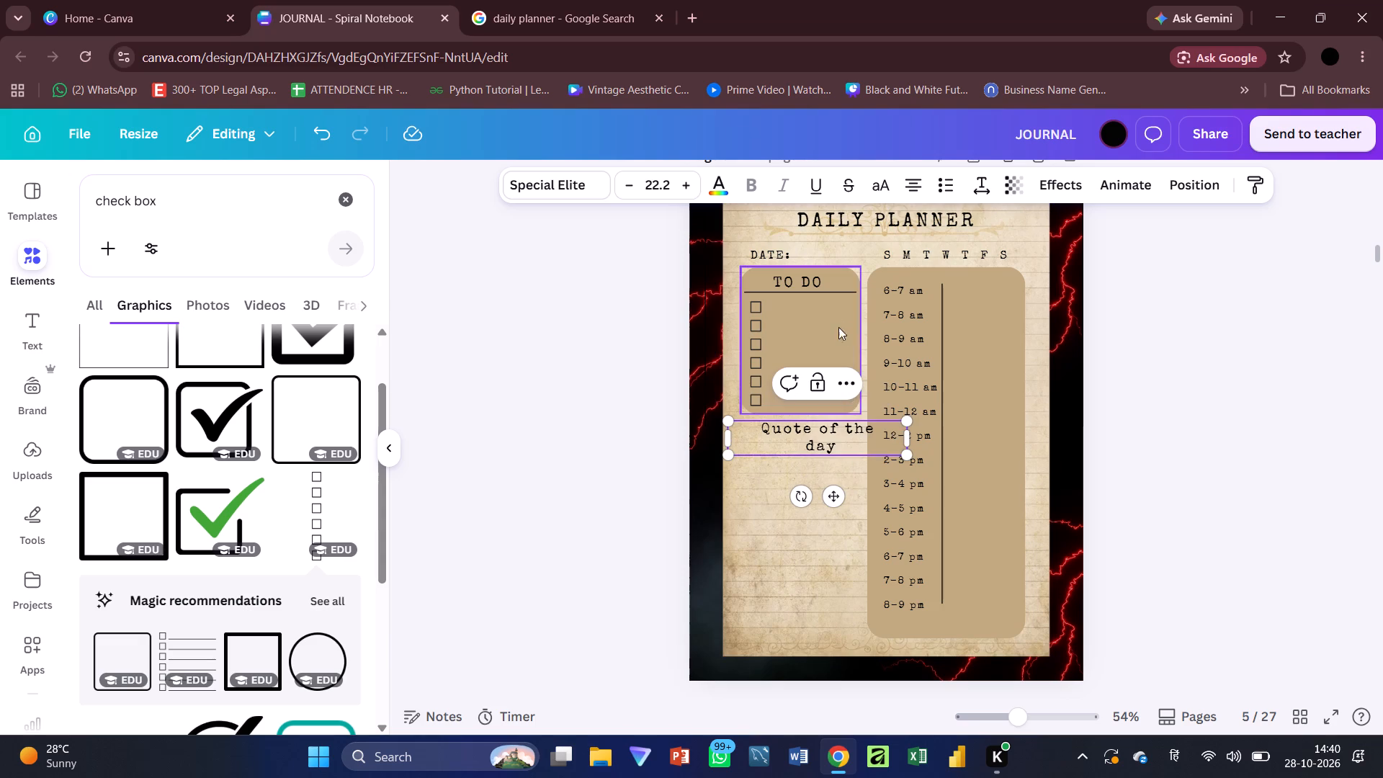
left_click(913, 179)
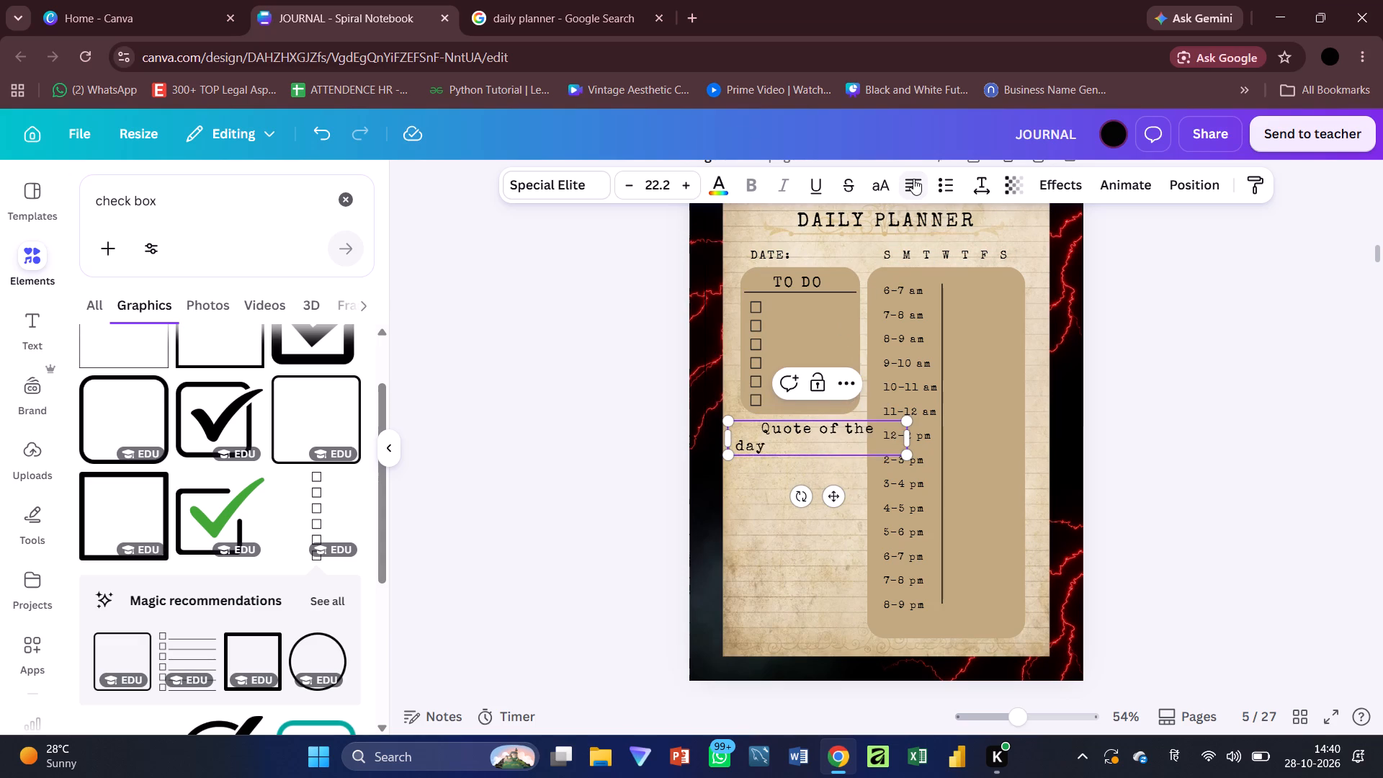
triple_click(788, 440)
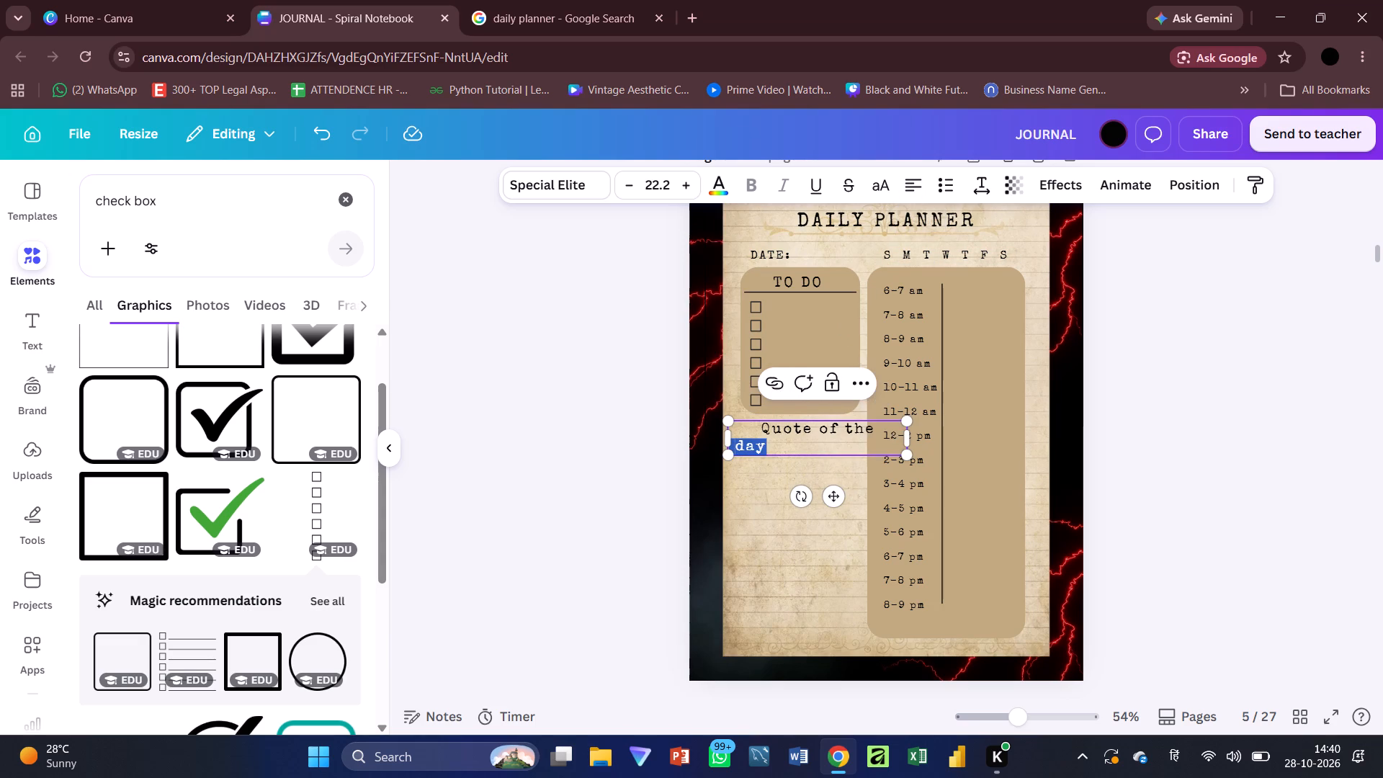
key("ctrl+a")
left_click(905, 178)
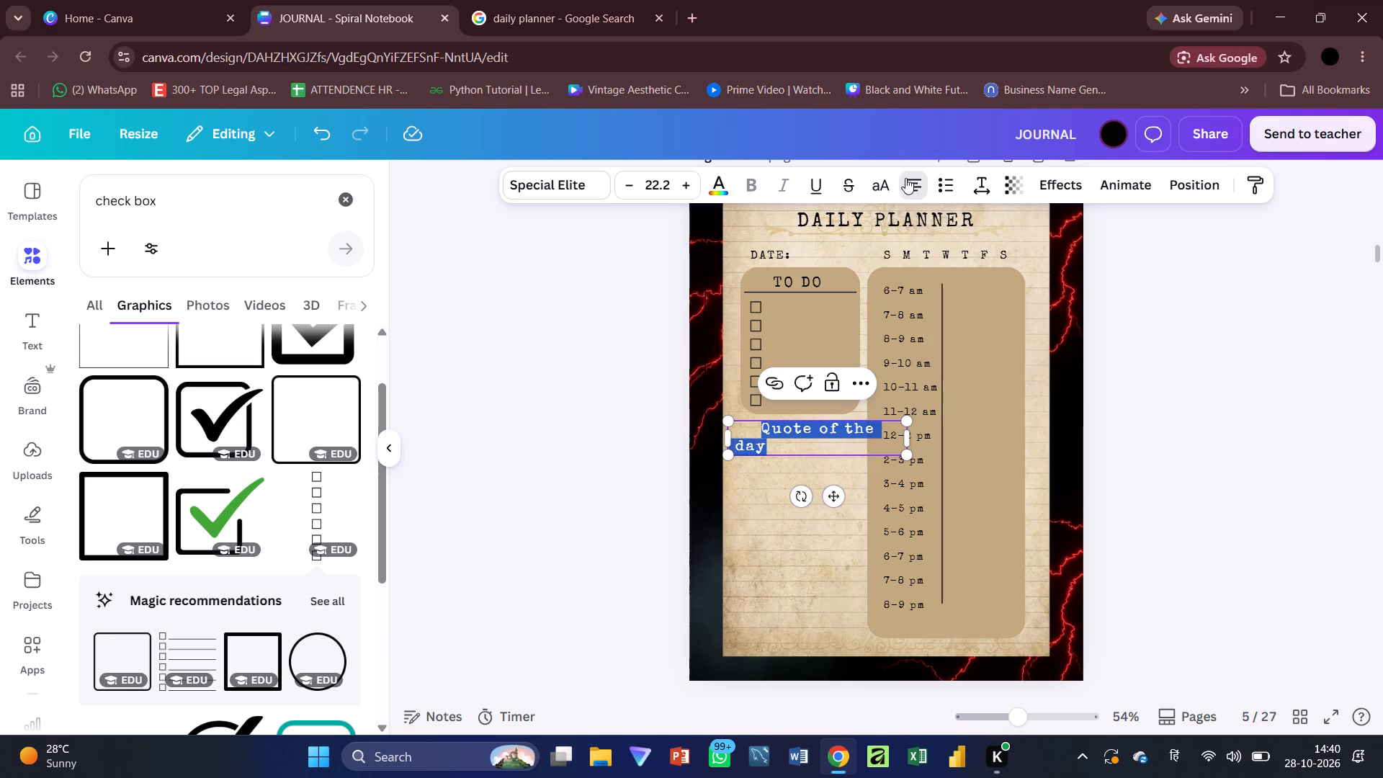
left_click(925, 183)
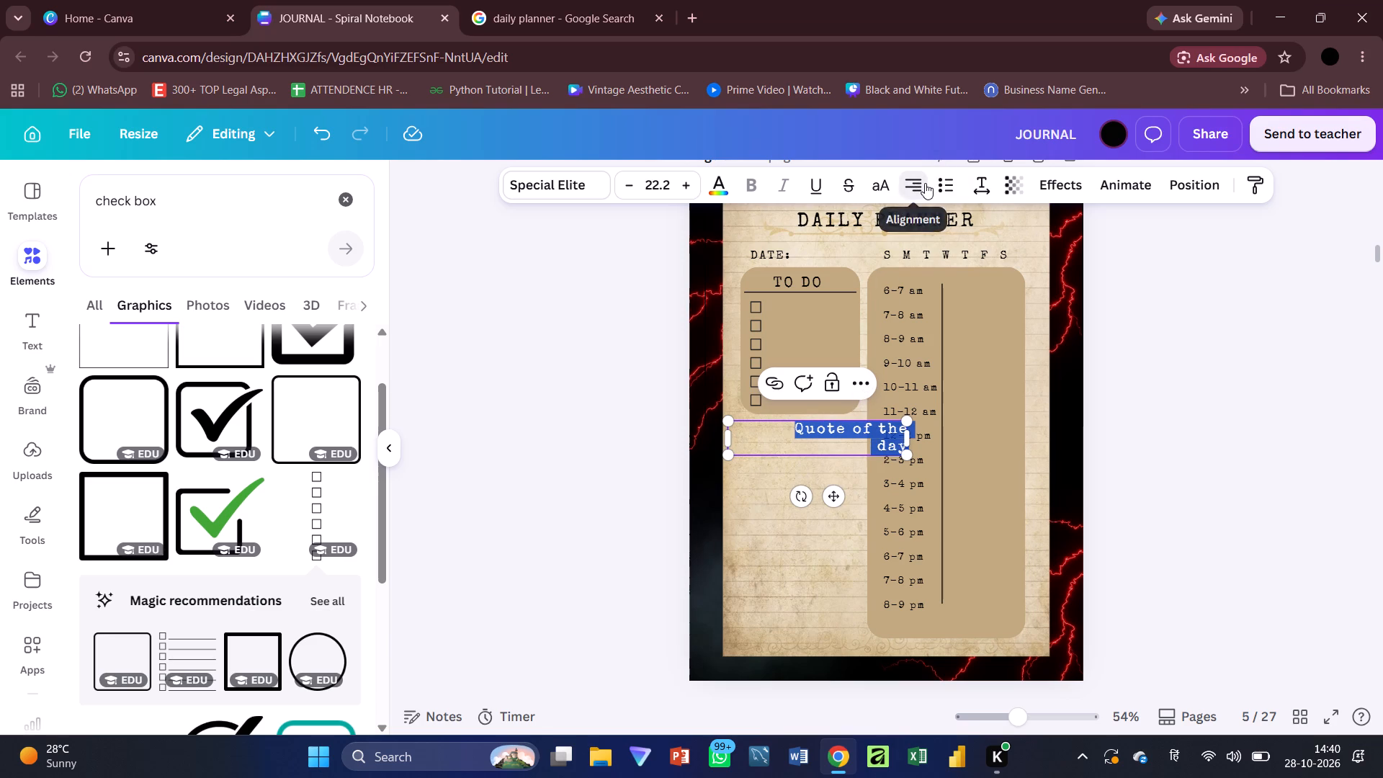
left_click(921, 188)
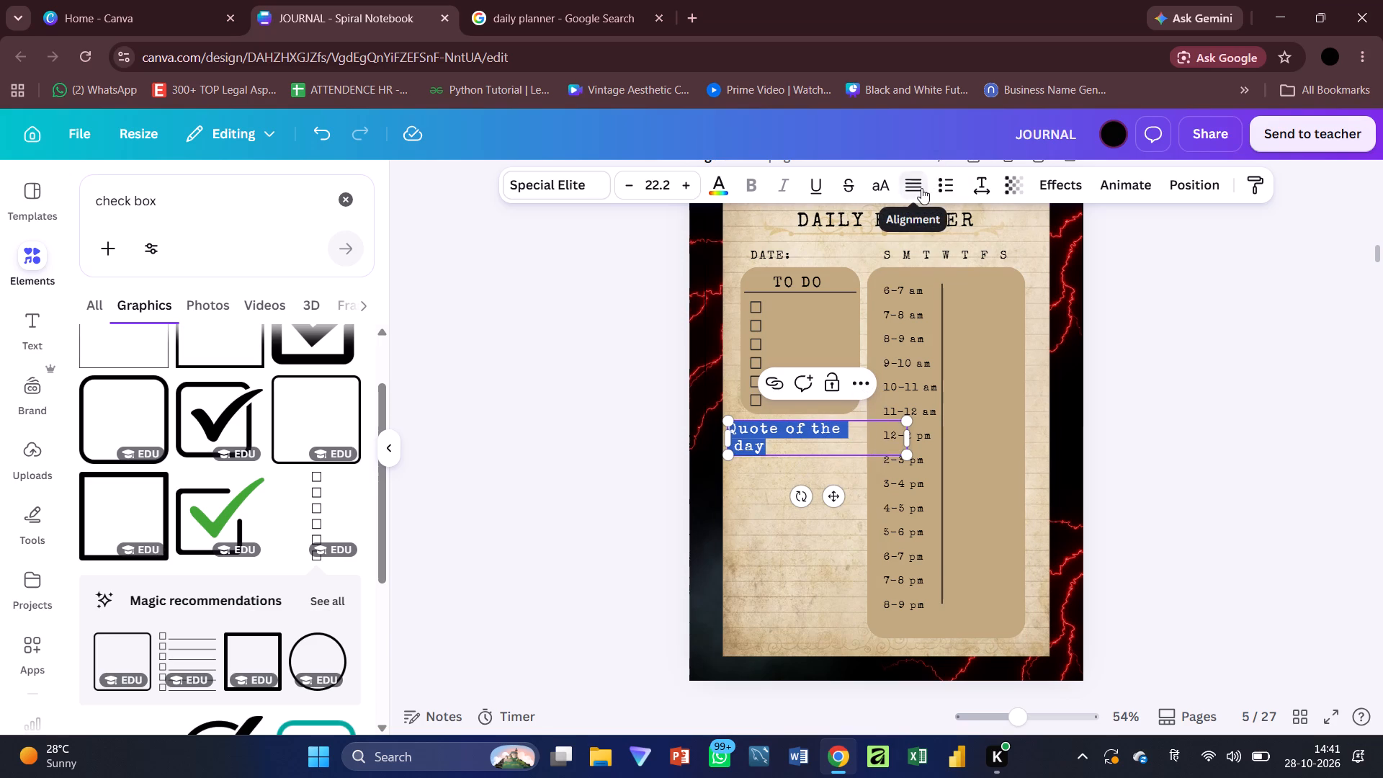
left_click(1199, 432)
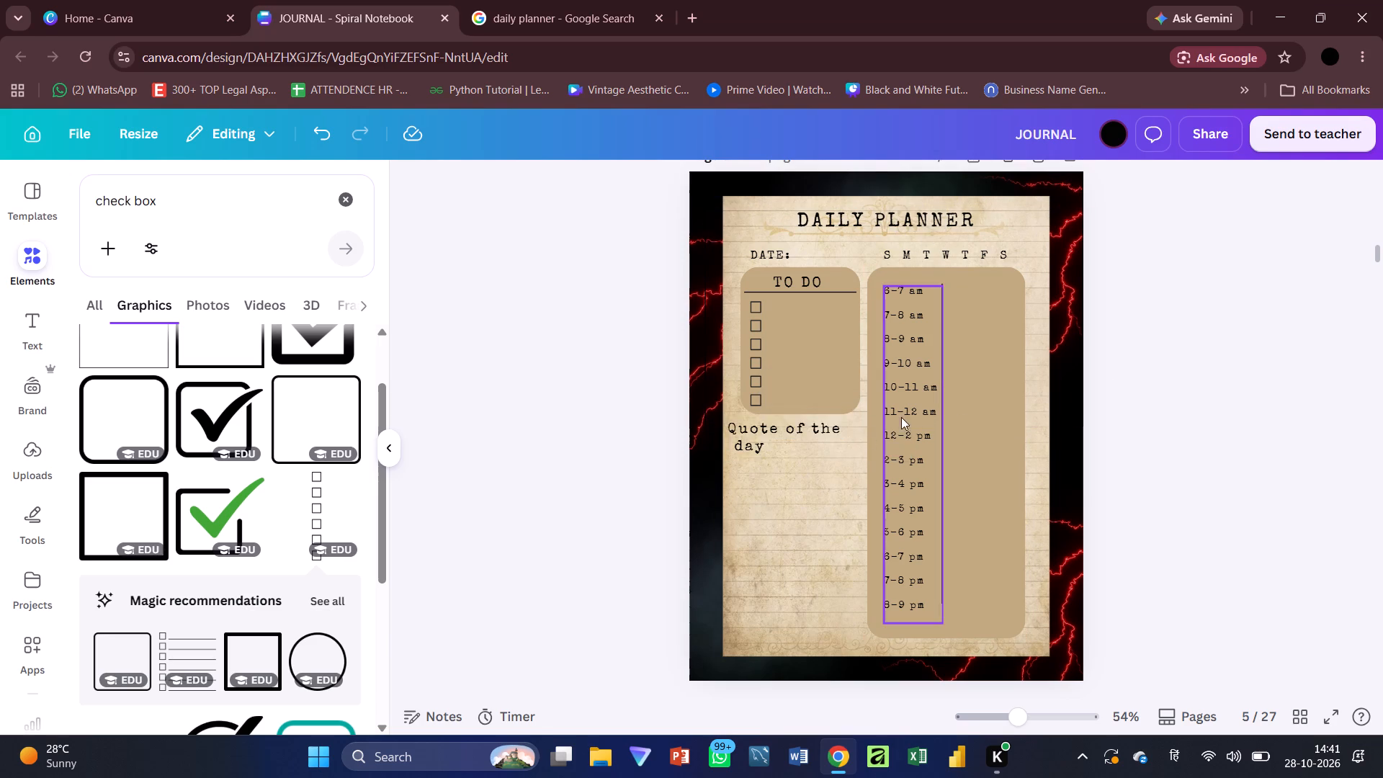
Narrow the quote text box to clear the time labels and align its left edge with the to-do box above.
left_click(857, 440)
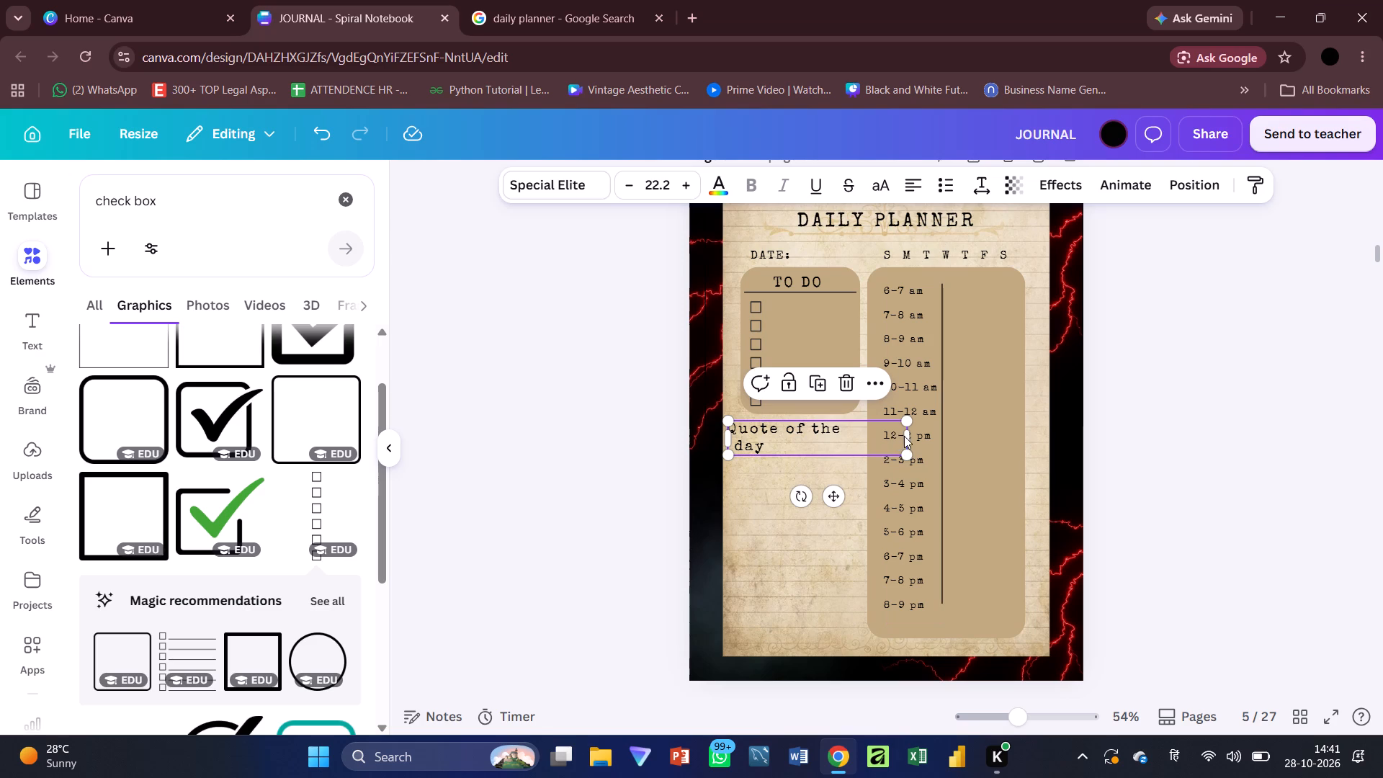
left_click_drag(911, 435, 866, 430)
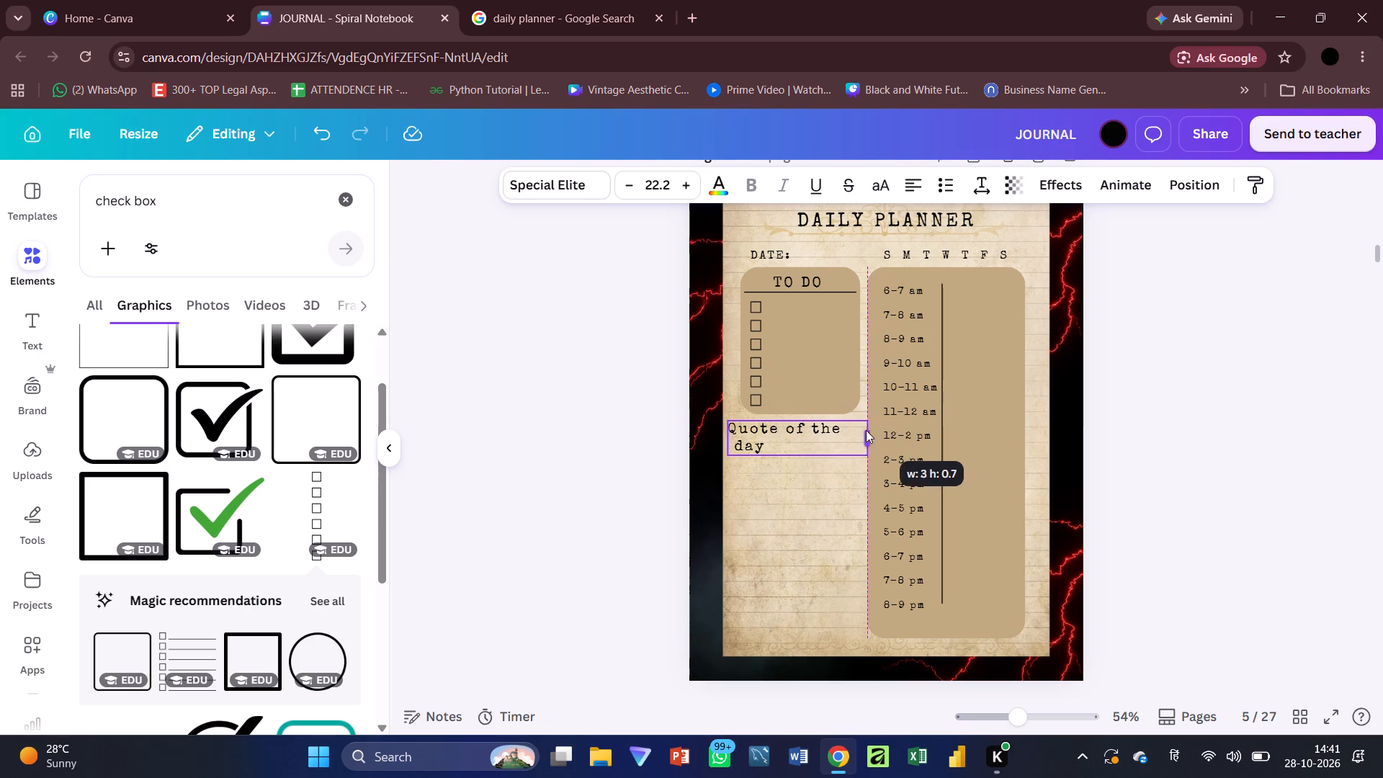
left_click_drag(866, 430, 864, 430)
left_click_drag(811, 489, 823, 490)
scroll(818, 487, "left", 1)
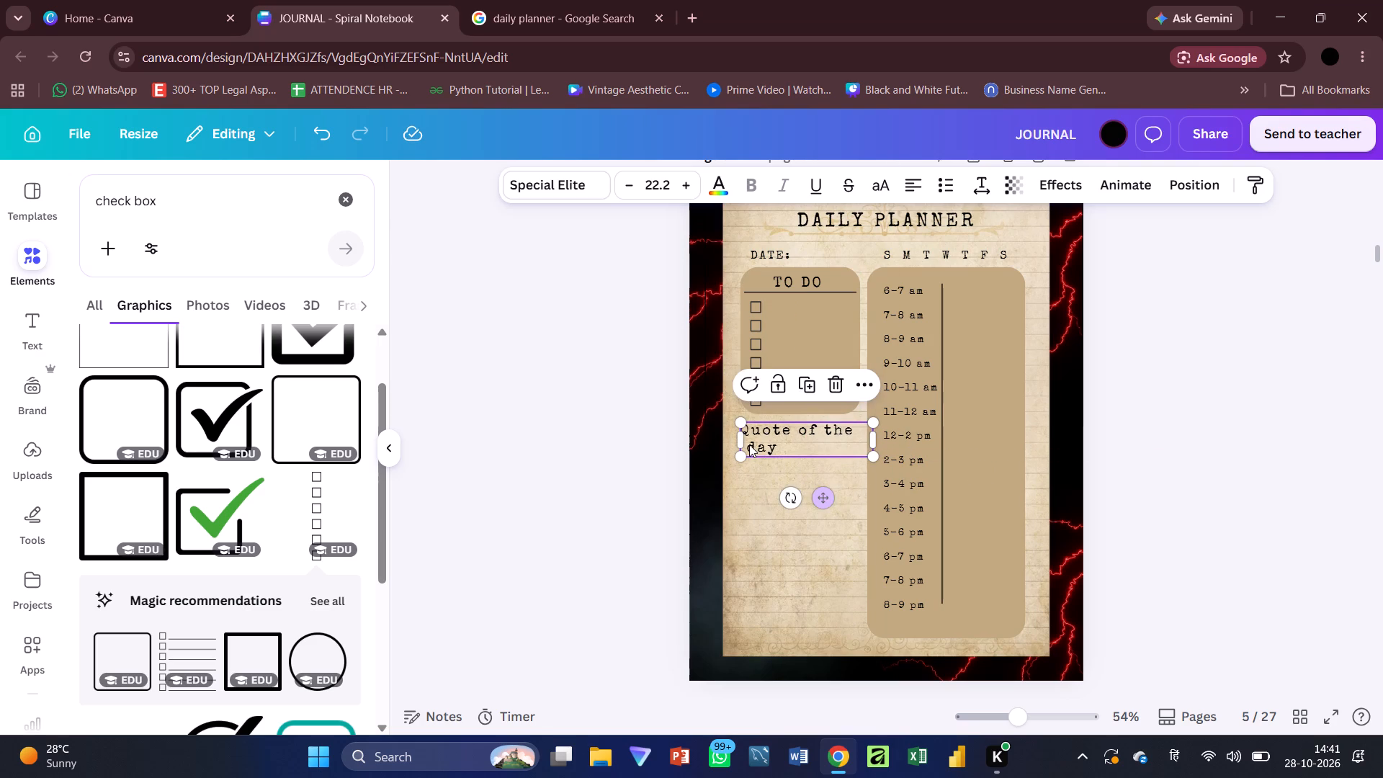
Remove the space before "day" and add a colon after it, so the heading reads "Quote of the day:".
left_click(749, 444)
key("BackSpace")
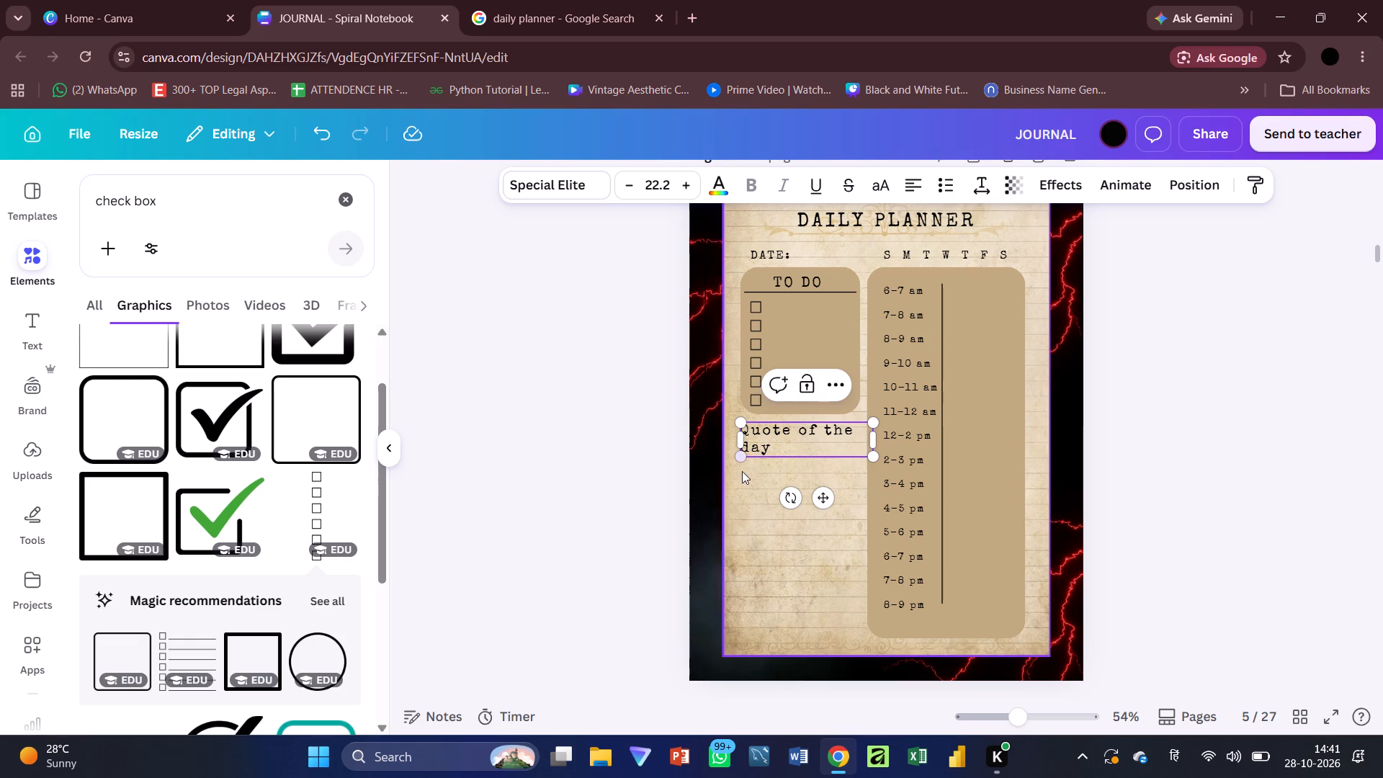
left_click(771, 452)
key("shift+colon")
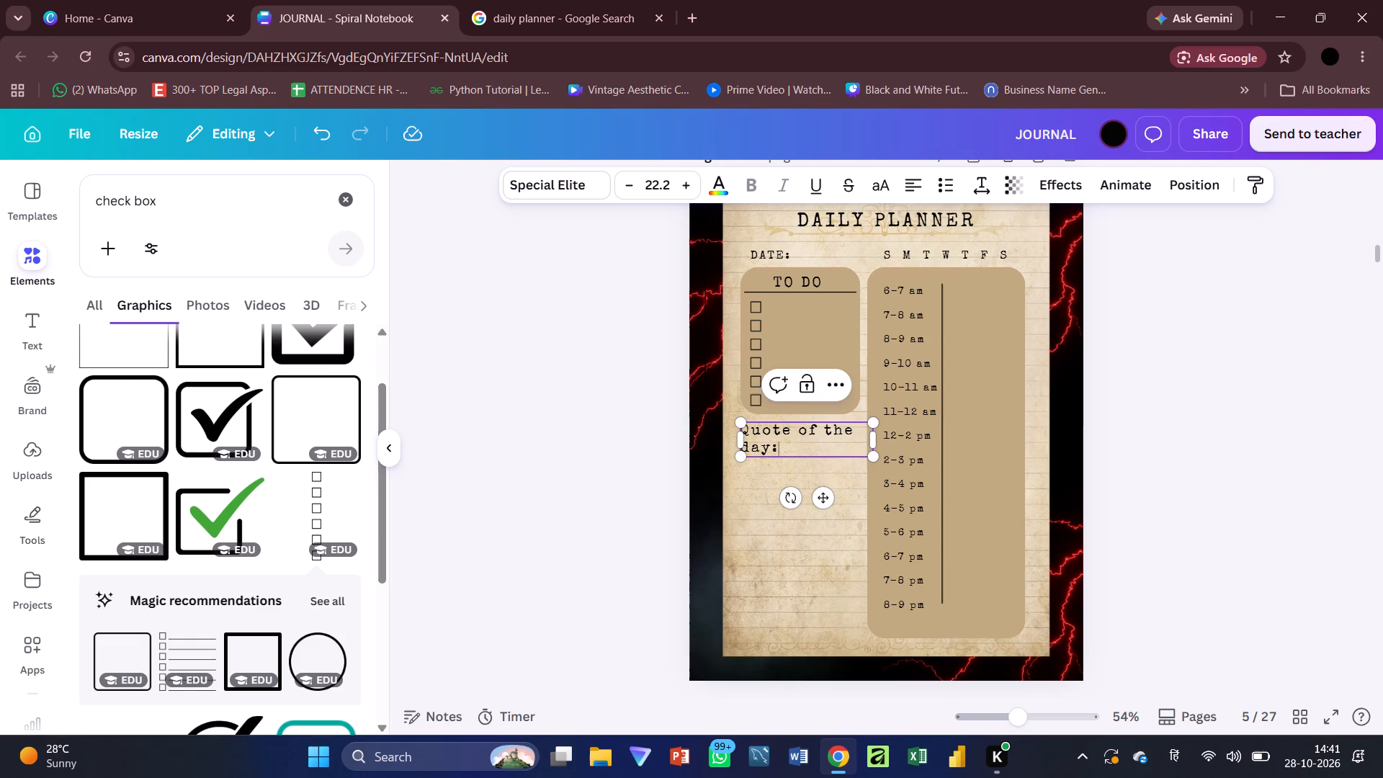
left_click(983, 448)
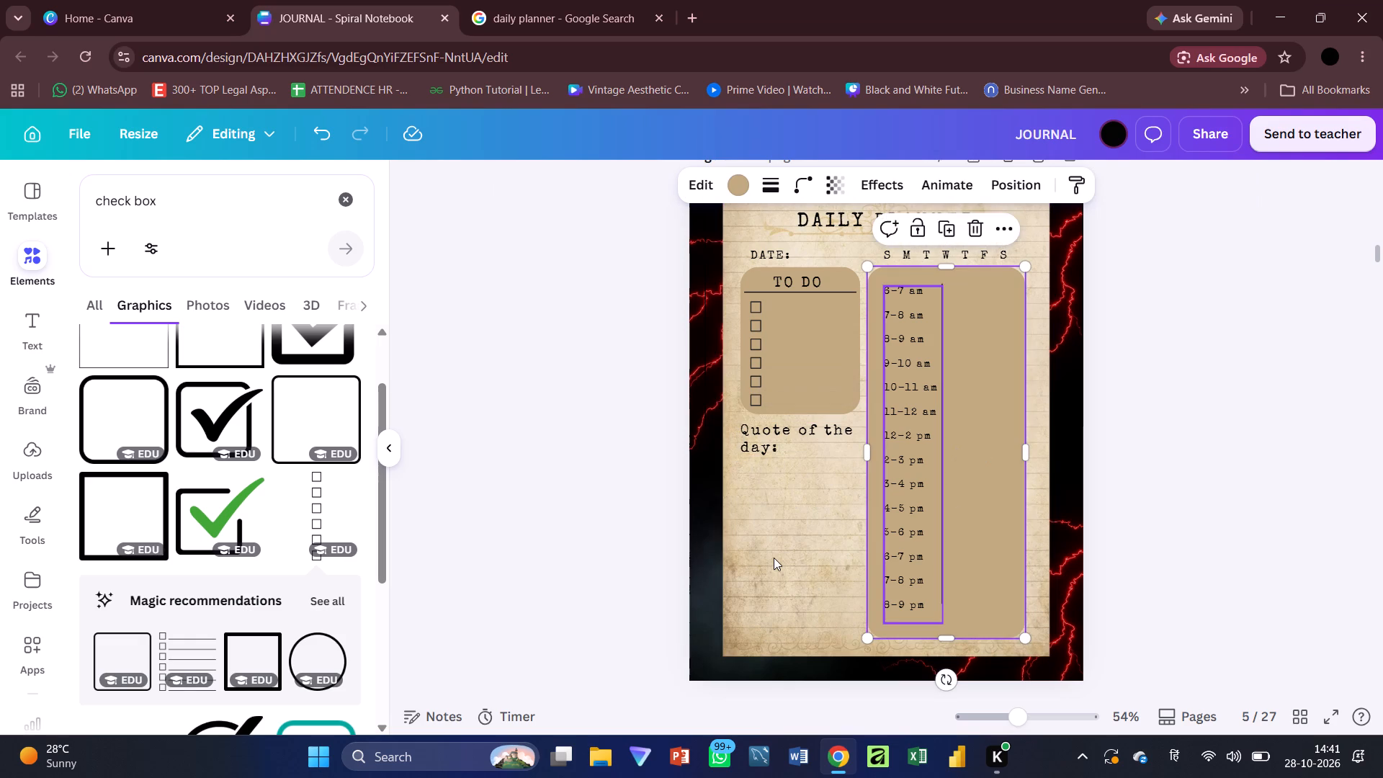
Duplicate the "Quote of the day:" heading and place the copy near the bottom of the planner, aligned with the original.
left_click(800, 424)
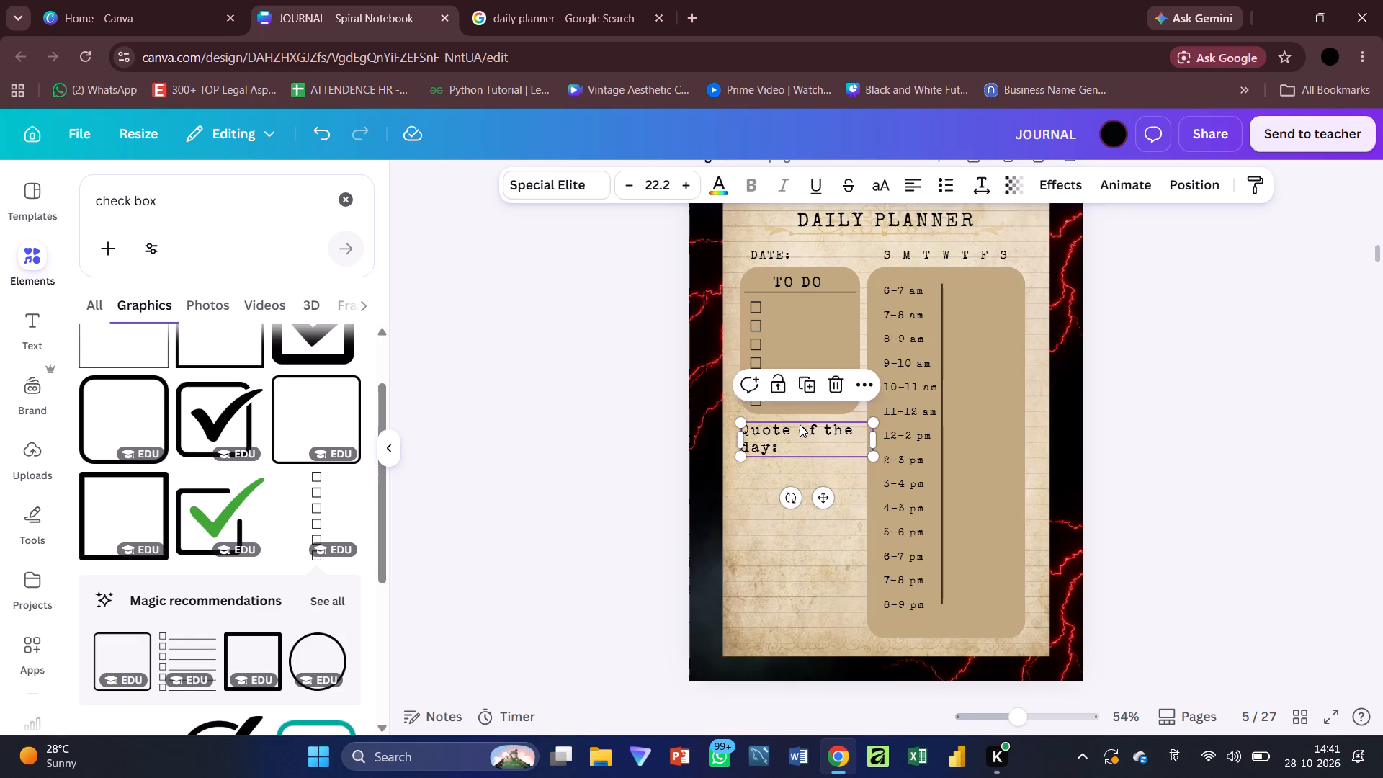
key("ctrl+d")
left_click_drag(807, 651, 825, 645)
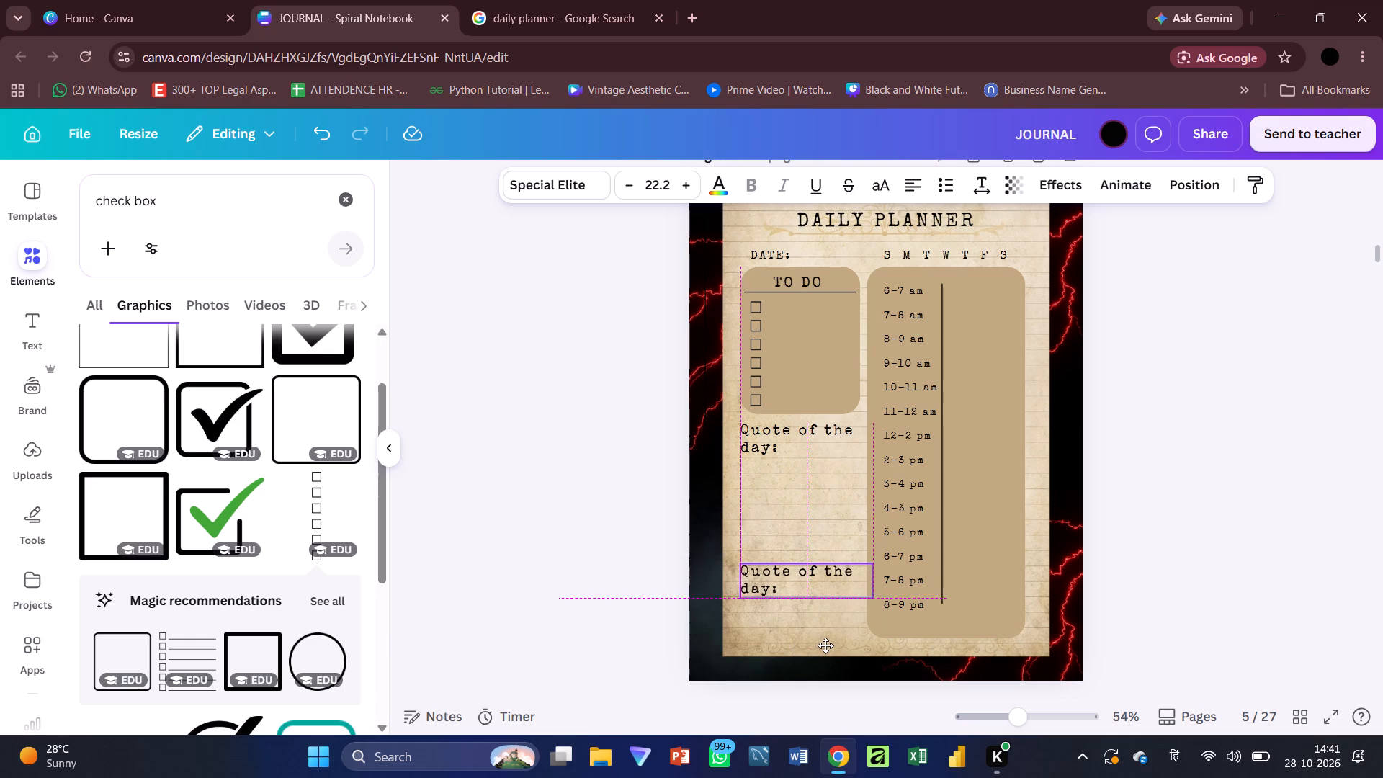
Replace the text of the lower heading copy with "Today's Goal:".
double_click(803, 592)
key("BackSpace")
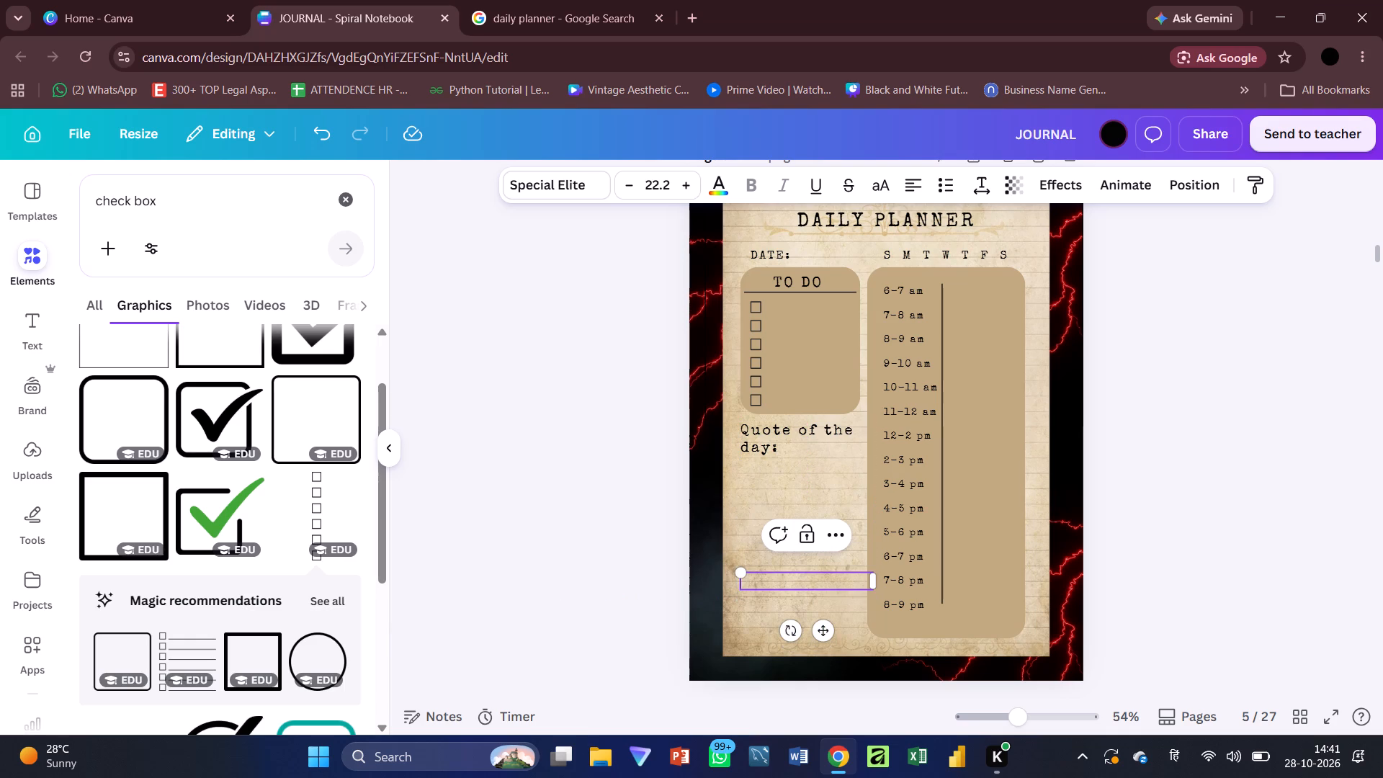
key("g")
key("BackSpace")
key("BackSpace")
key("BackSpace")
key("BackSpace")
key("BackSpace")
key("BackSpace")
key("BackSpace")
key("BackSpace")
key("d")
key("BackSpace")
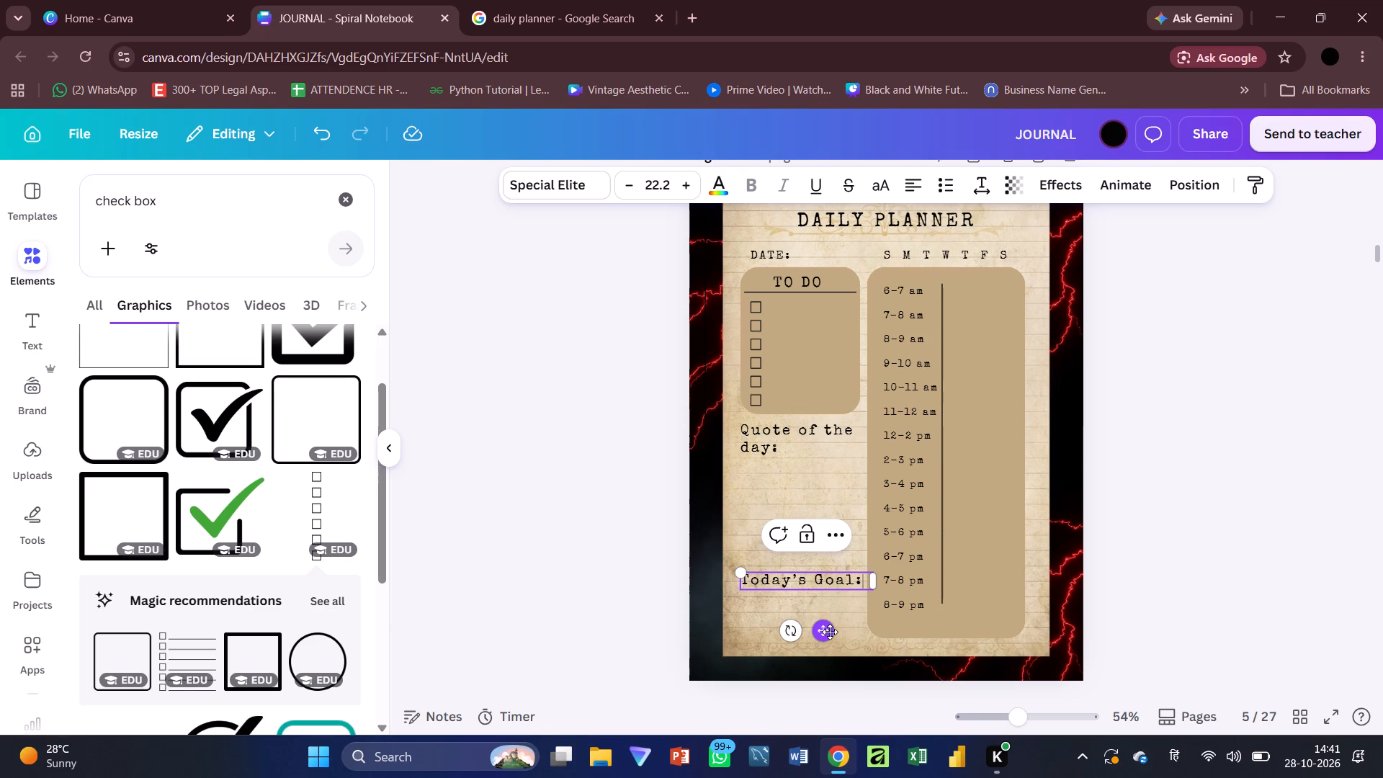
Move the "Today's Goal:" heading up closer to the quote heading, keeping their left edges aligned.
left_click_drag(830, 632, 826, 591)
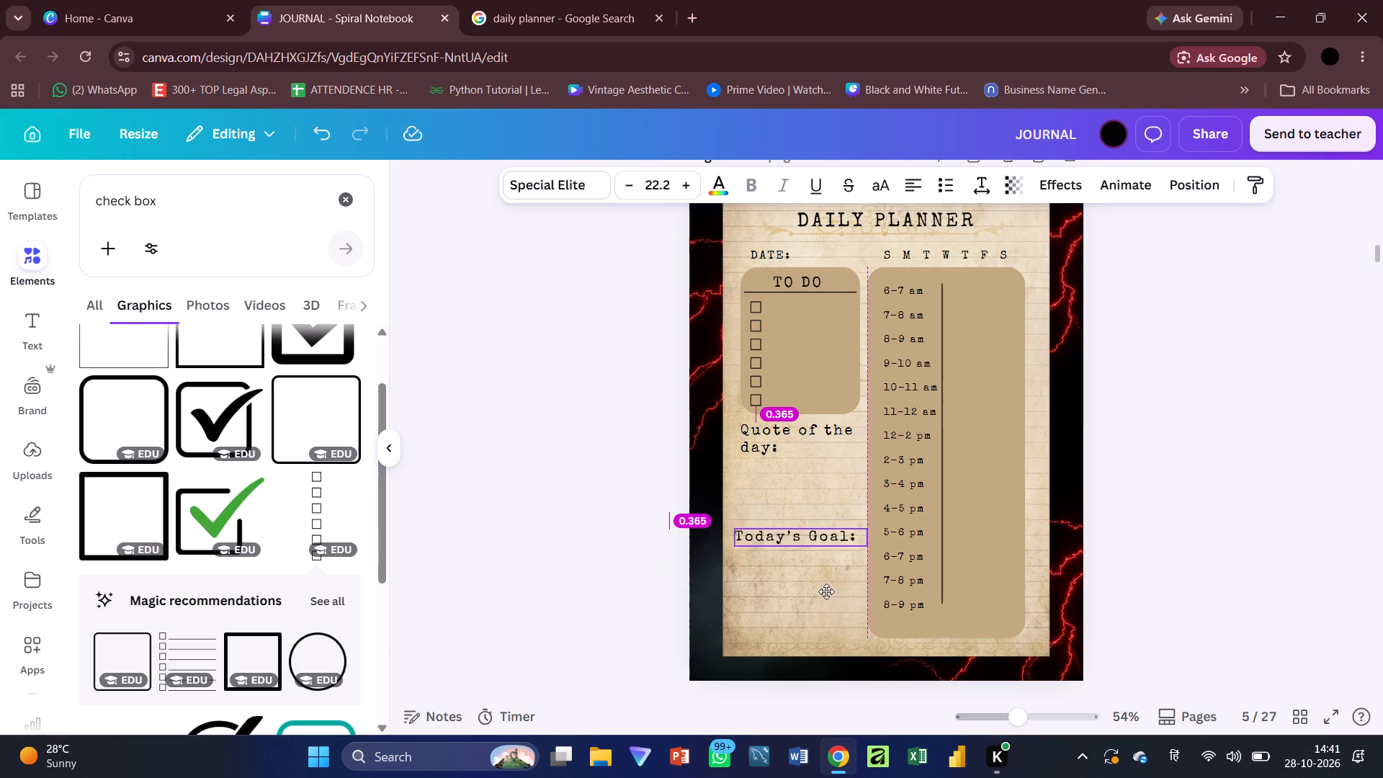
left_click_drag(826, 591, 828, 592)
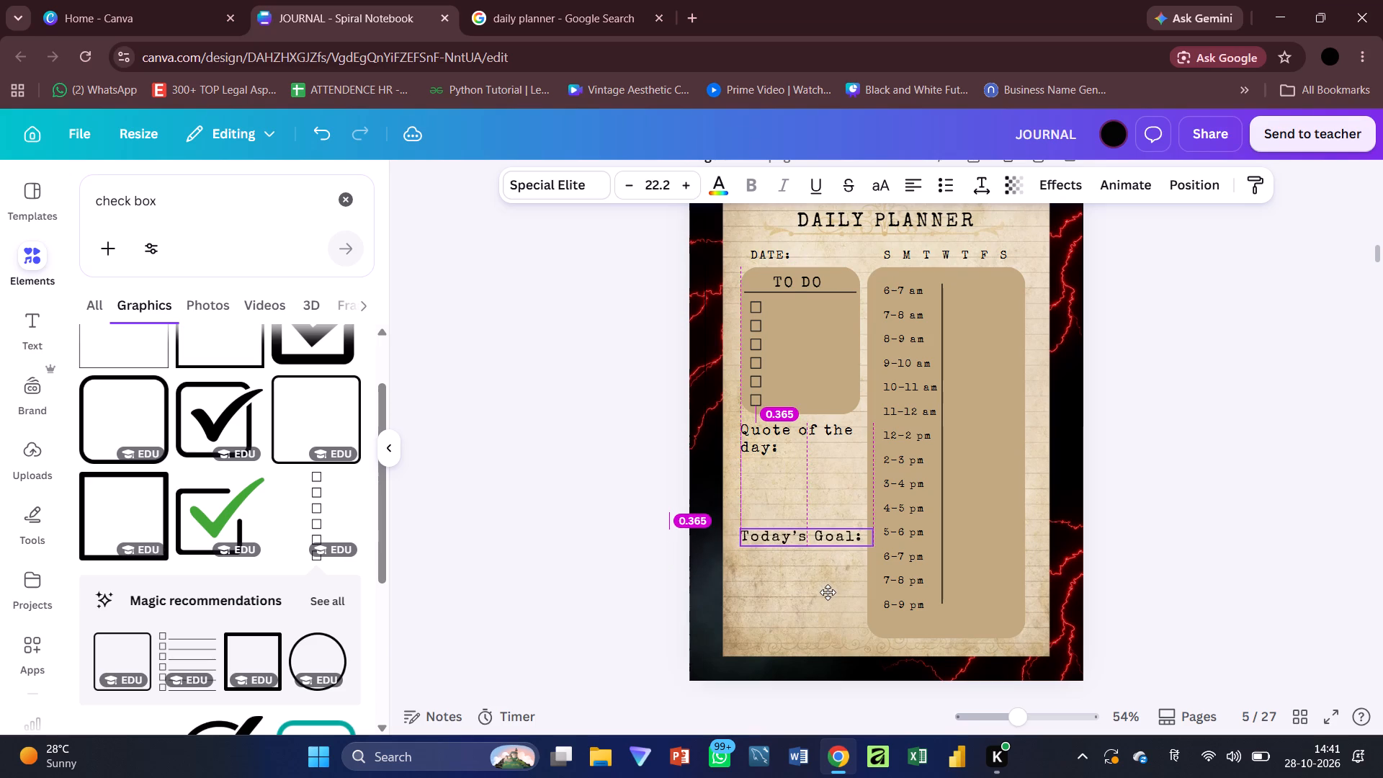
left_click_drag(828, 592, 828, 593)
left_click(1150, 462)
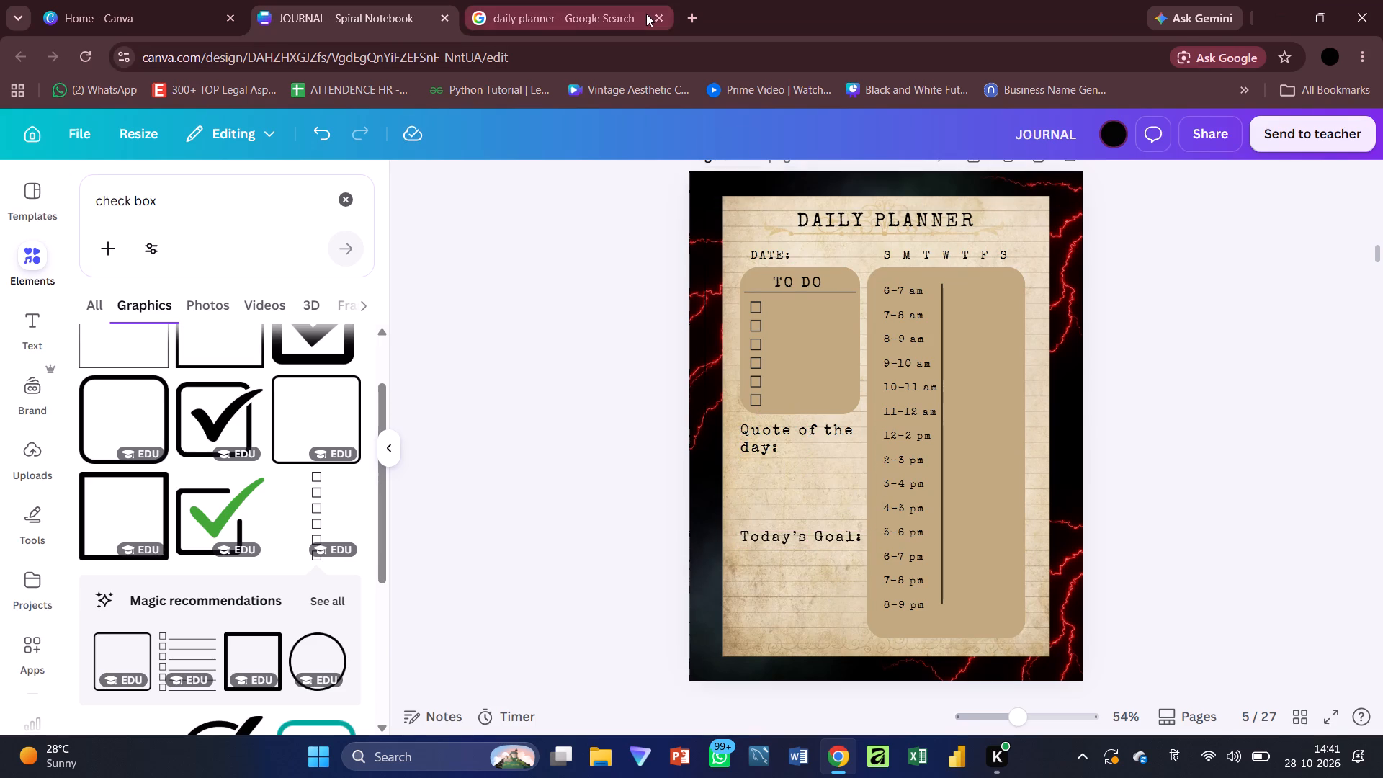
Switch to Google Images and search for "stranger things quotes".
left_click(646, 14)
left_click(796, 138)
type("stranger things")
key("space")
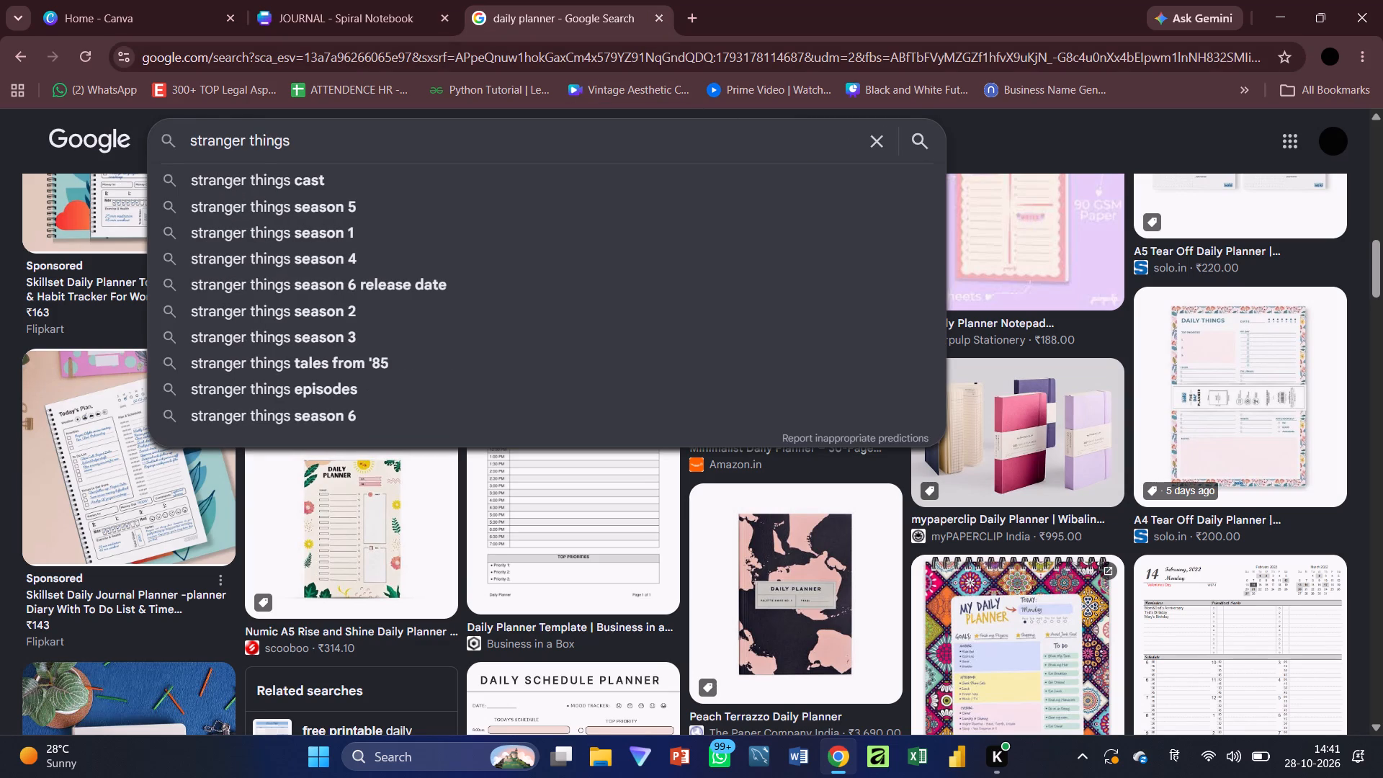
type("quotes")
key("Return")
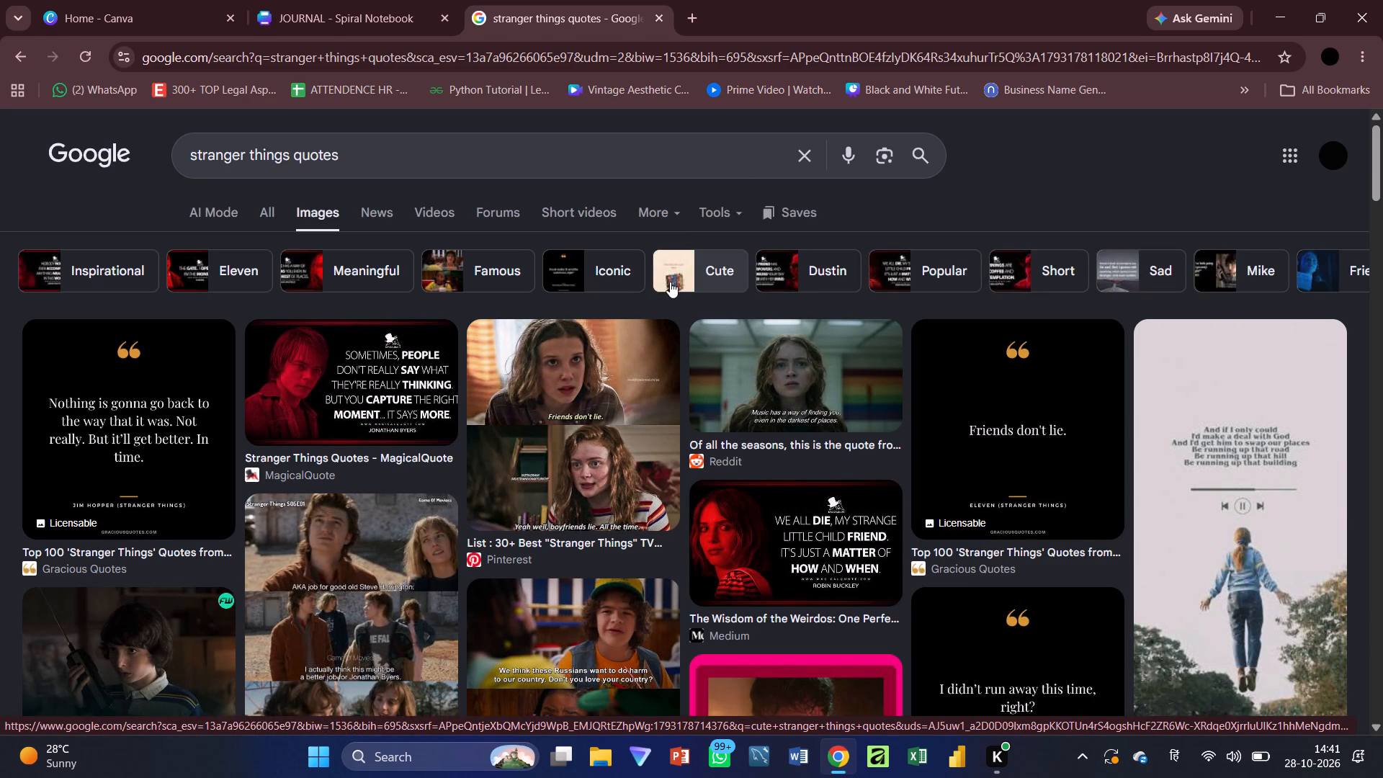
Look through the image results for a Stranger Things quote to use in the daily planner.
scroll(670, 282, "down", 2)
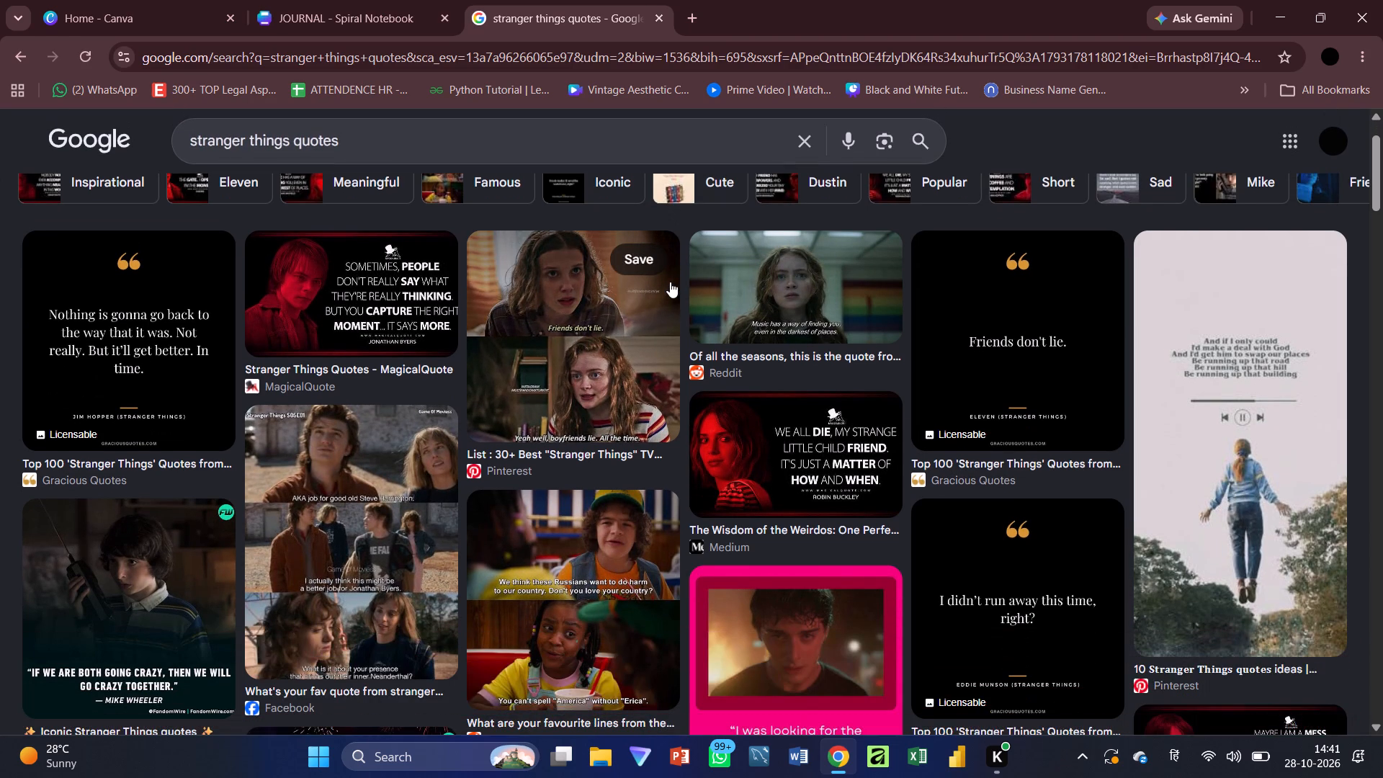
scroll(670, 282, "down", 1)
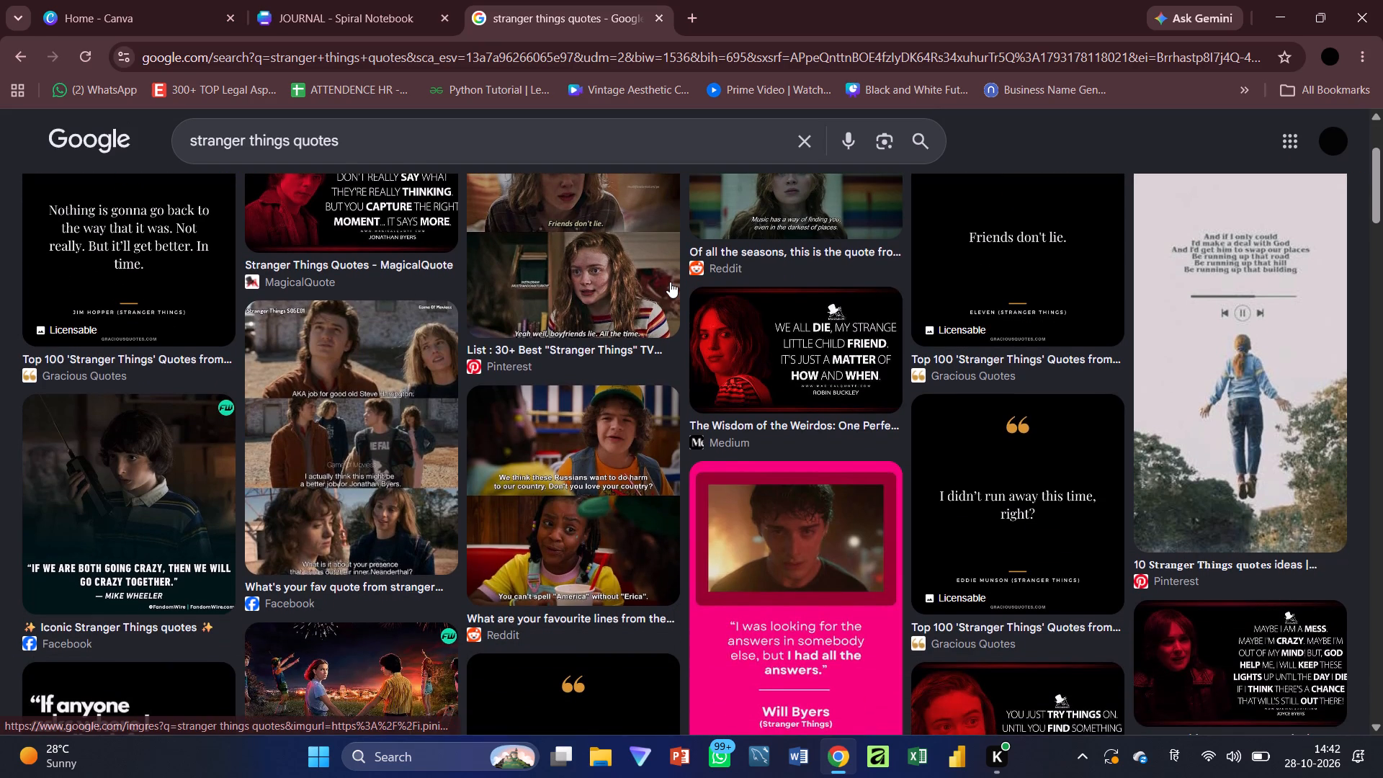
scroll(670, 282, "down", 2)
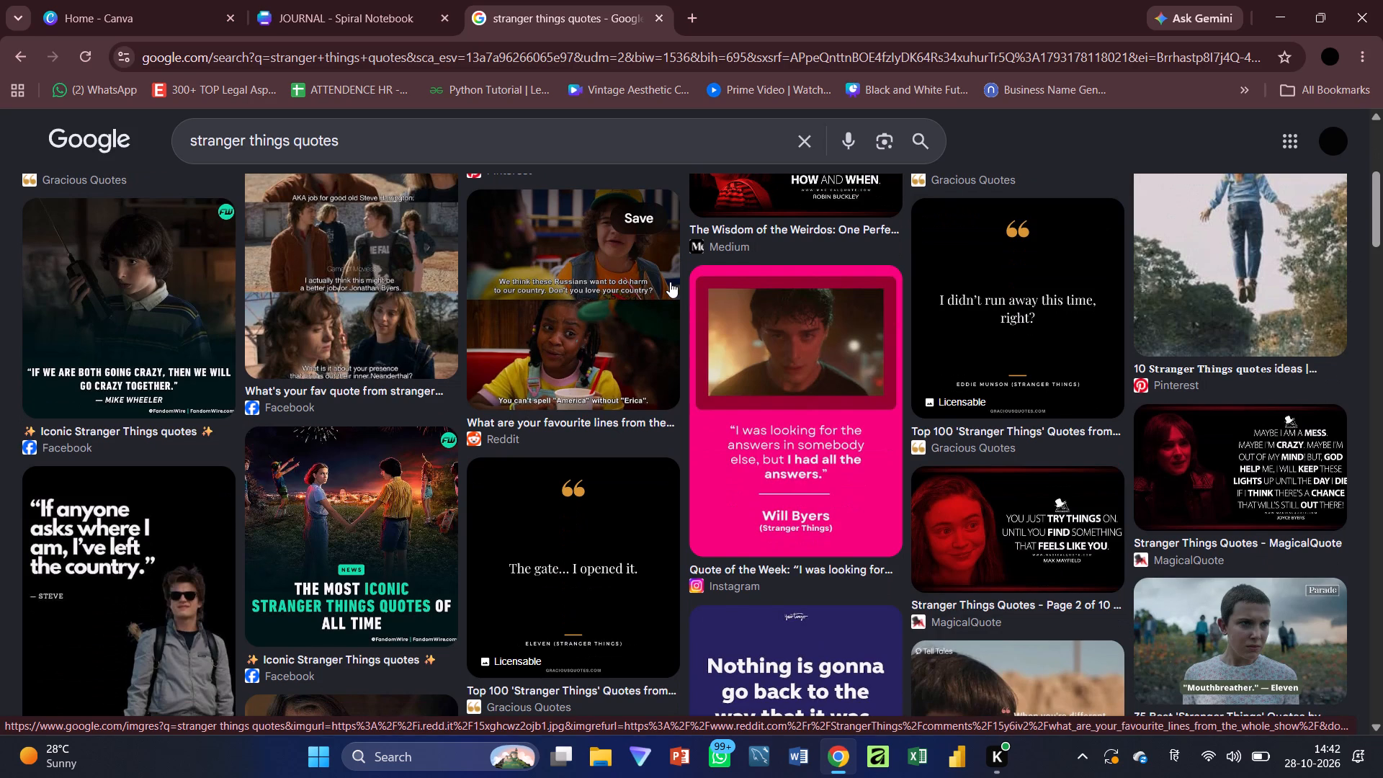
scroll(670, 282, "down", 2)
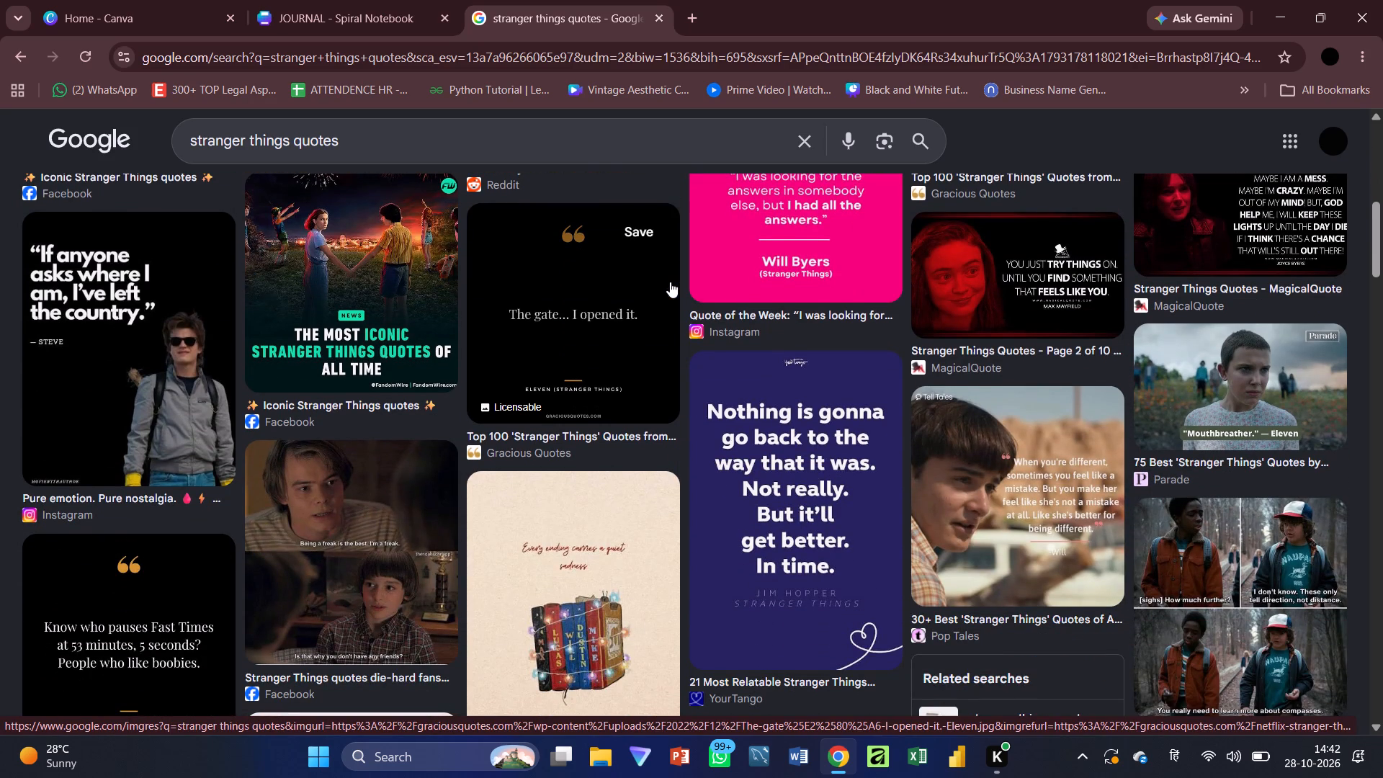
scroll(670, 282, "down", 1)
scroll(670, 282, "up", 9)
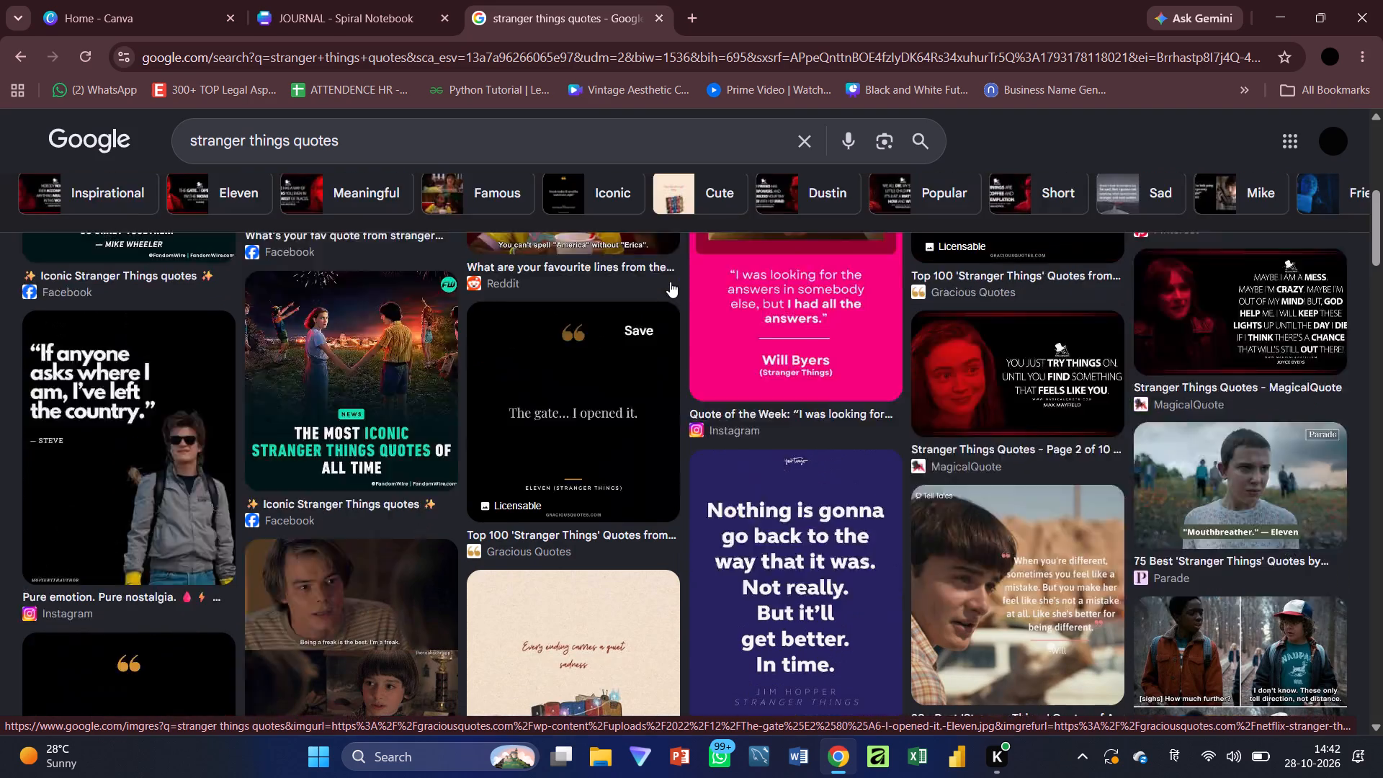
scroll(670, 282, "up", 2)
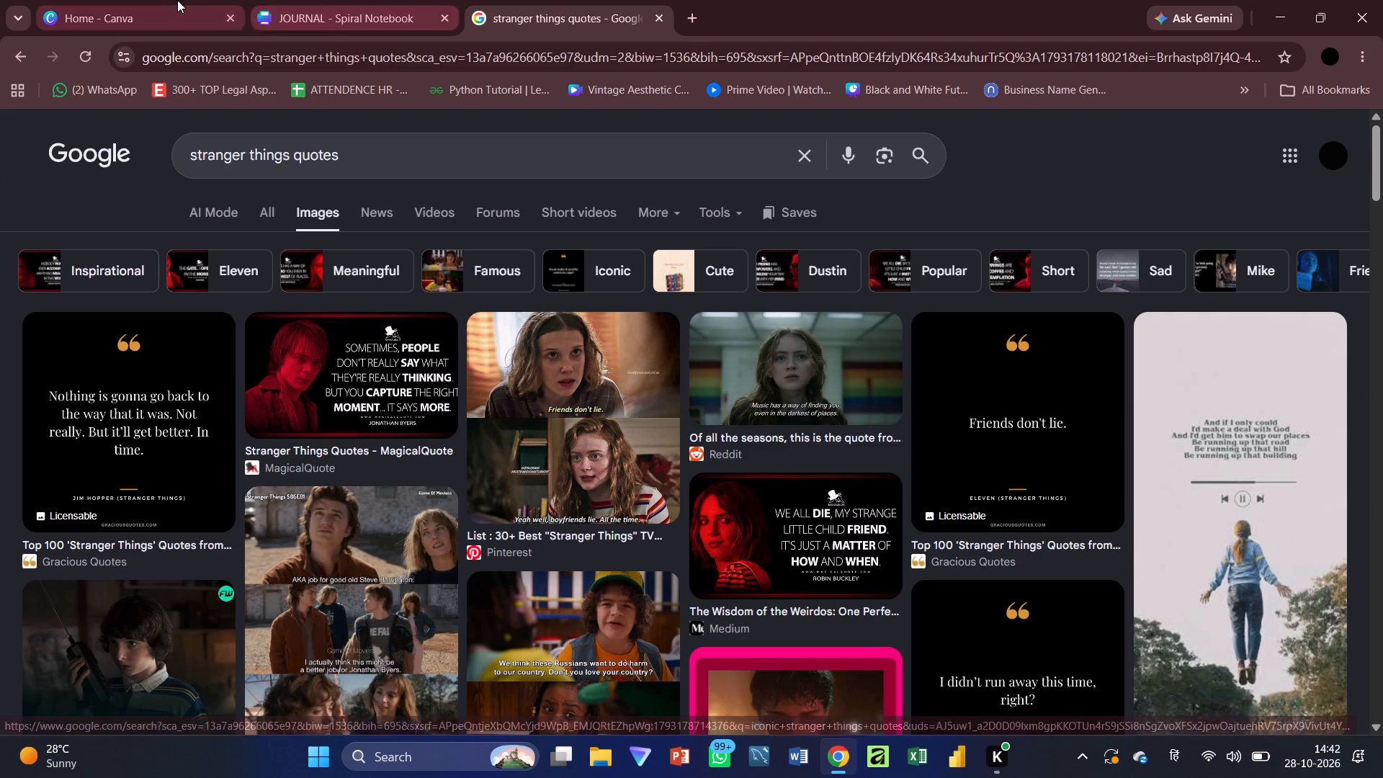
Return to the JOURNAL design in Canva and place a duplicate of the "Quote of the day:" heading between it and "Today's Goal:".
left_click(310, 0)
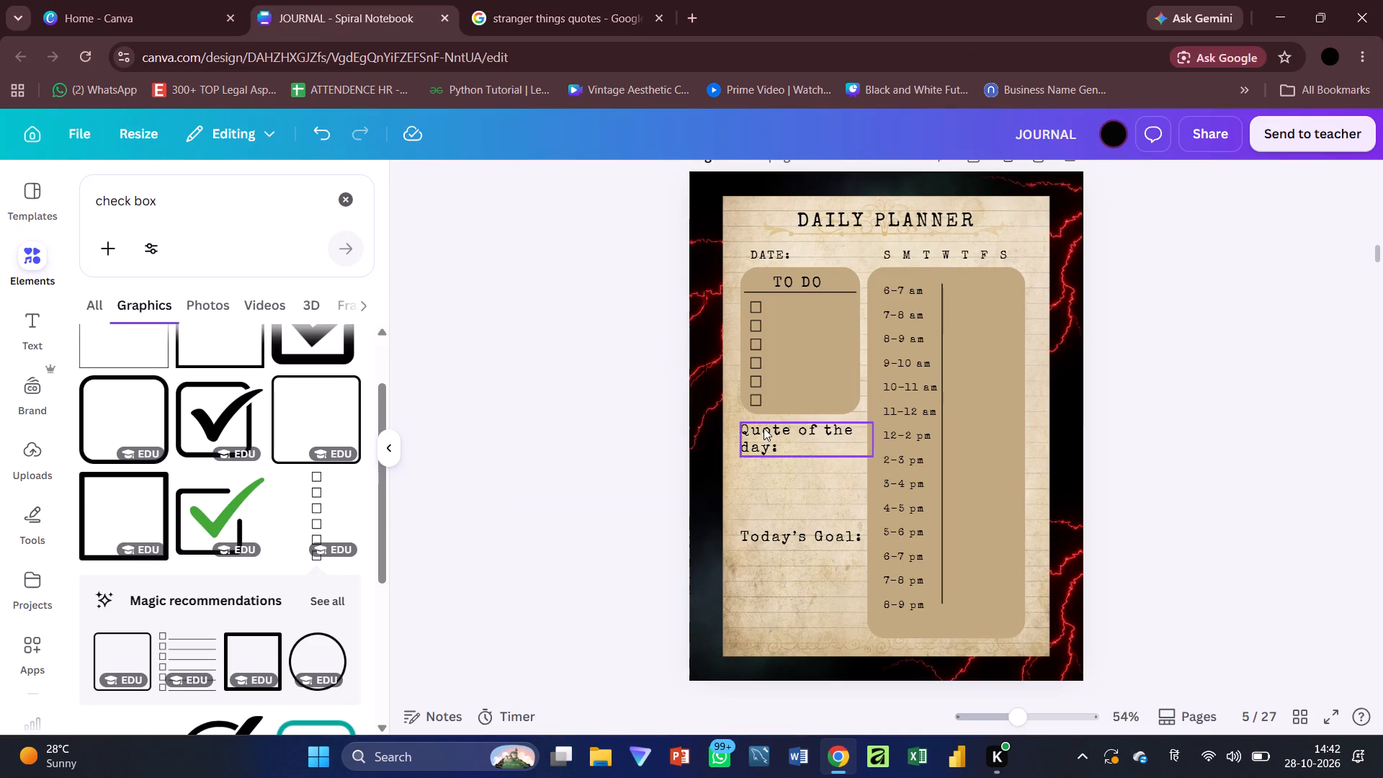
left_click(764, 428)
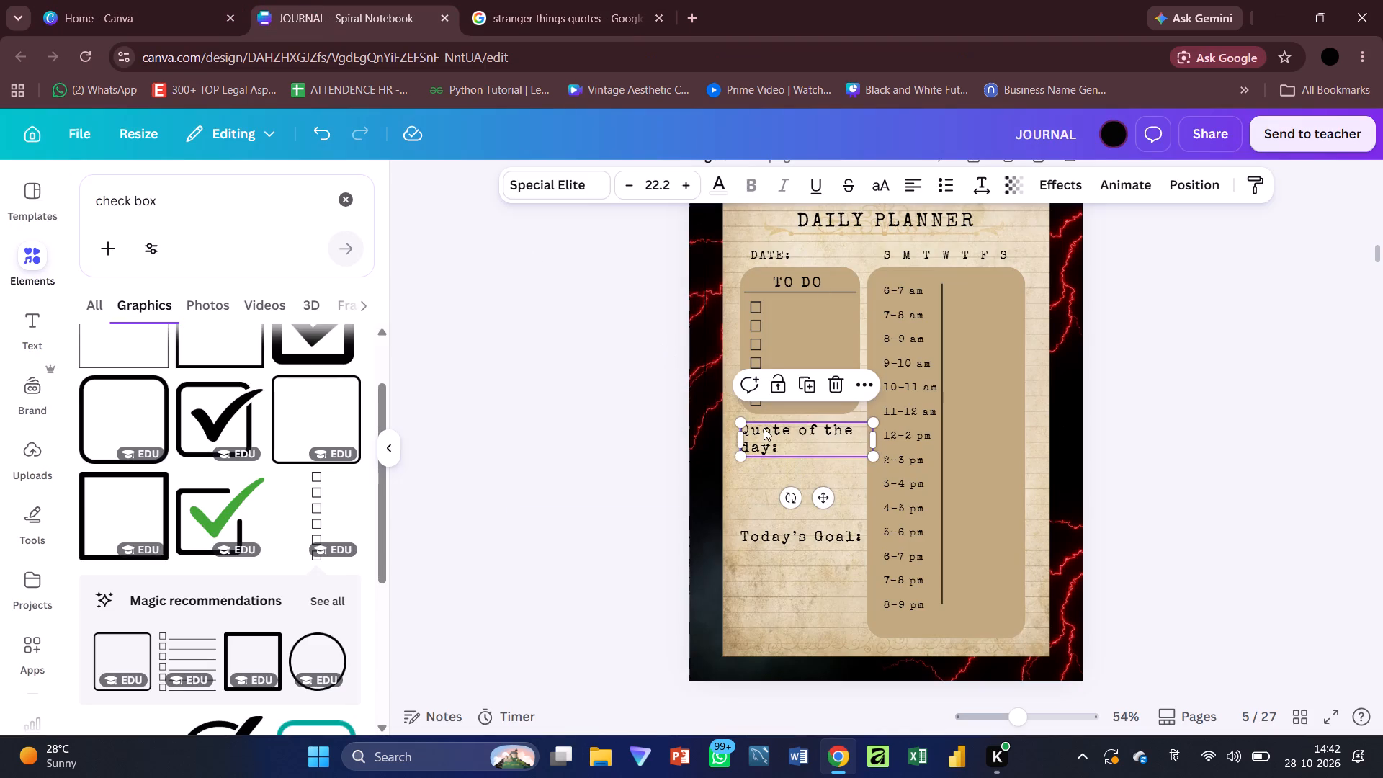
key("ctrl+d")
left_click_drag(829, 506, 829, 542)
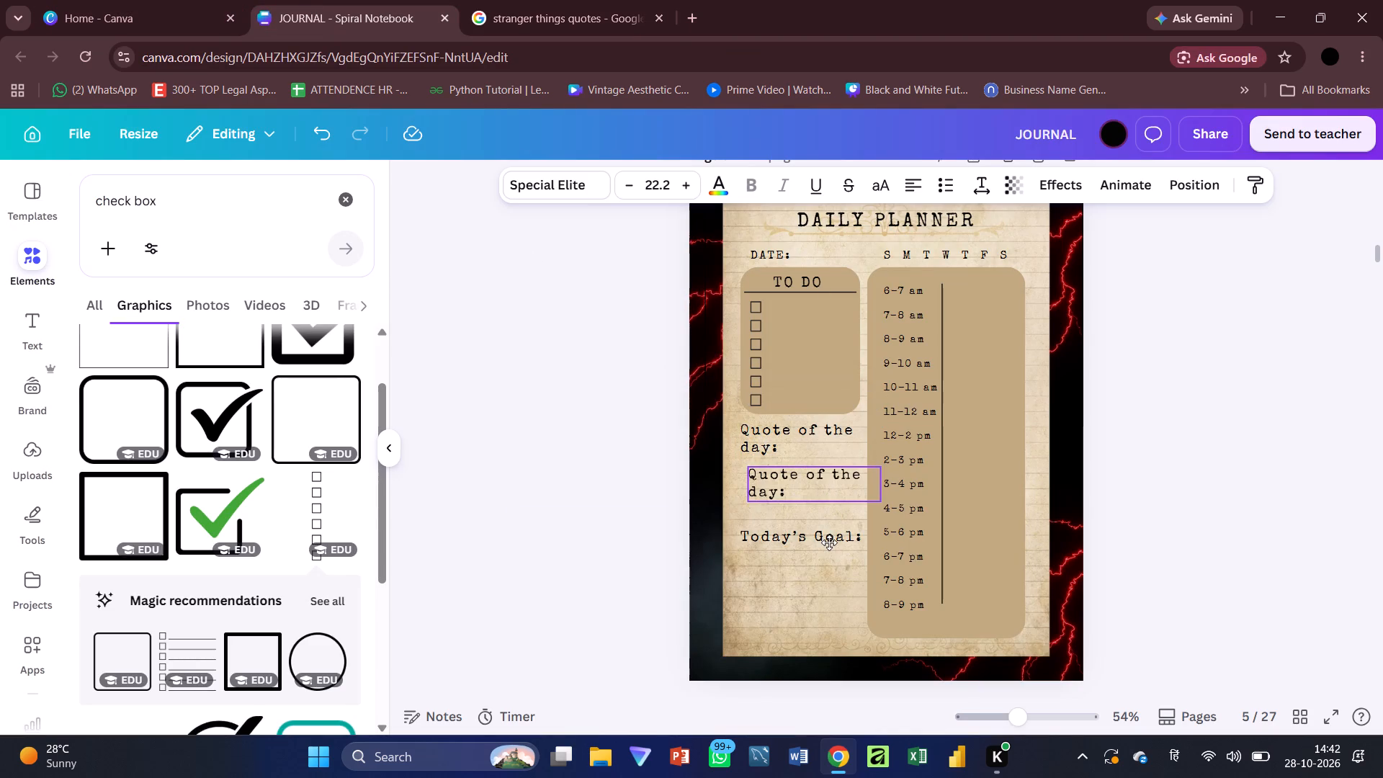
left_click_drag(829, 542, 825, 542)
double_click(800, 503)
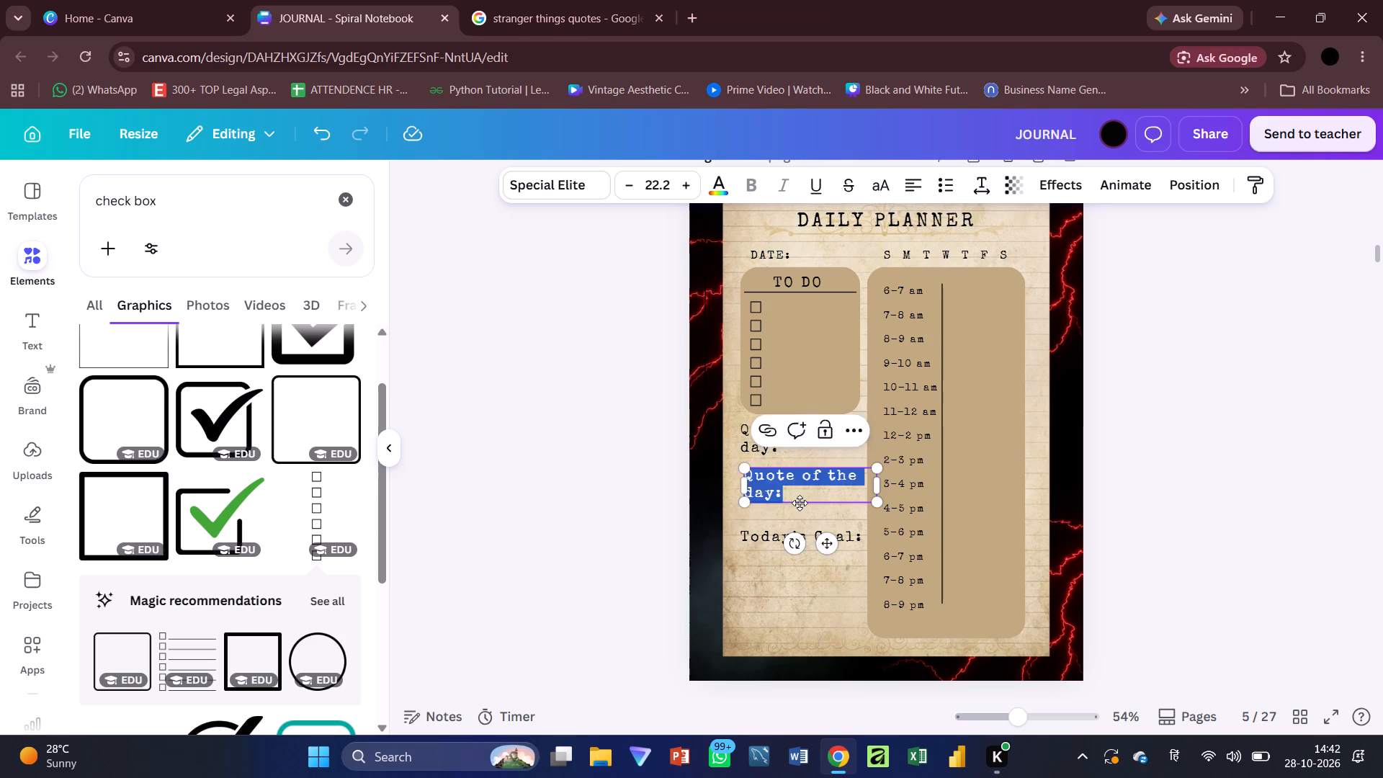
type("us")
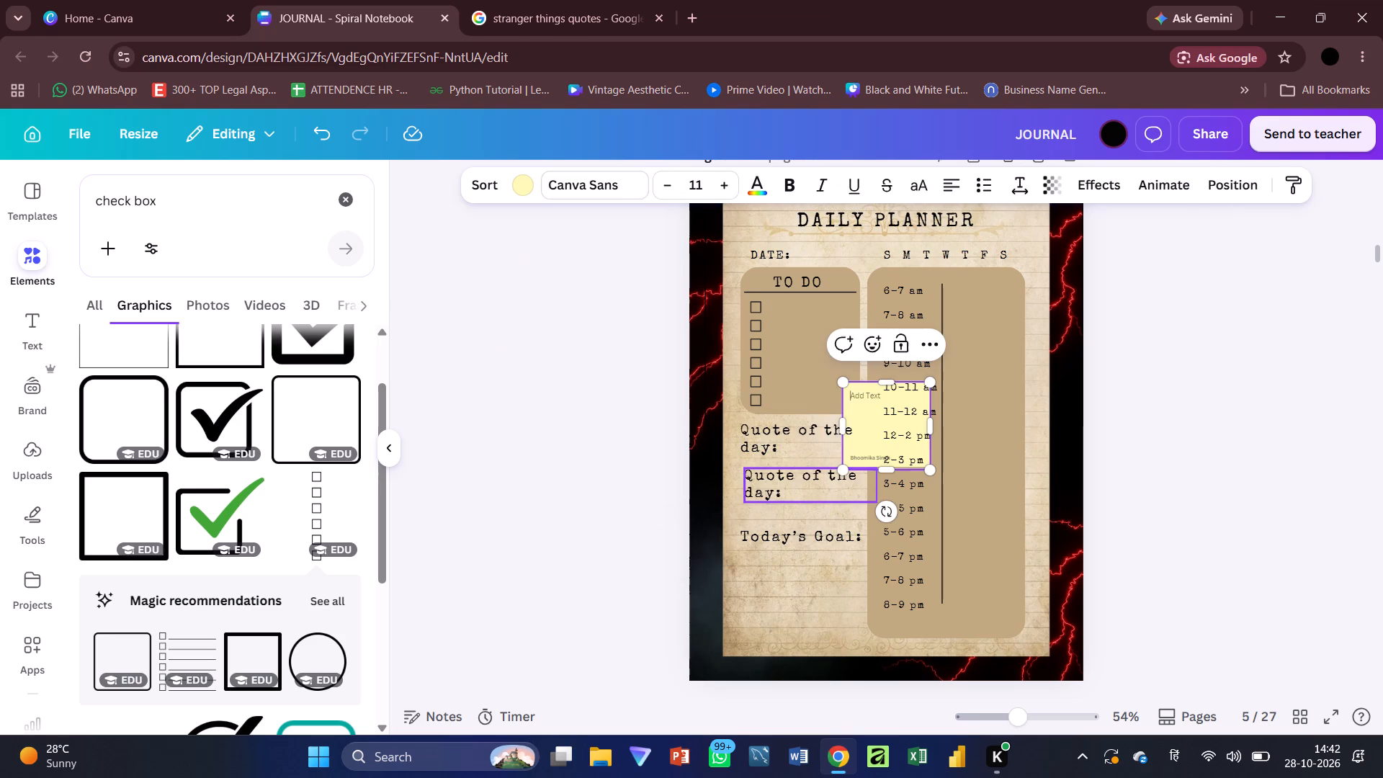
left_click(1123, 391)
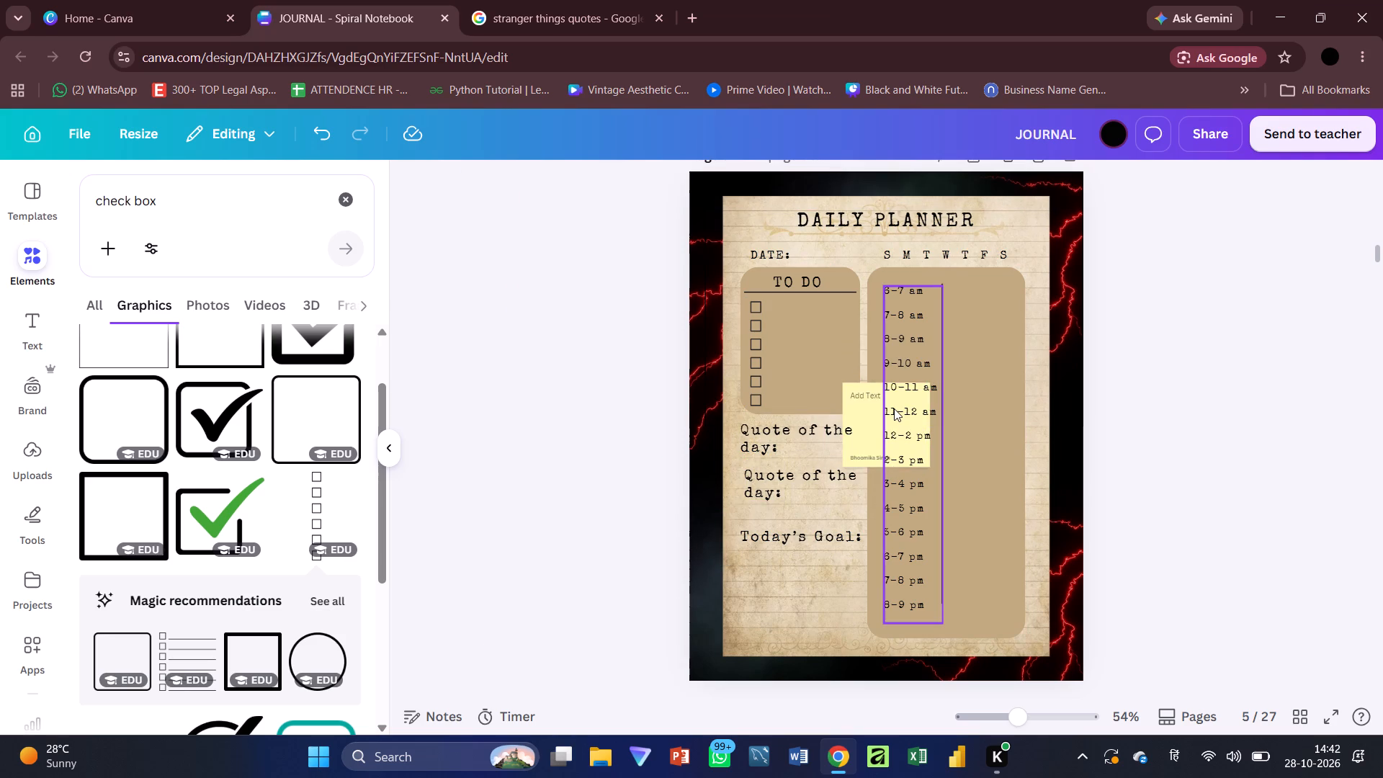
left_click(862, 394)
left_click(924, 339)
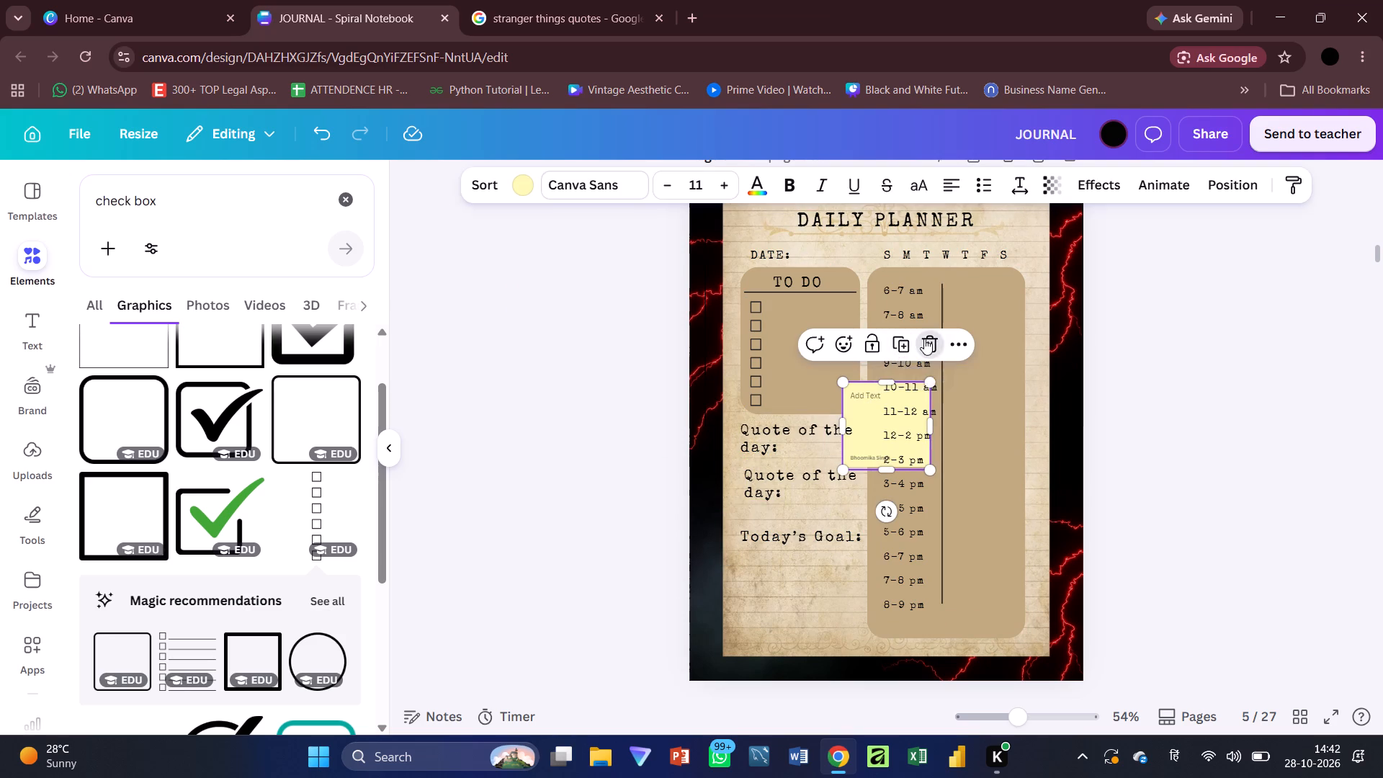
Replace the duplicated heading's text with "Music has its way of finding you, even in the darkest of places".
double_click(779, 478)
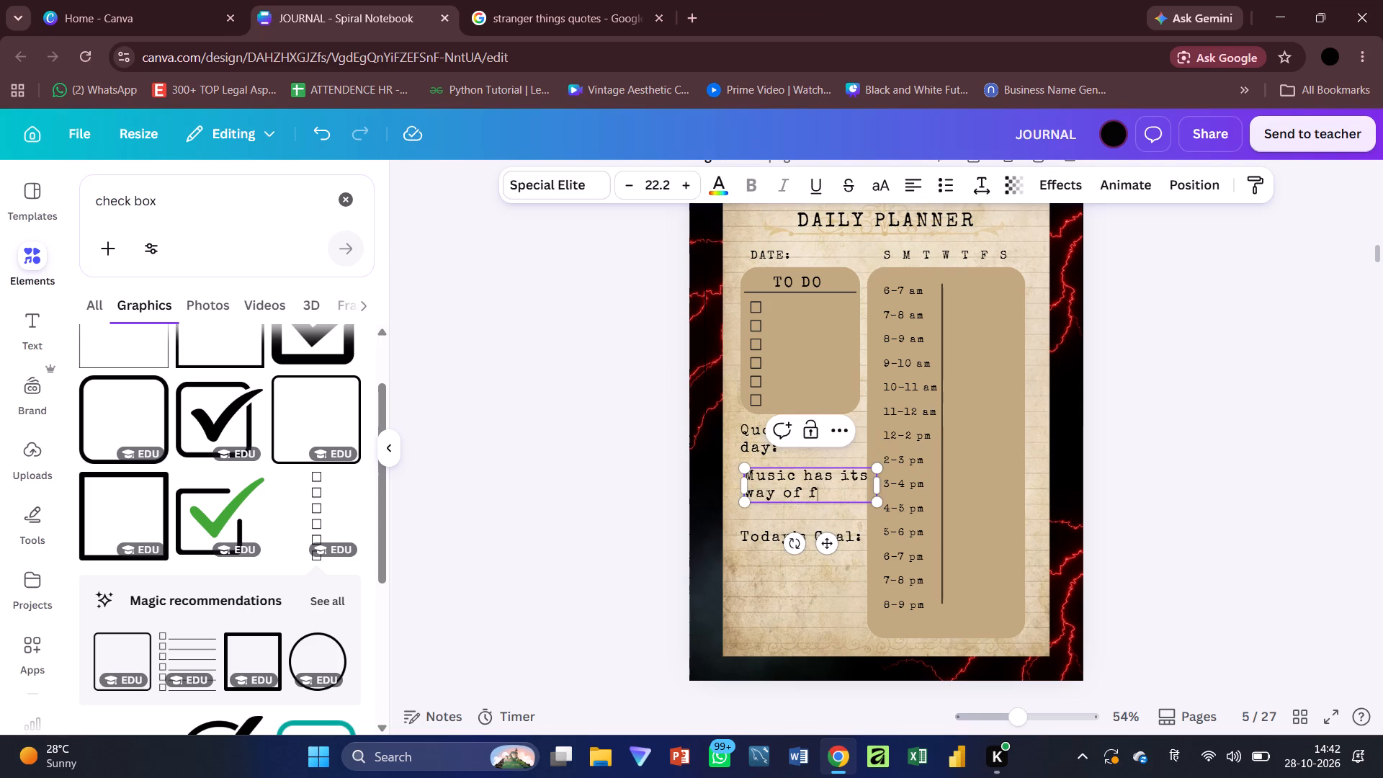
type("dig")
key("BackSpace")
type("ng you")
type(", even in the darkest")
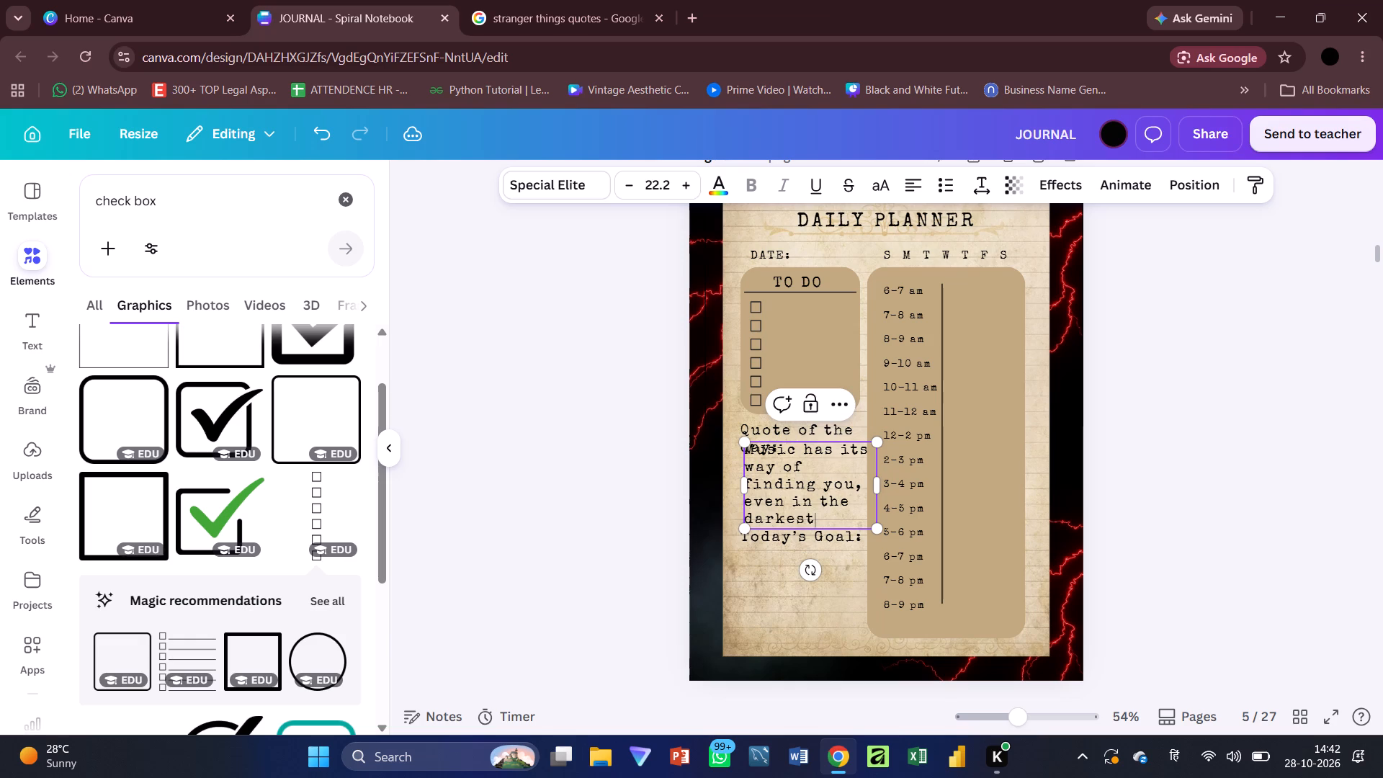
key("space")
type("f")
key("BackSpace")
type("of places")
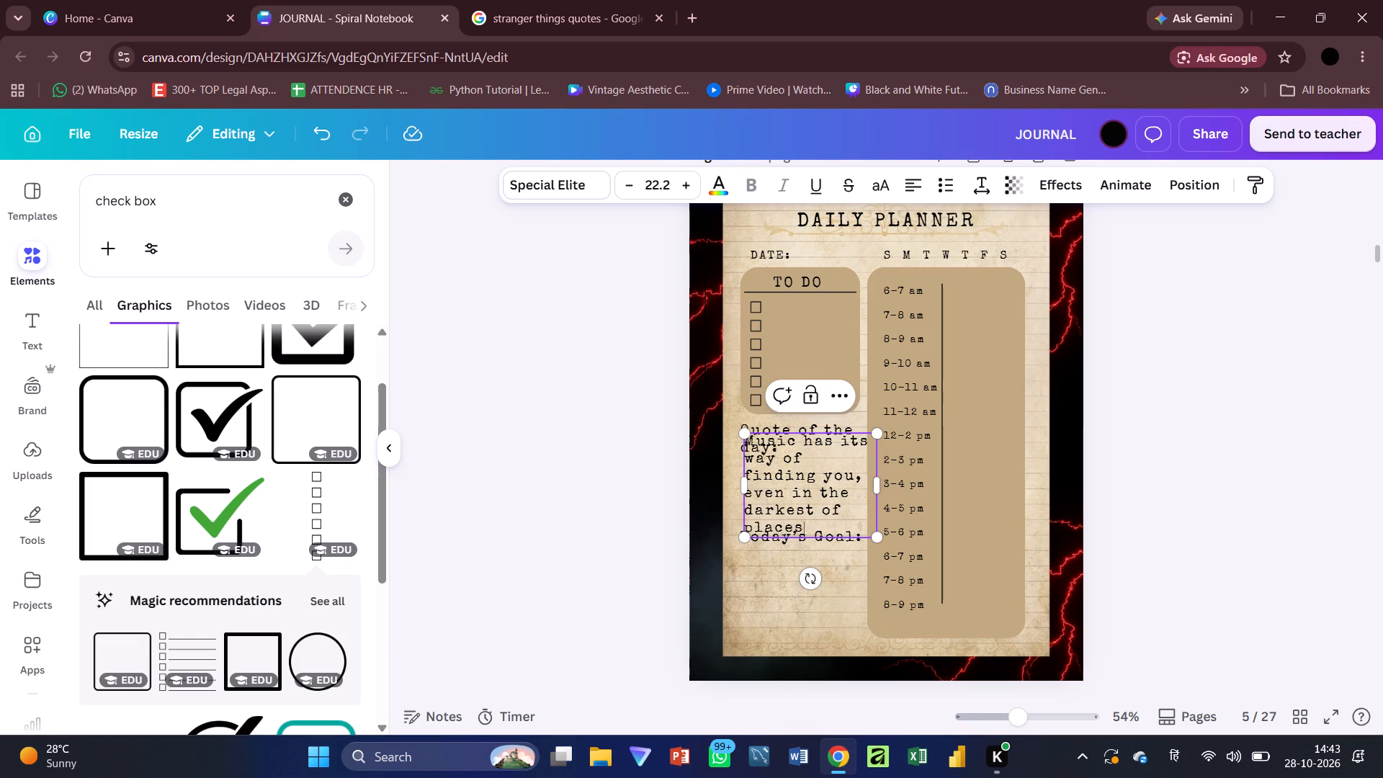
Reduce the music quote's font size to 16.2 so it fits between the two headings.
triple_click(796, 519)
left_click(796, 519)
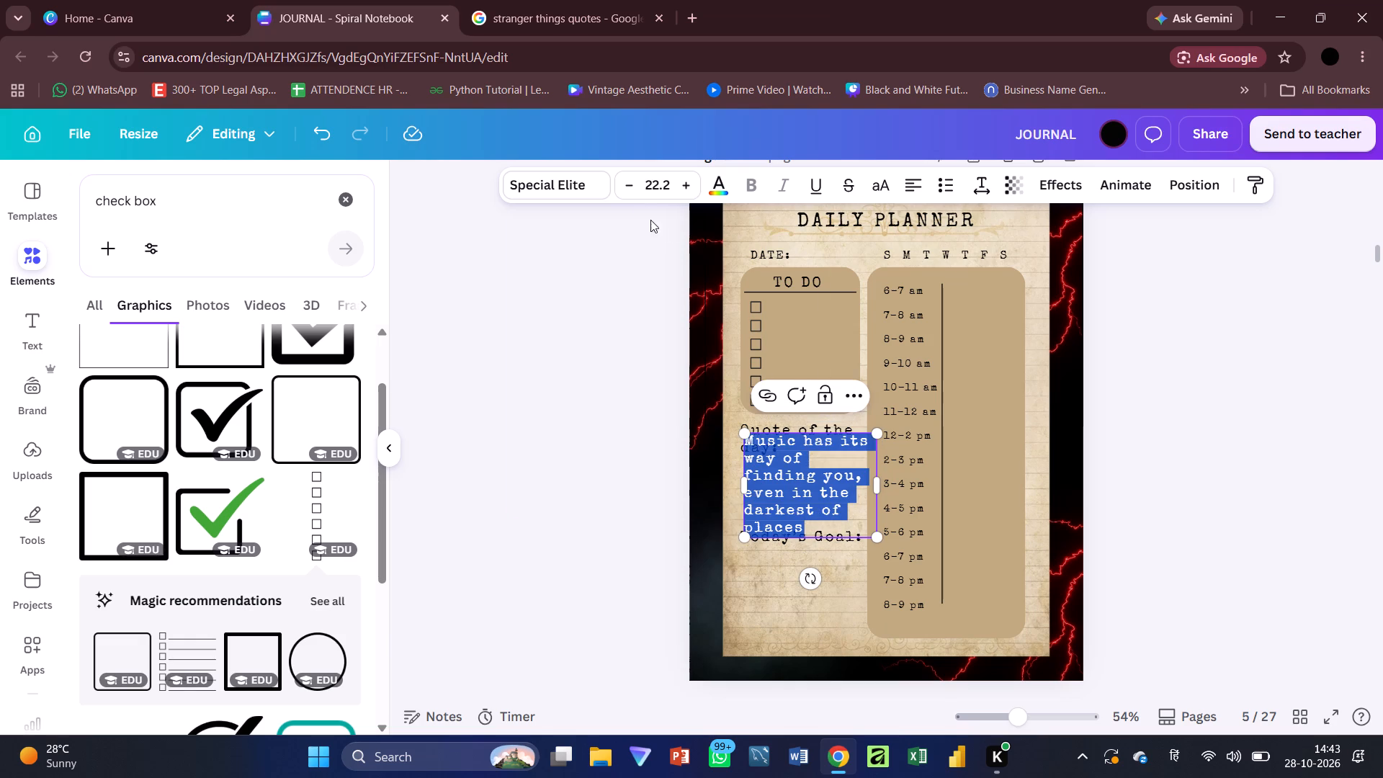
right_click(637, 198)
triple_click(637, 198)
double_click(637, 198)
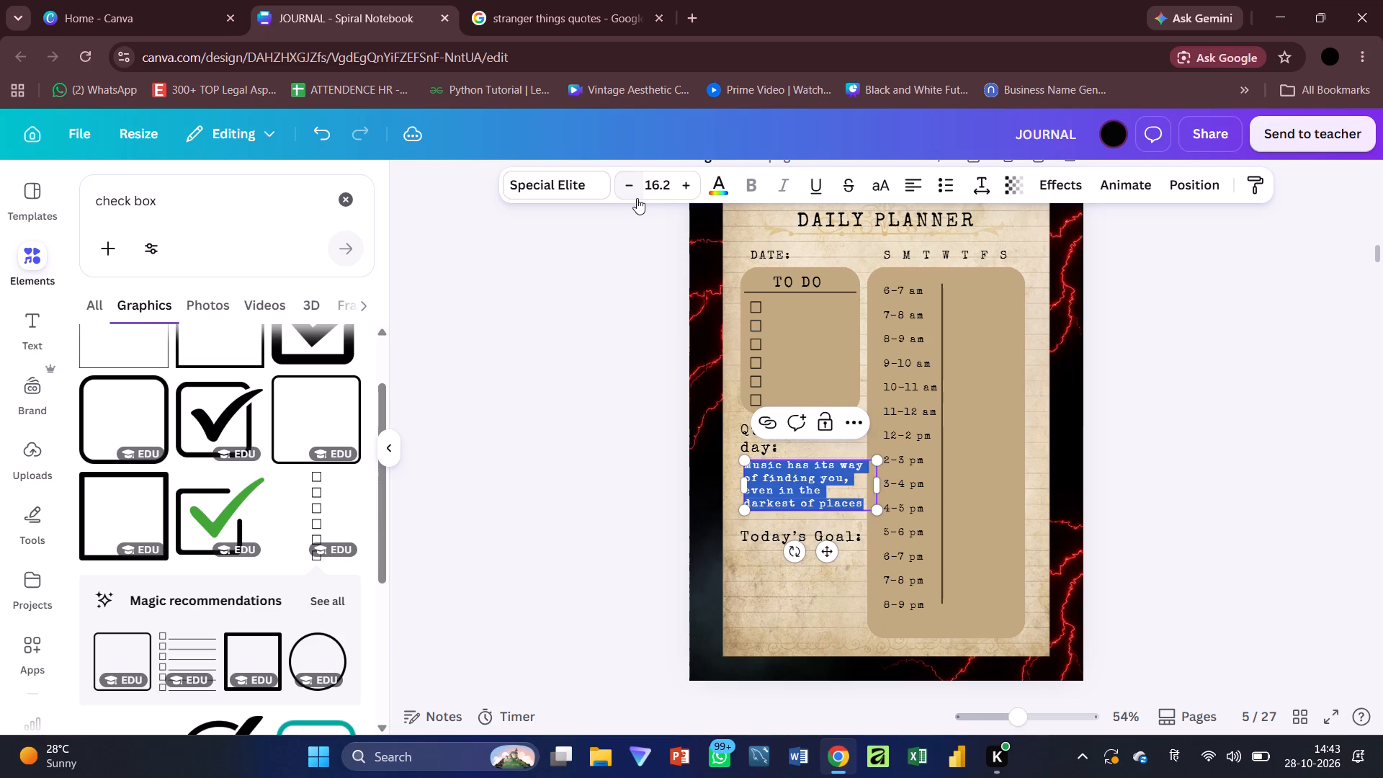
Set the music quote in the Kokila font and make it italic.
left_click(528, 186)
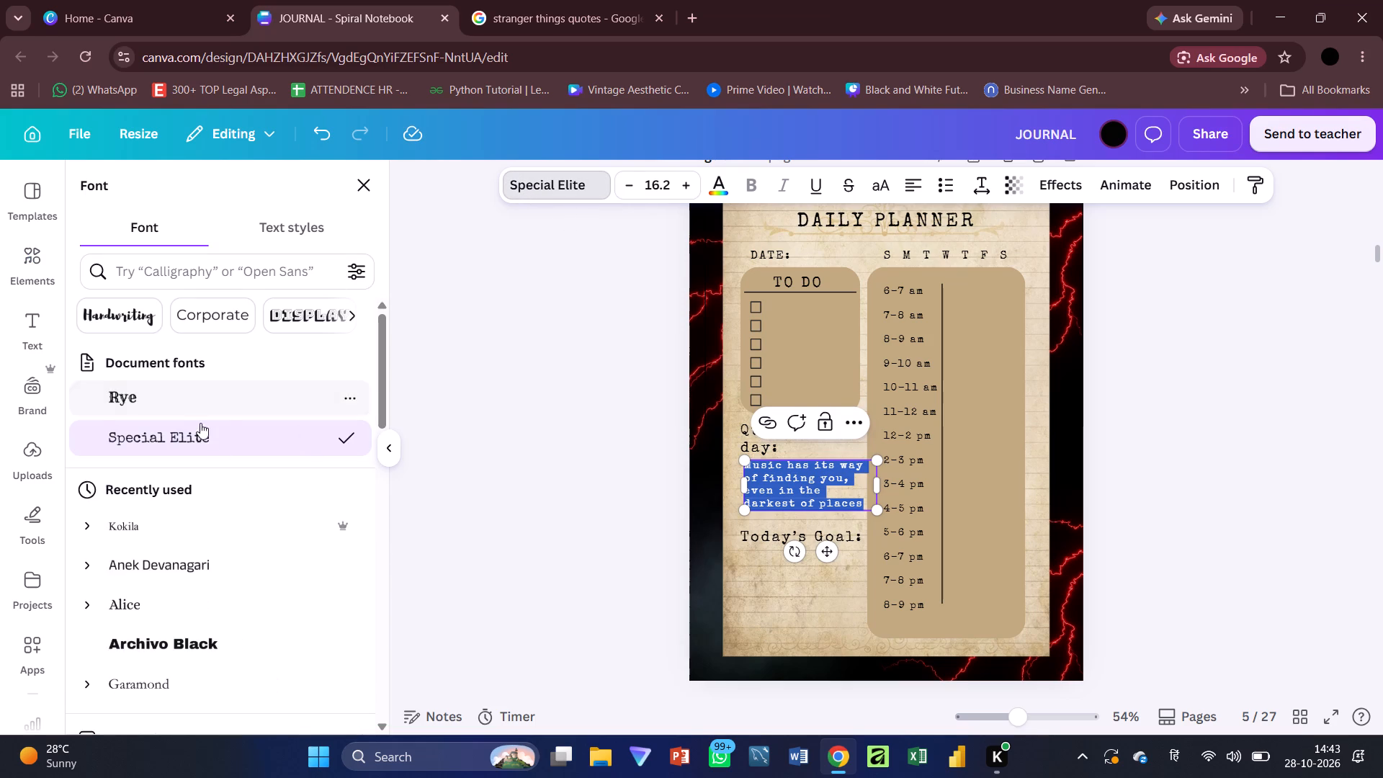
scroll(200, 548, "down", 1)
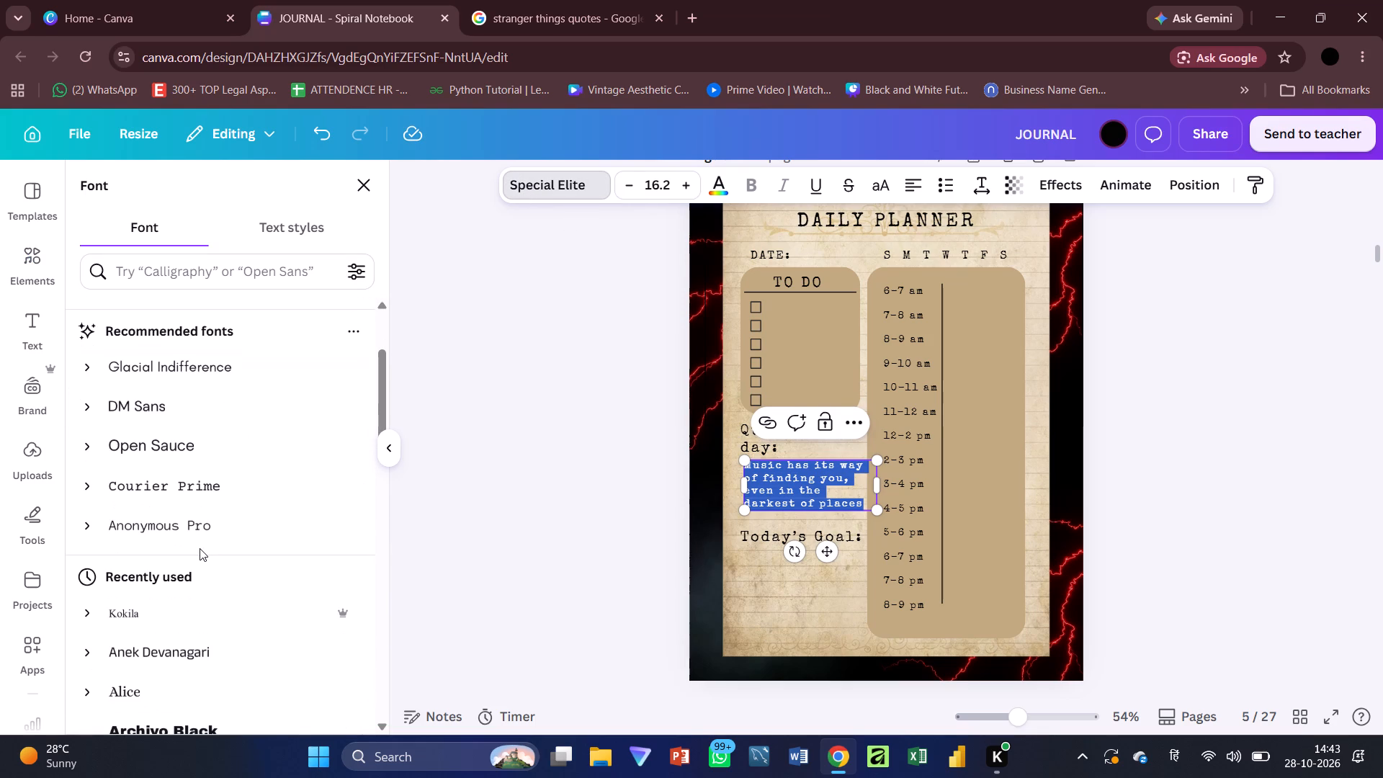
left_click(174, 608)
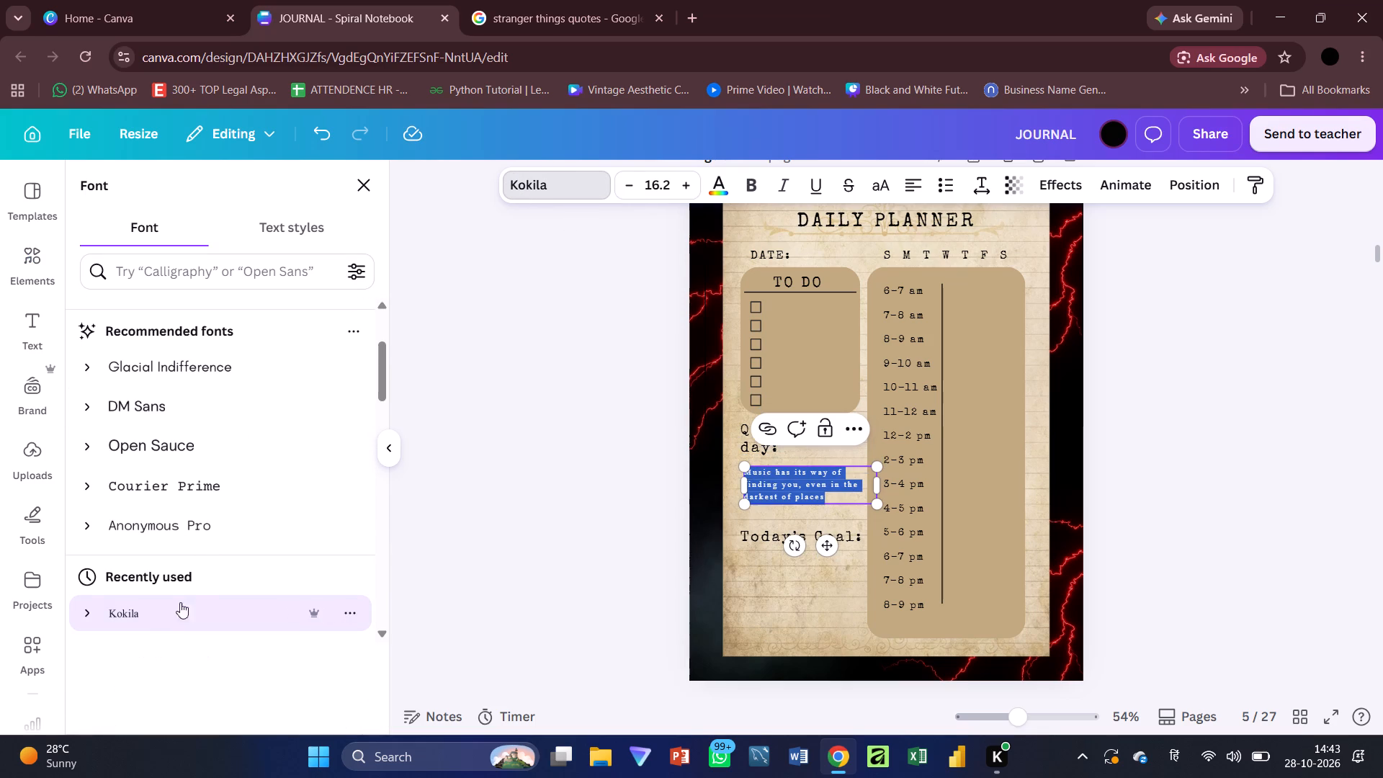
left_click(783, 189)
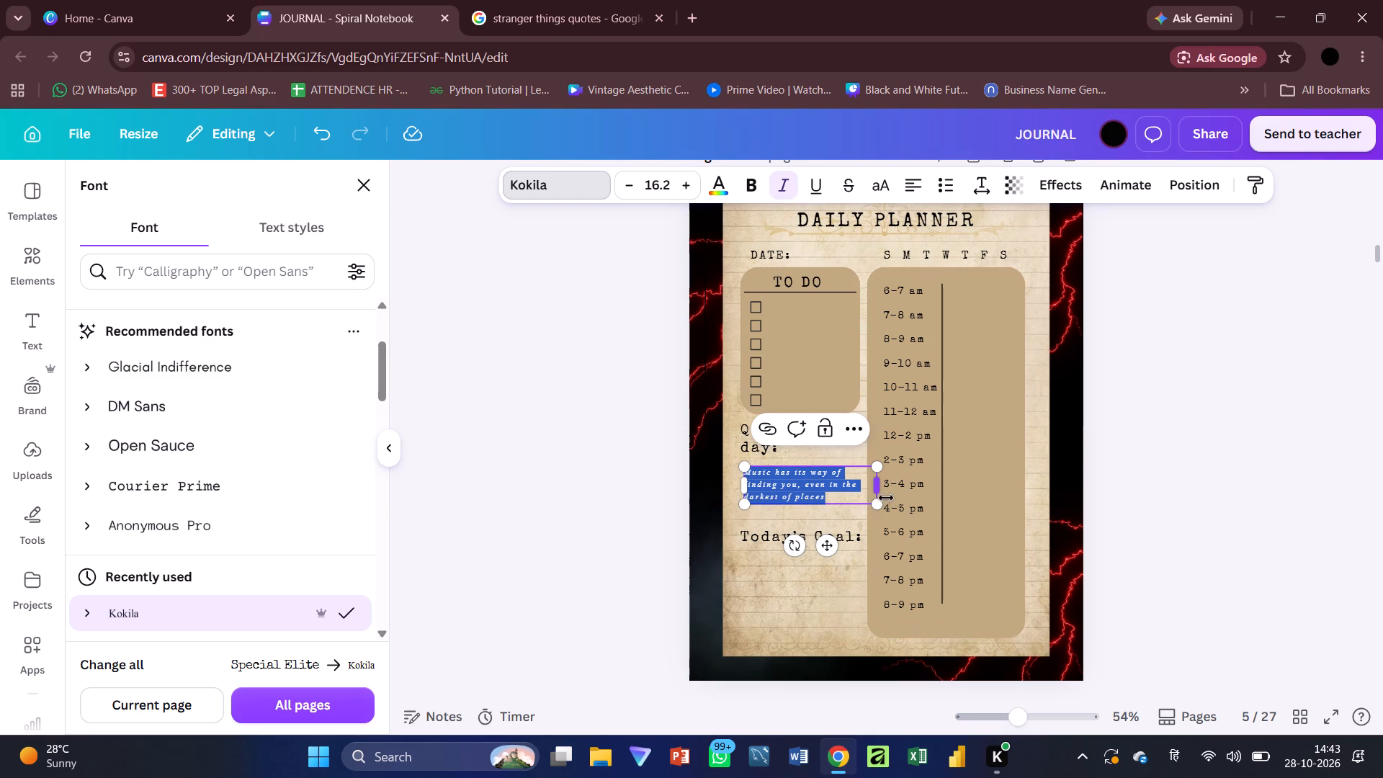
Enlarge the music quote to font size 19.9 and narrow its text box so it clears the hourly schedule.
left_click_drag(881, 502, 904, 522)
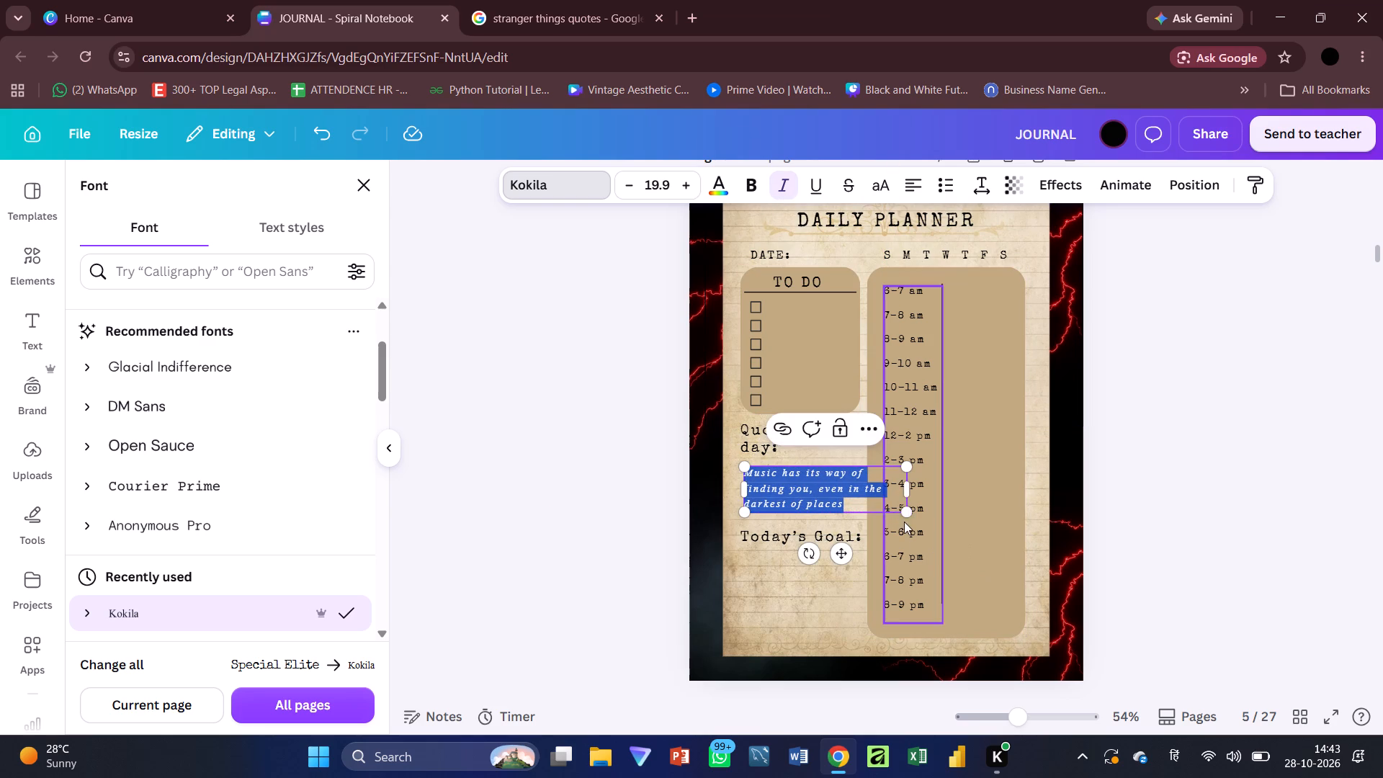
left_click_drag(907, 490, 875, 491)
left_click(1093, 468)
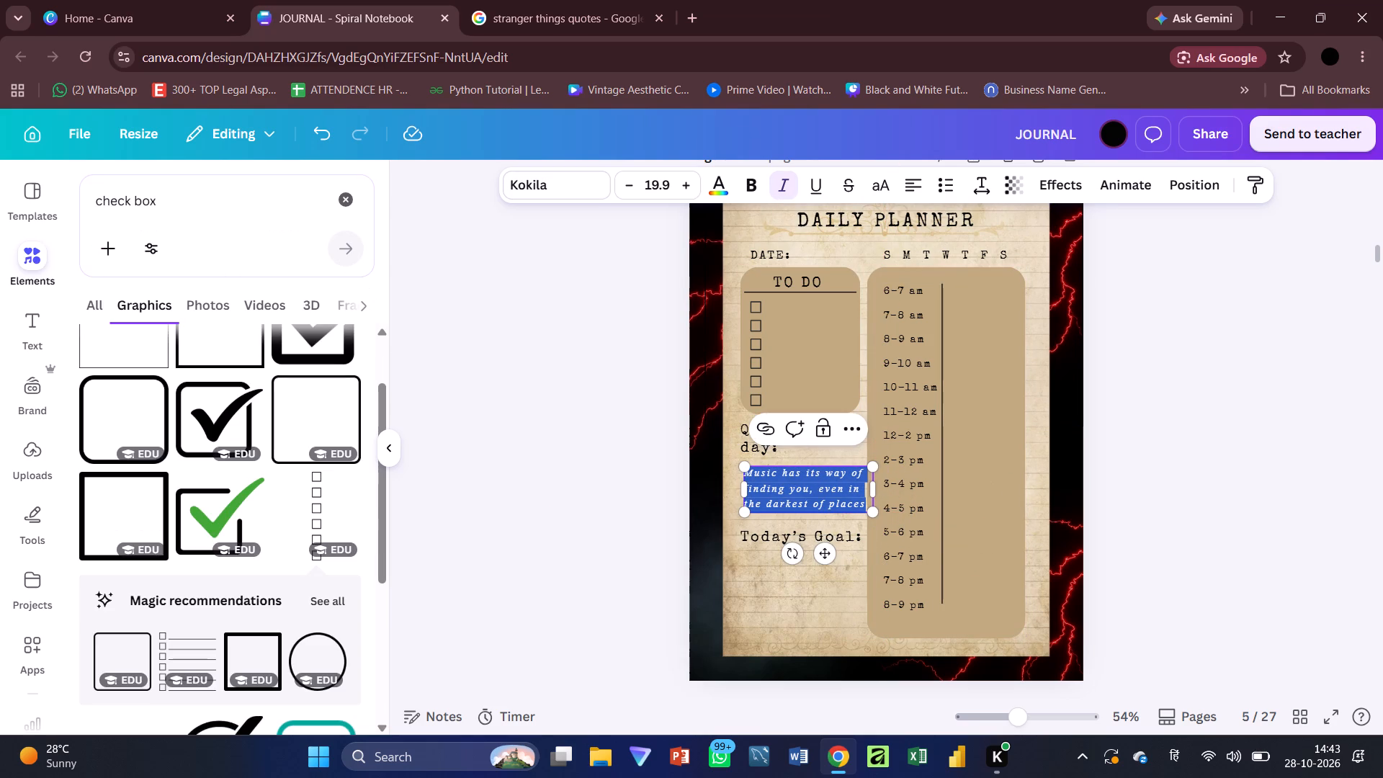
Shift the music quote slightly so it lines up under the "Quote of the day:" heading.
left_click(767, 479)
left_click(815, 469)
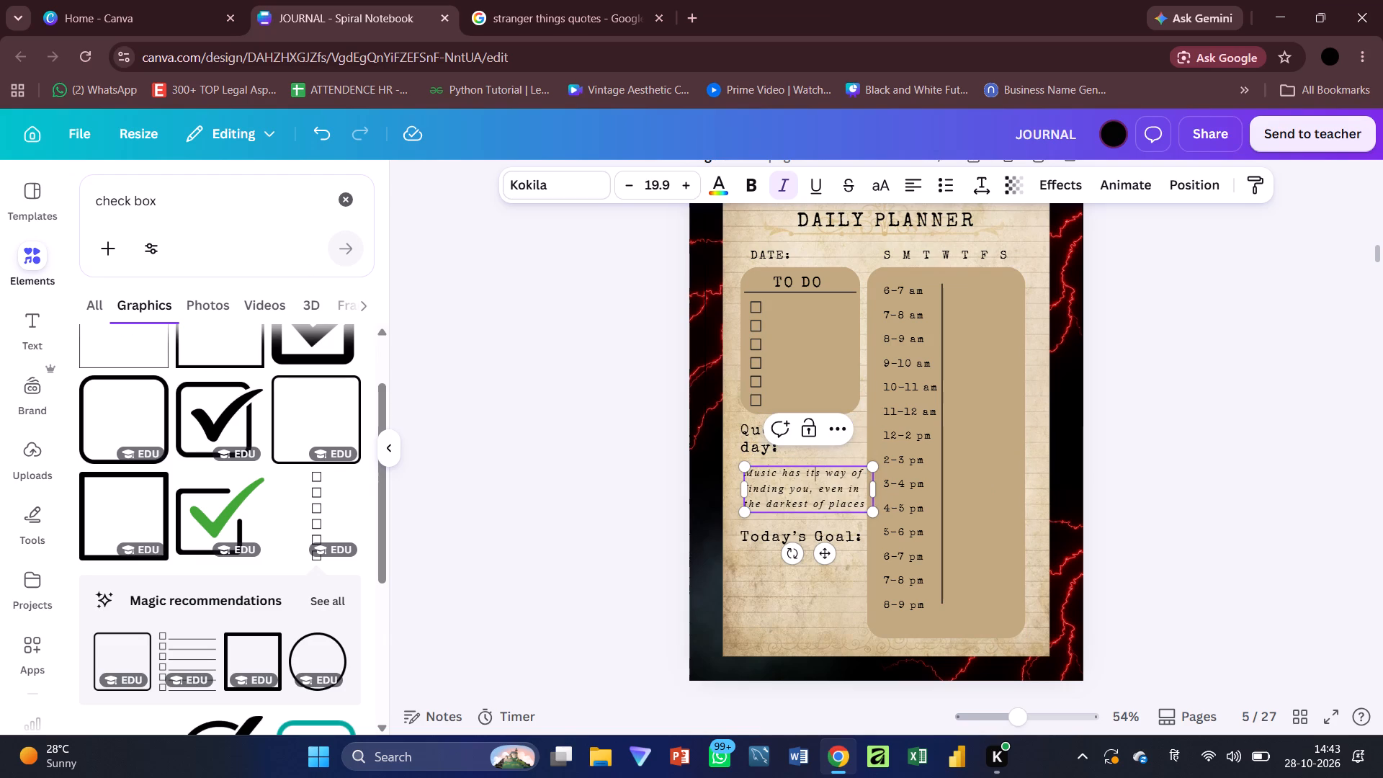
left_click(640, 499)
left_click(794, 488)
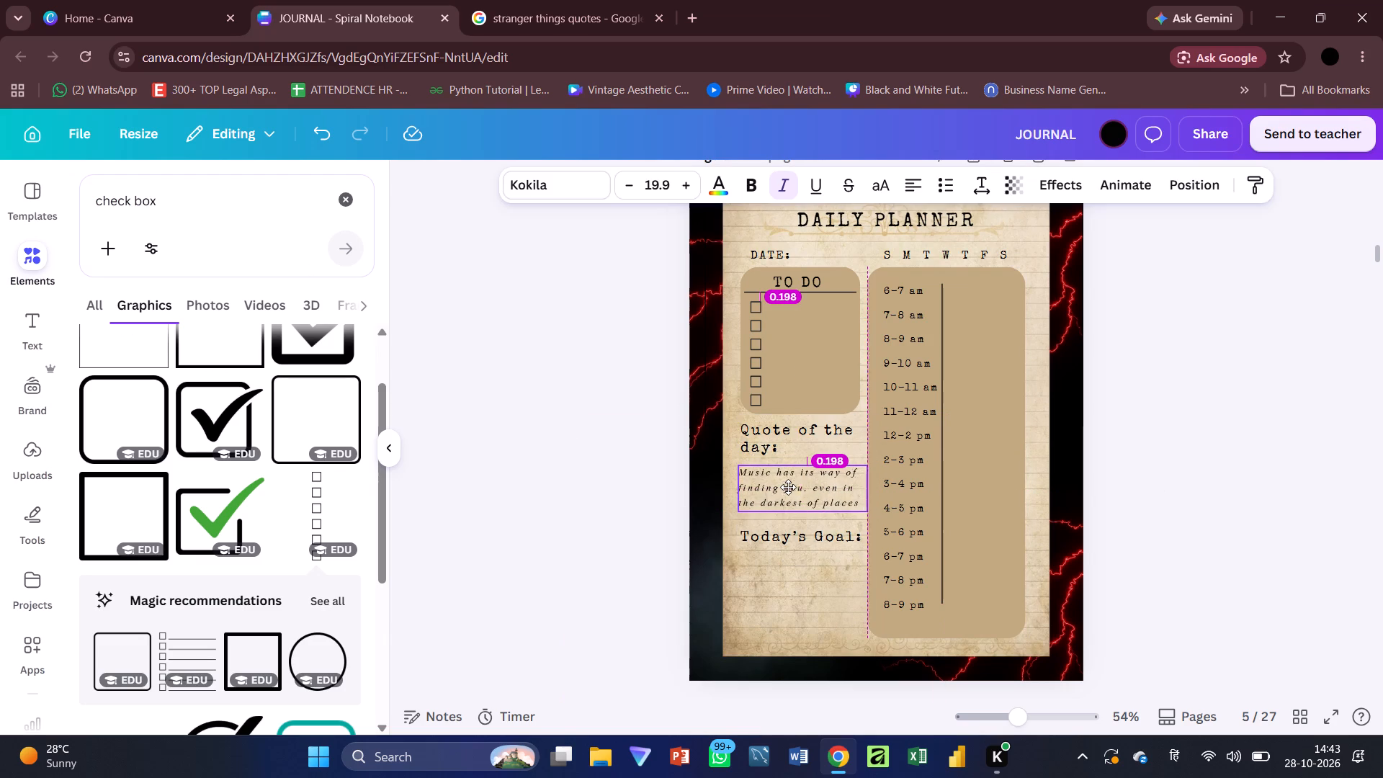
left_click(1302, 350)
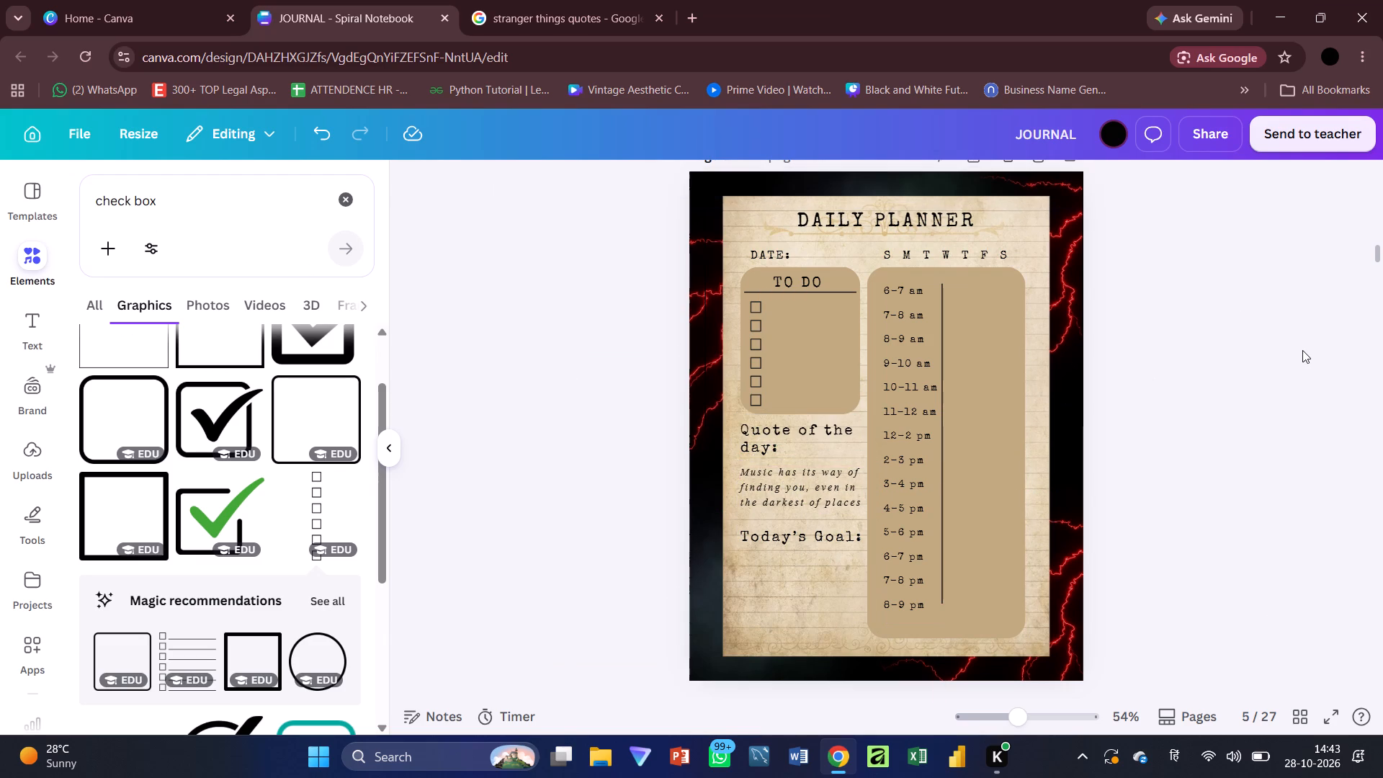
Review the pages around the daily planner, from the January calendar and weekly planner to the February calendar.
scroll(1035, 543, "up", 1)
scroll(1281, 480, "down", 2)
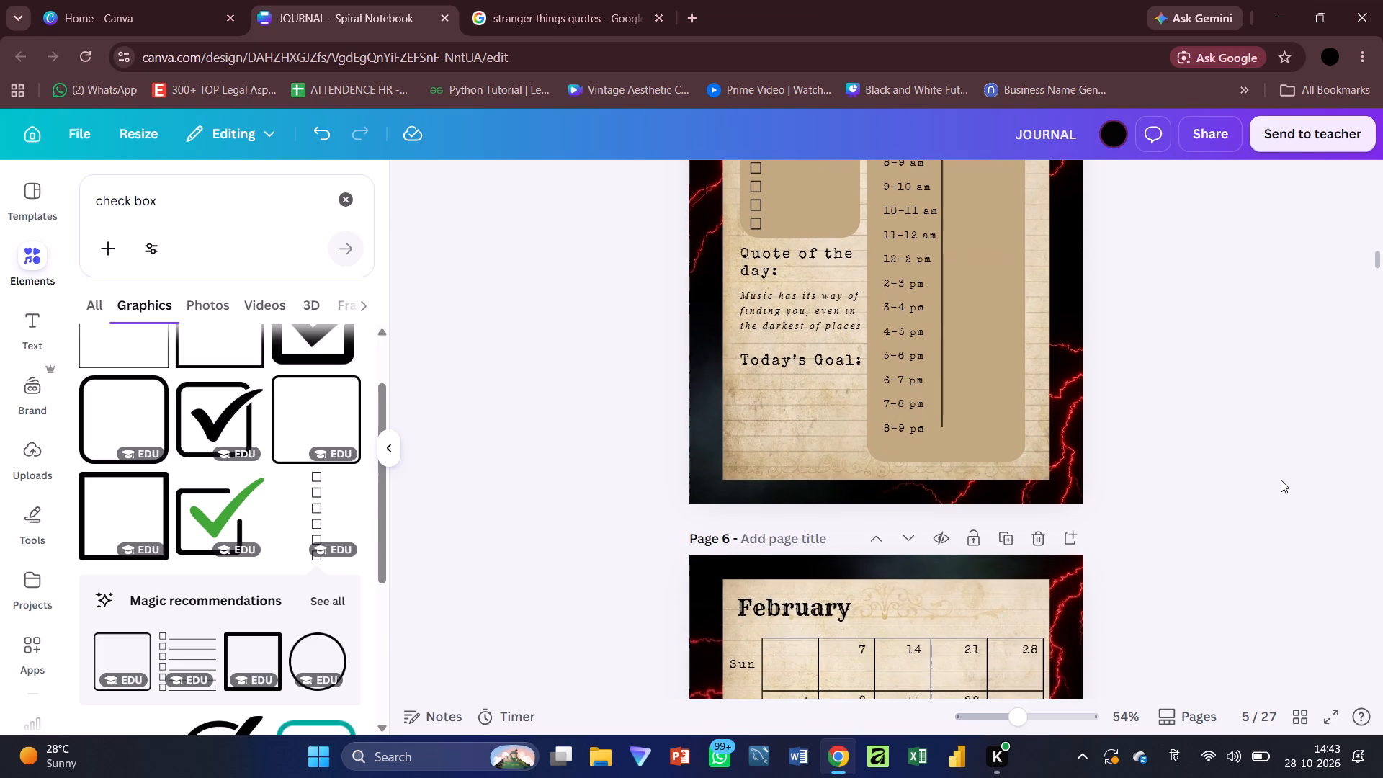
scroll(1281, 480, "down", 1)
scroll(1281, 480, "up", 8)
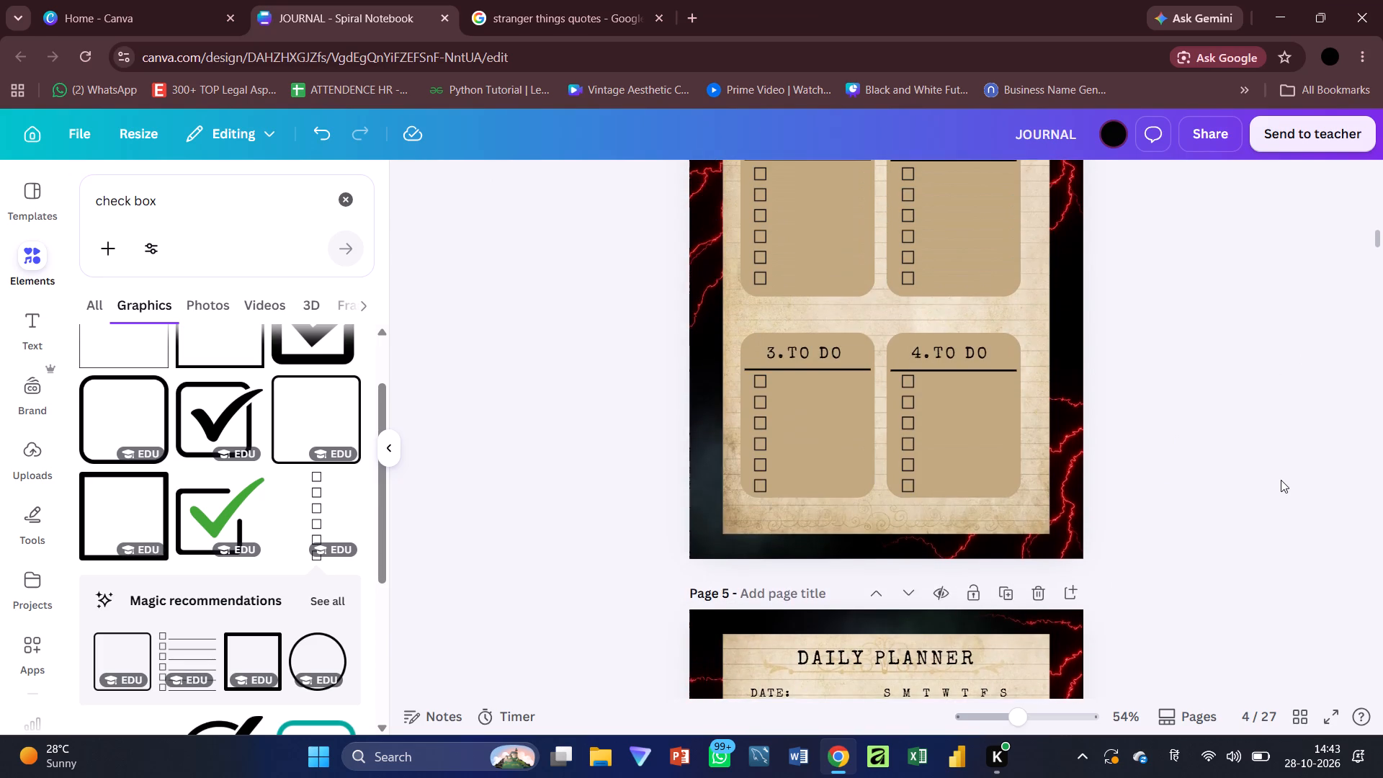
scroll(1281, 480, "up", 2)
scroll(1281, 480, "down", 2)
scroll(1281, 480, "up", 4)
scroll(1281, 480, "down", 1)
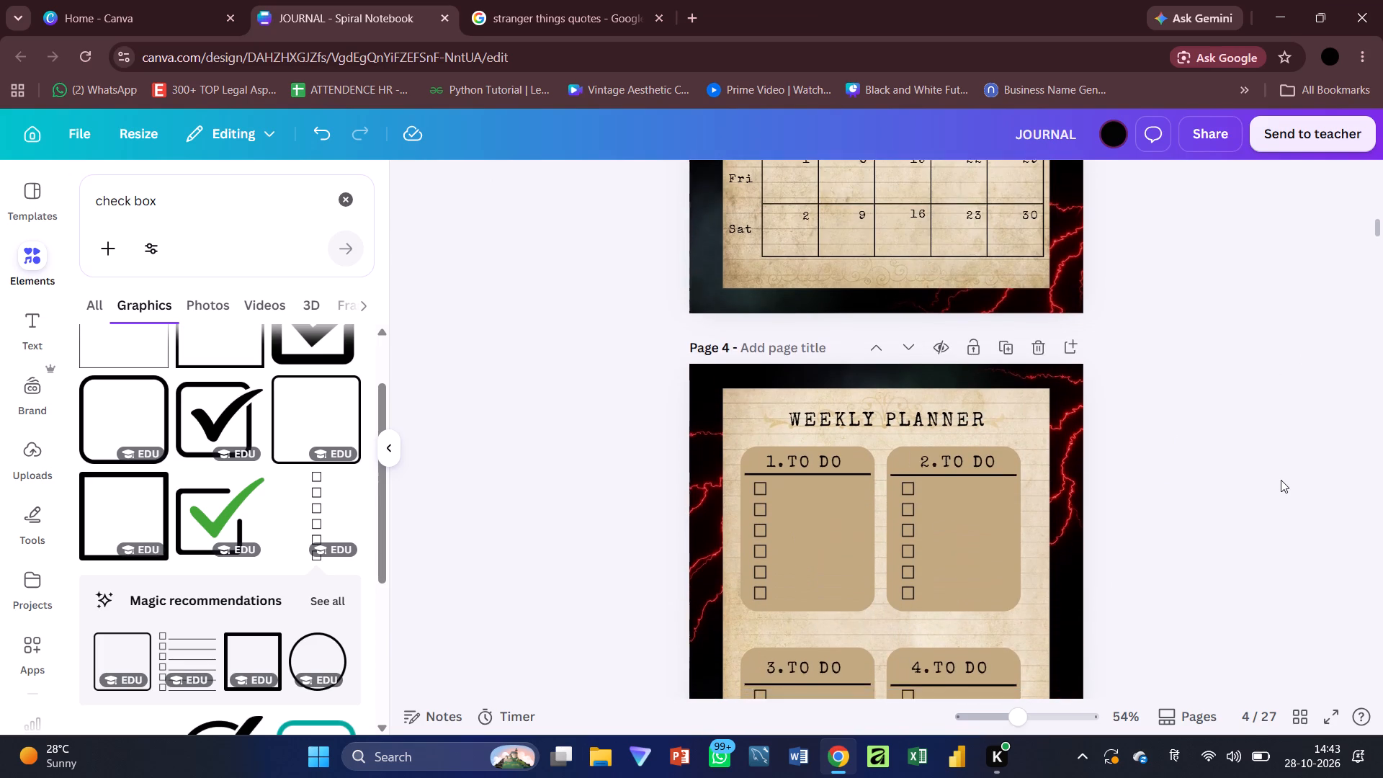
scroll(1281, 480, "down", 2)
scroll(1281, 480, "up", 1)
scroll(1281, 480, "down", 1)
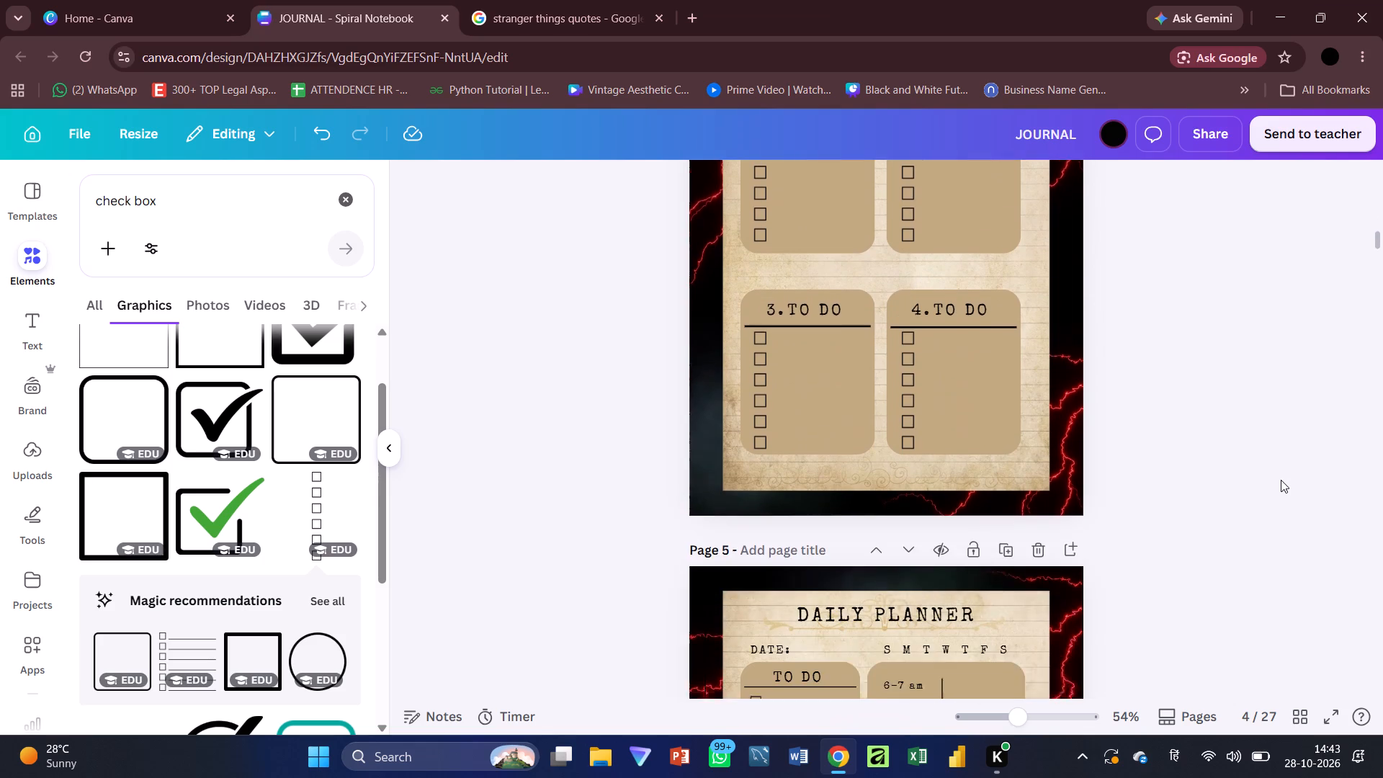
scroll(1281, 480, "down", 8)
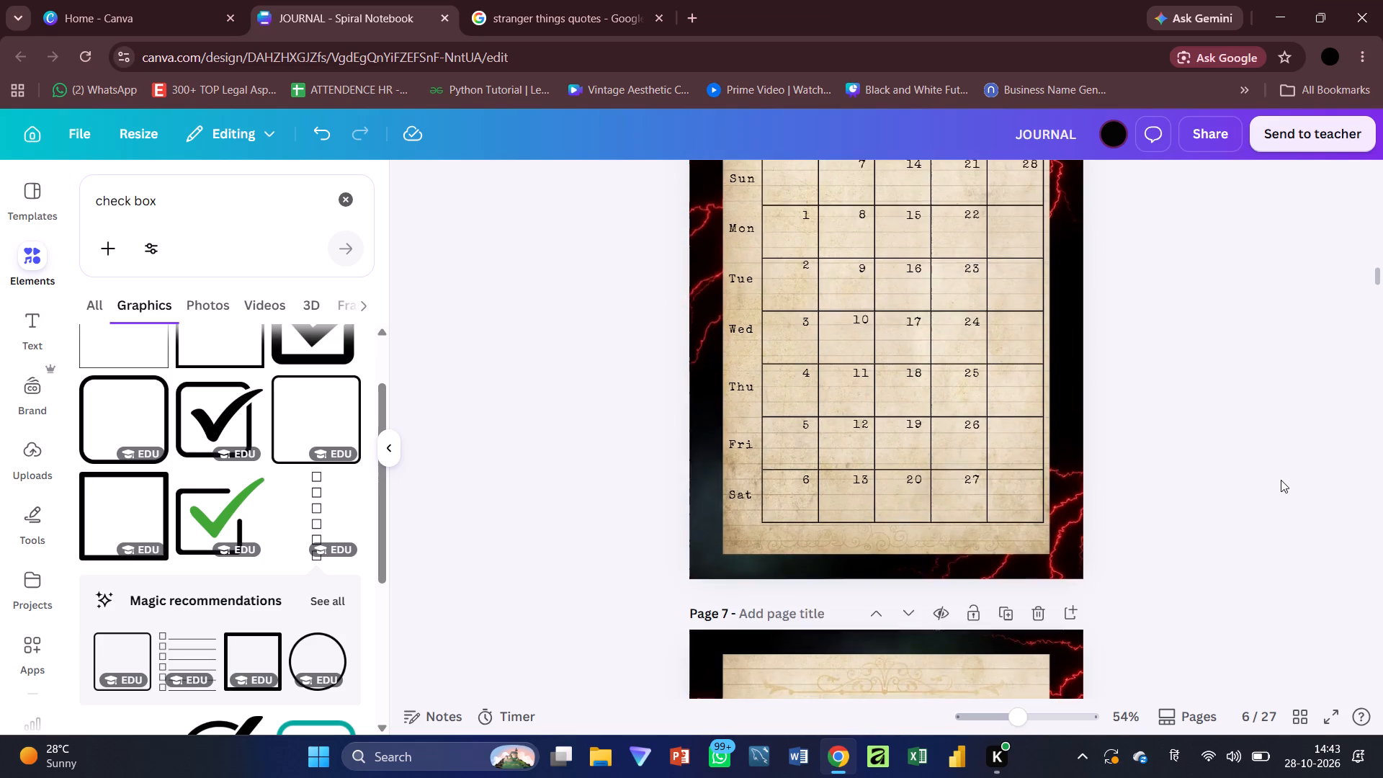
scroll(1281, 480, "down", 1)
scroll(1281, 480, "up", 7)
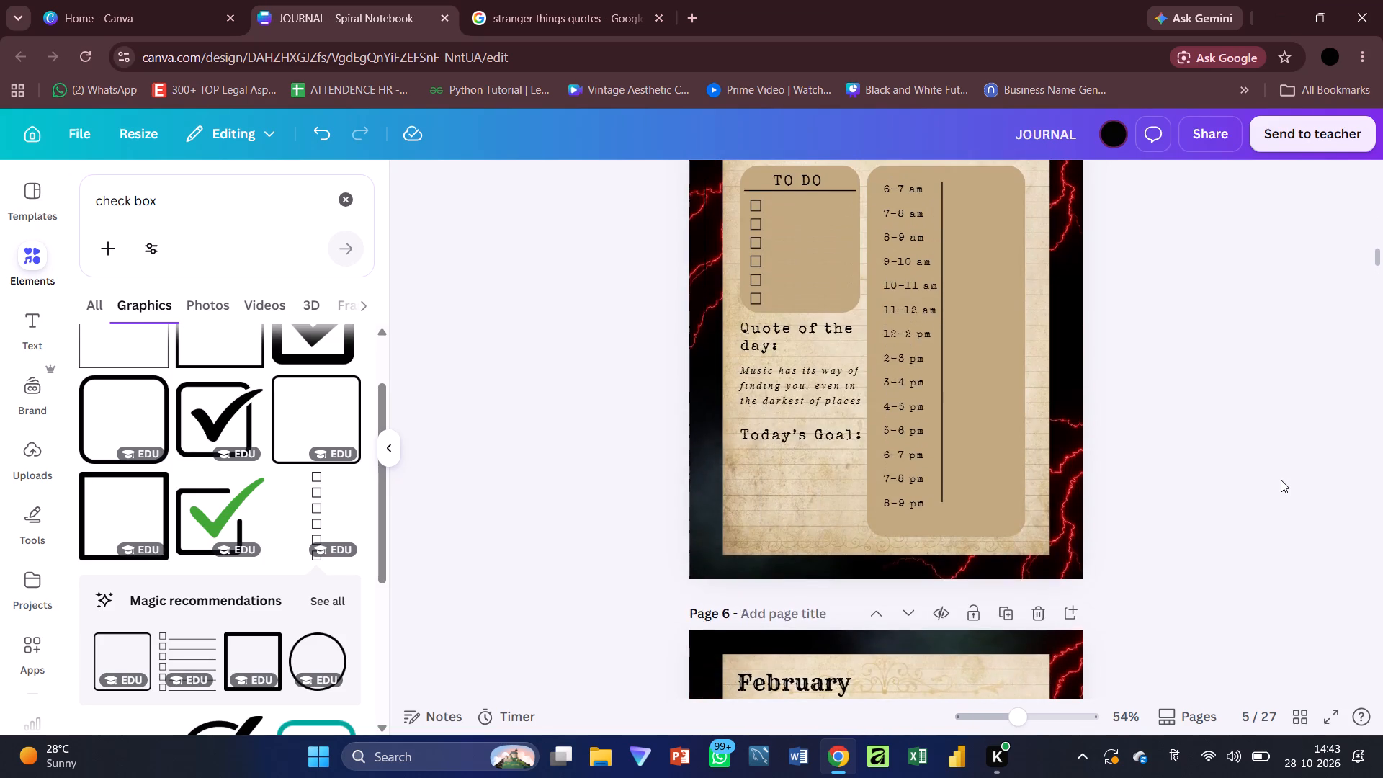
Duplicate the weekly planner on page 4 and move the copy down to page 7, after the February calendar.
scroll(1281, 480, "up", 5)
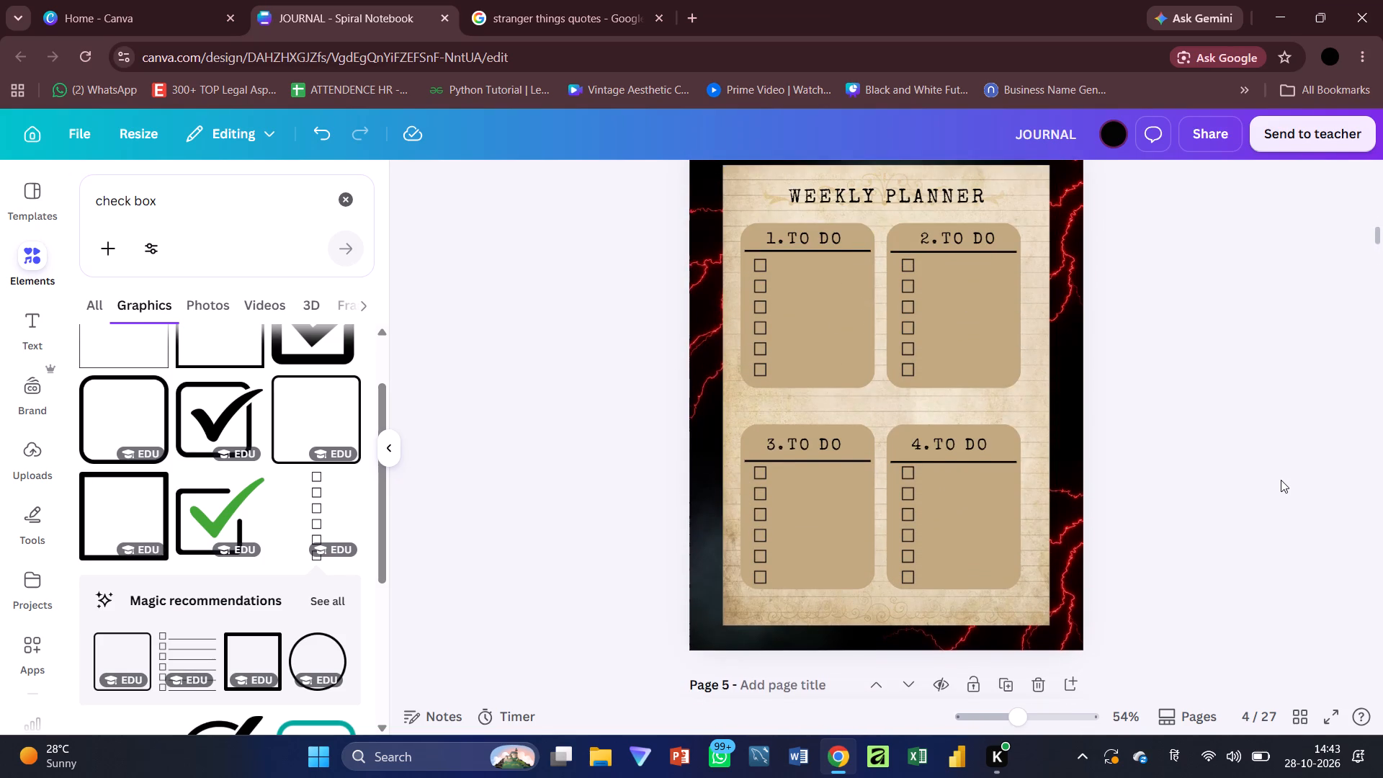
scroll(1281, 480, "up", 1)
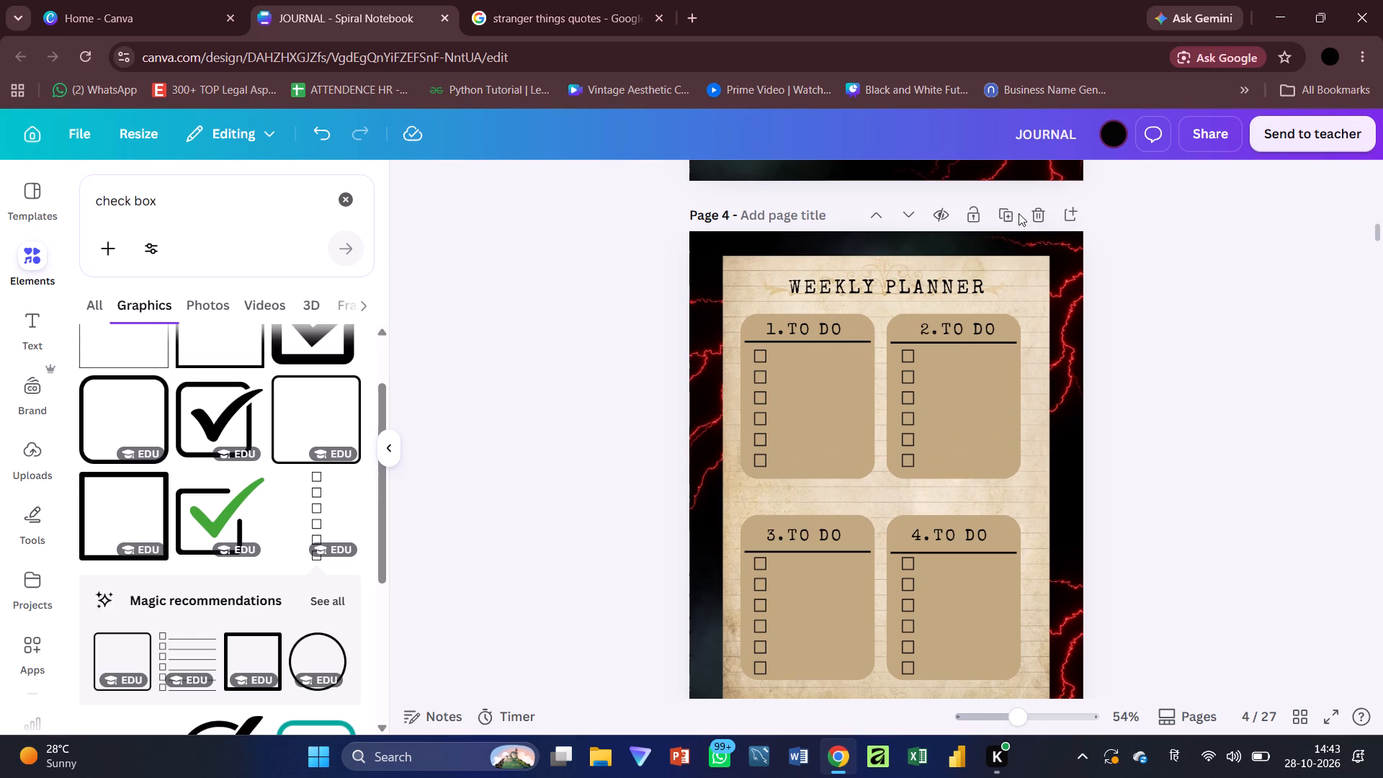
left_click(1013, 215)
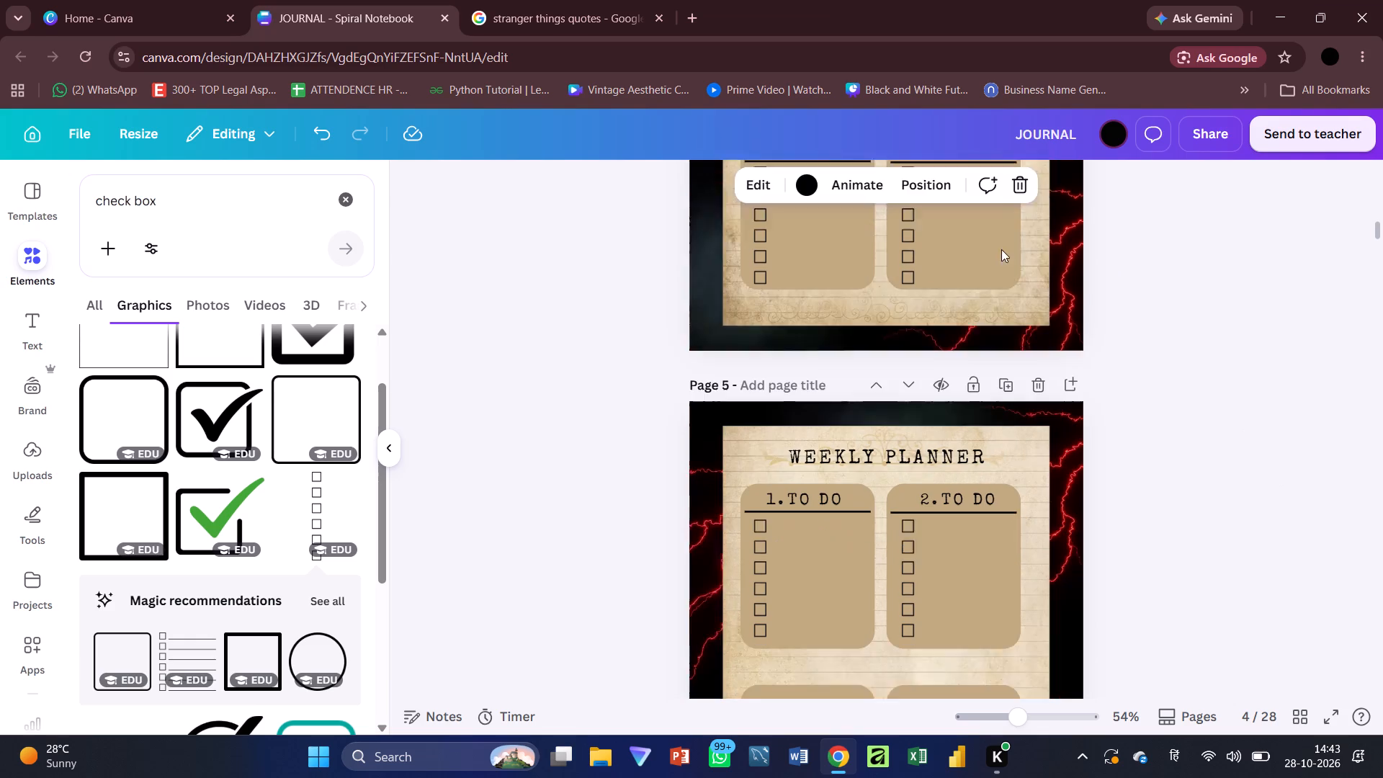
left_click(916, 210)
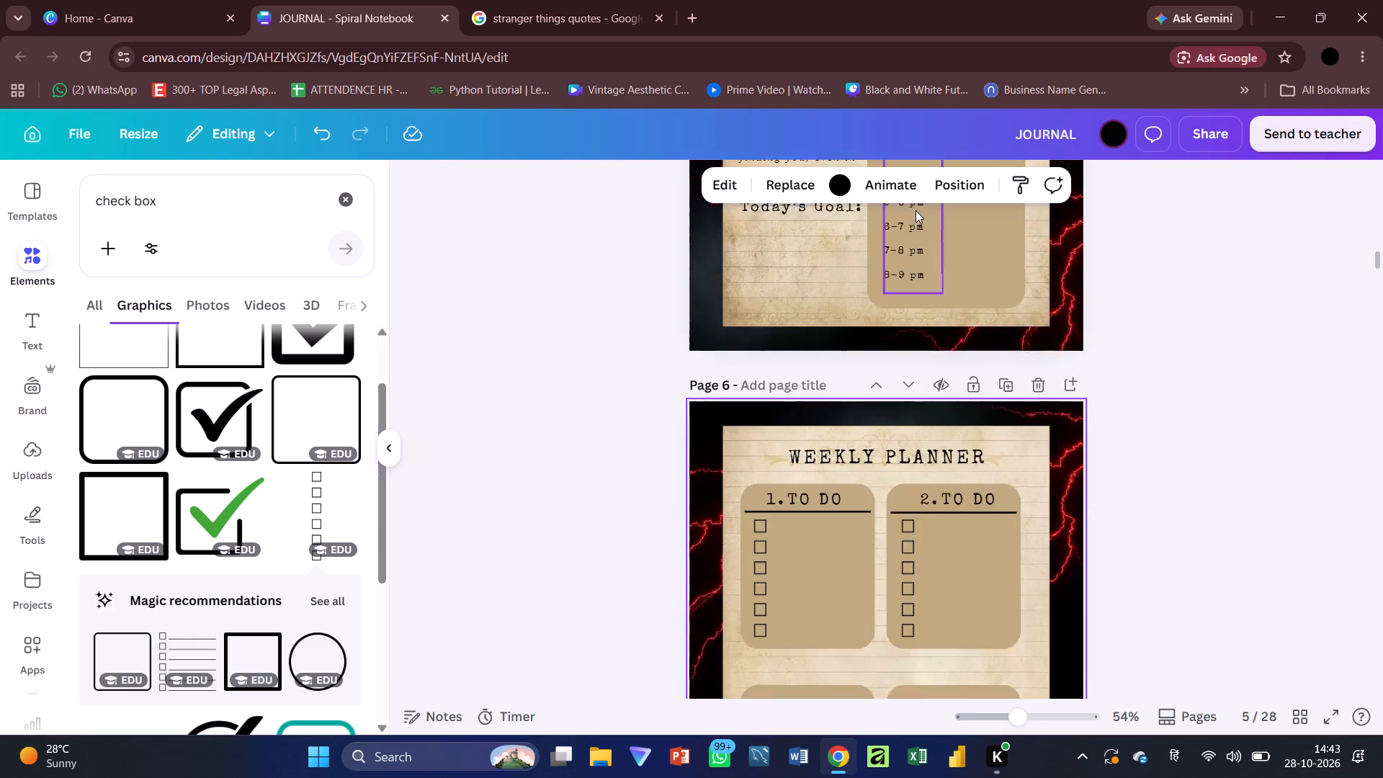
left_click(916, 210)
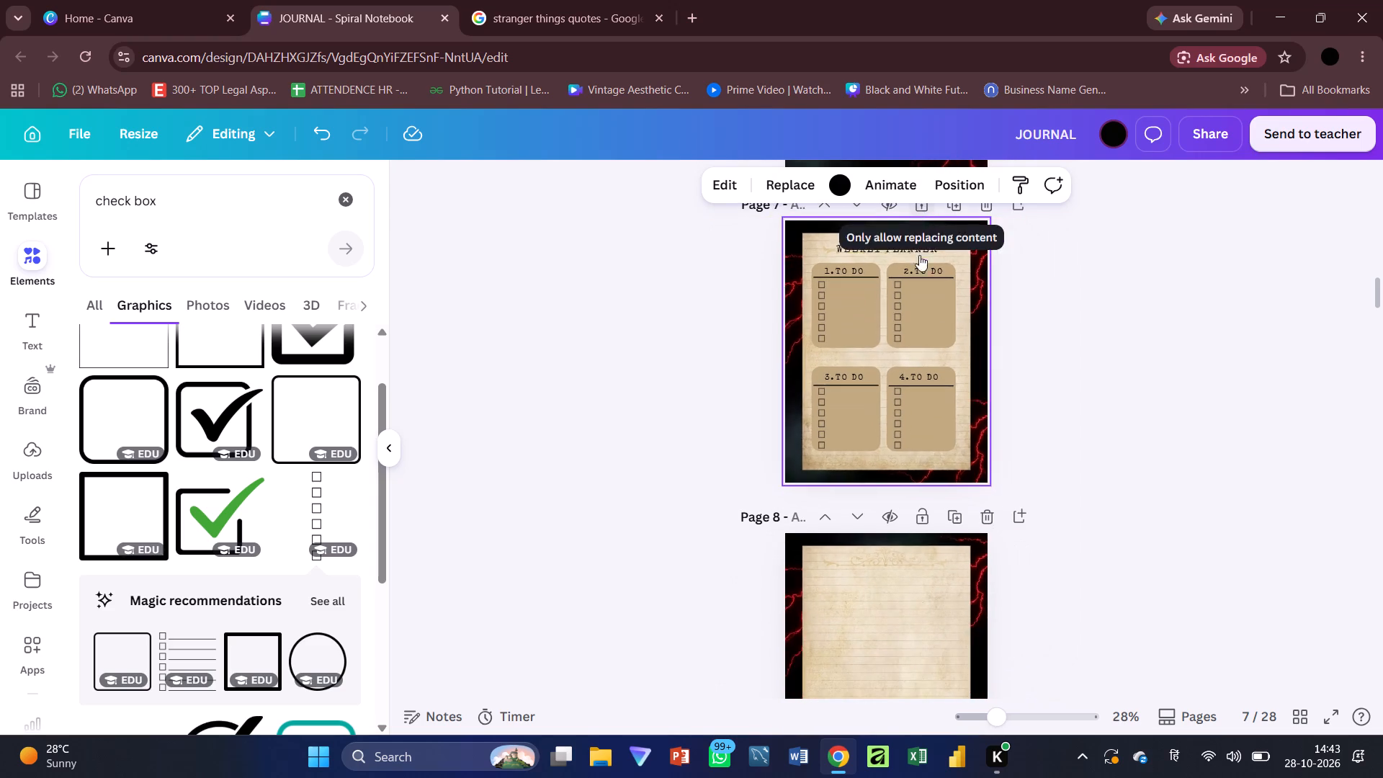
scroll(939, 328, "up", 3)
scroll(939, 328, "right", 1)
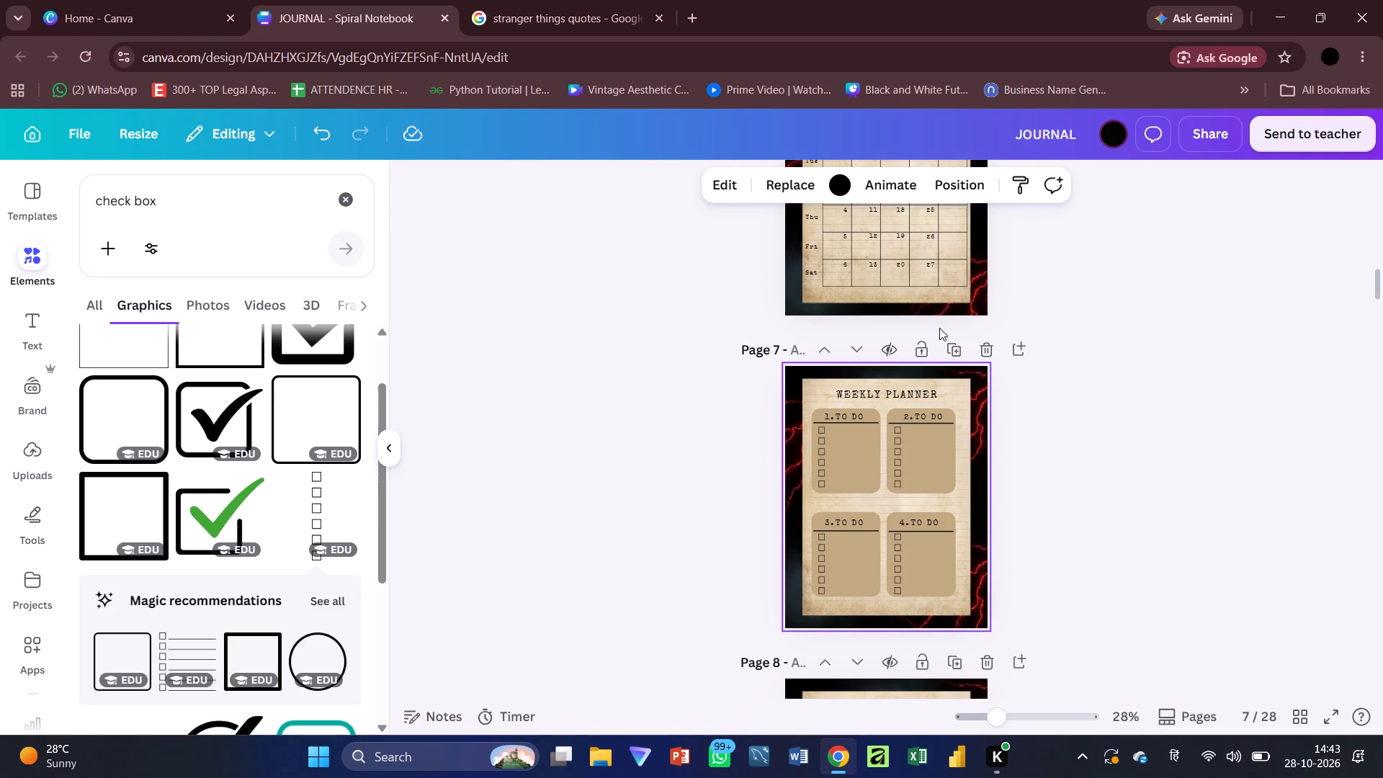
Place further weekly planner copies after the next two monthly calendars, as pages 10 and 13.
left_click(961, 346)
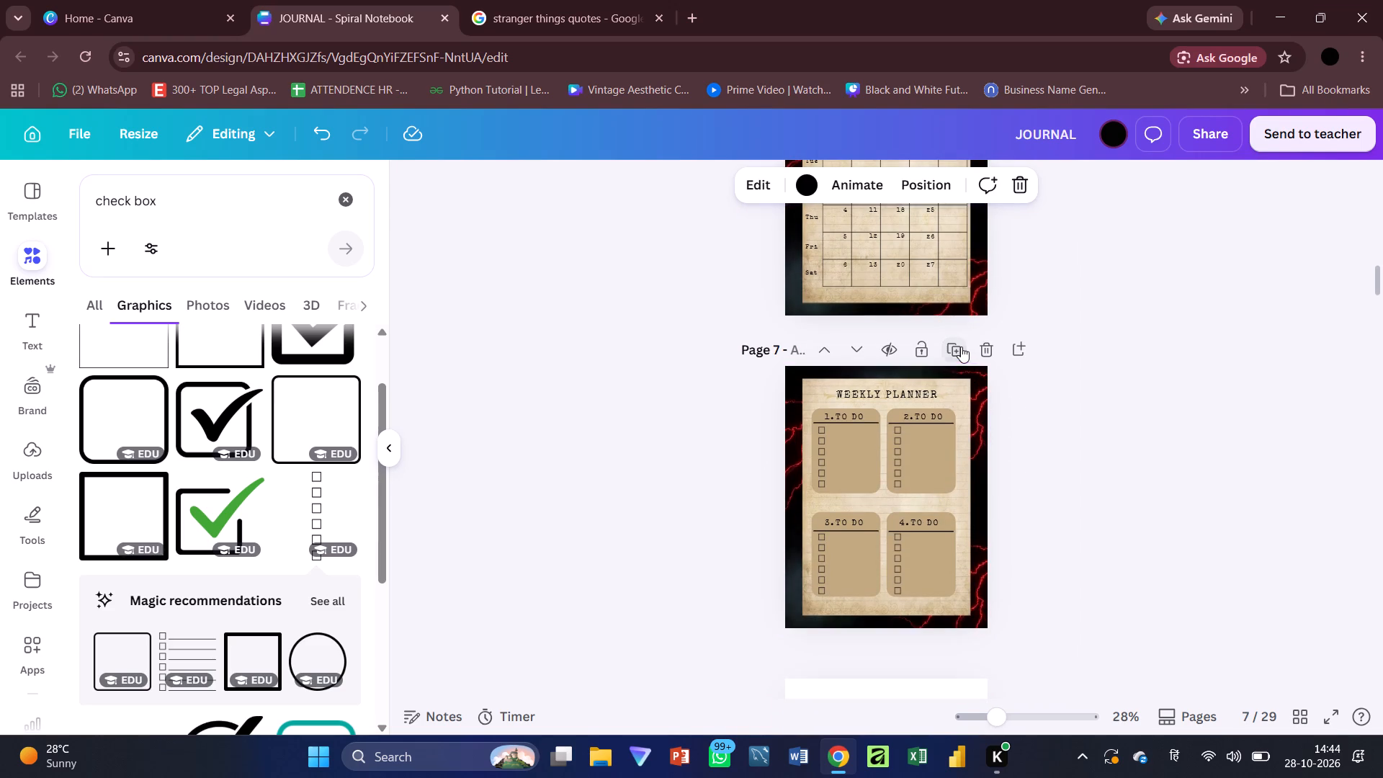
left_click(858, 347)
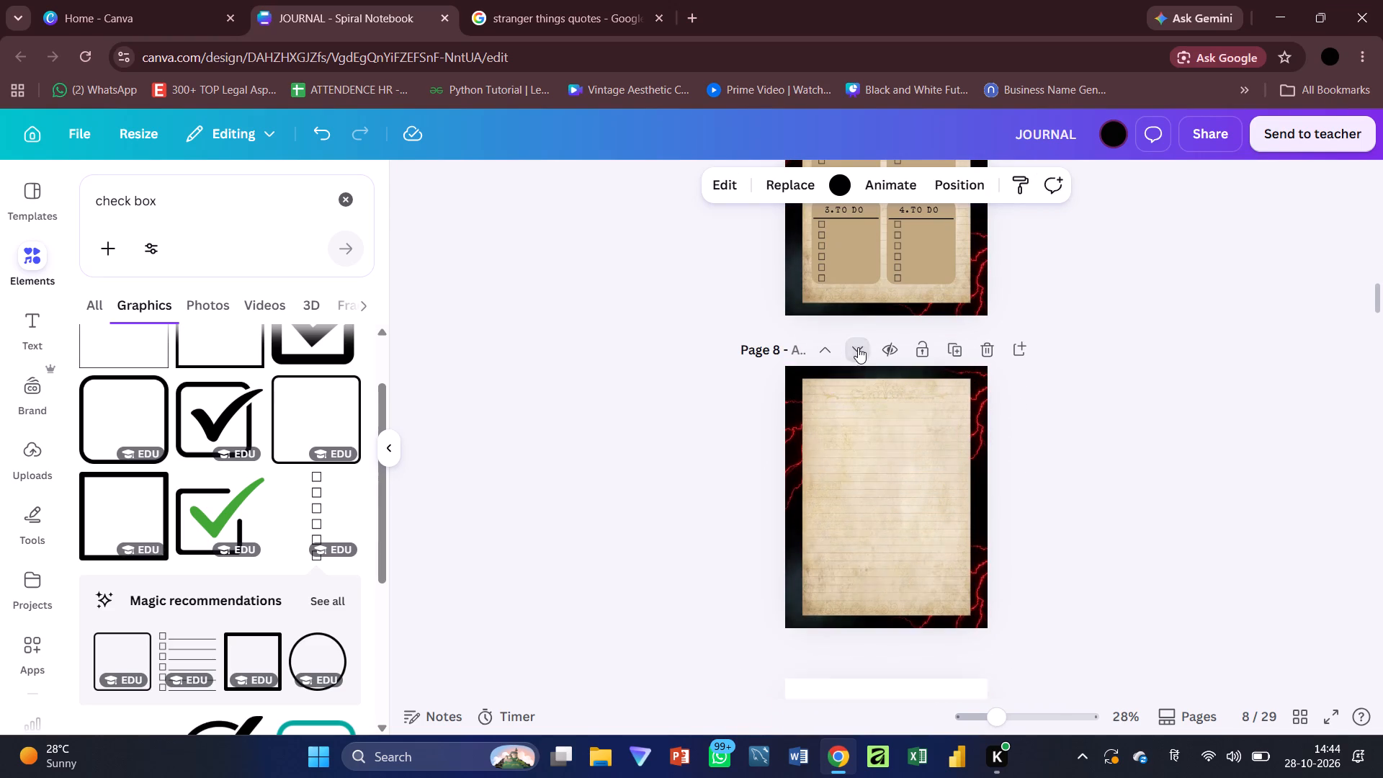
left_click(858, 347)
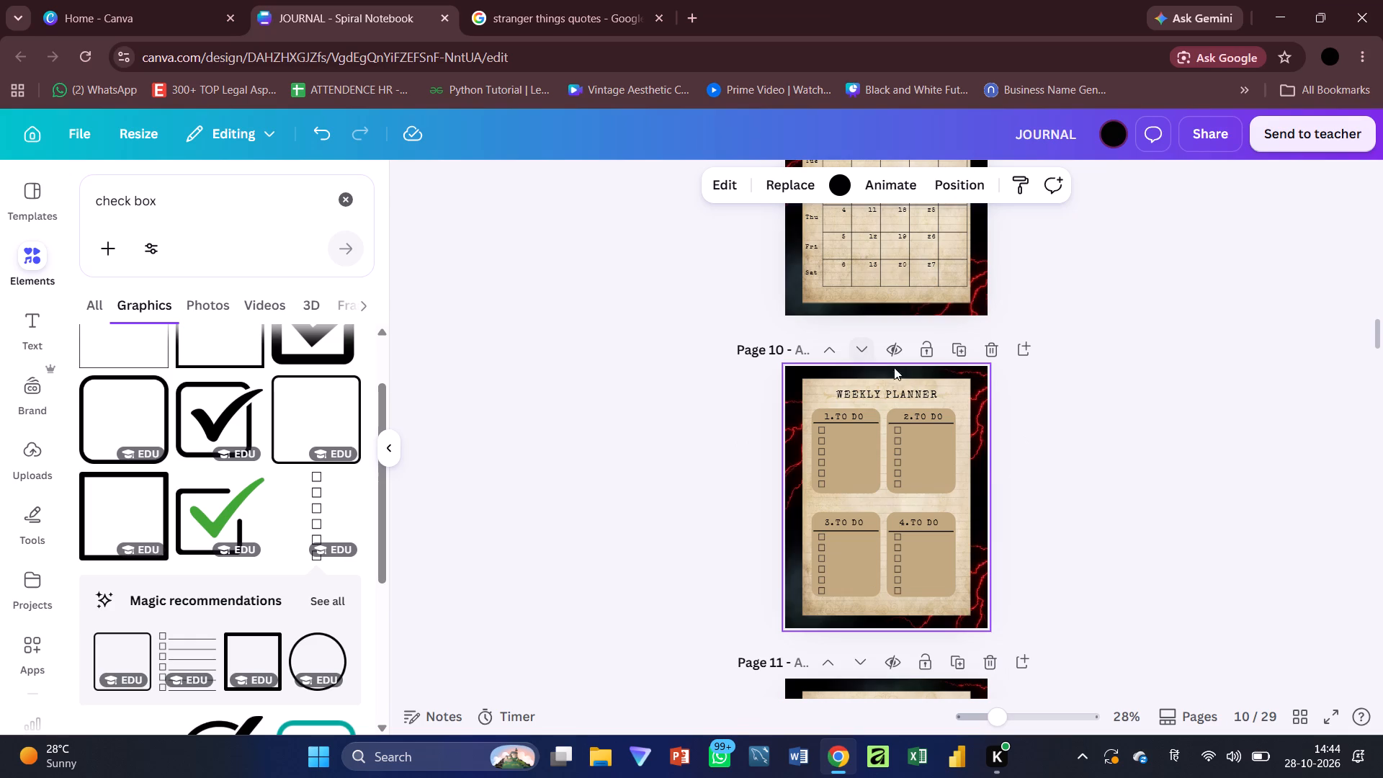
left_click(966, 347)
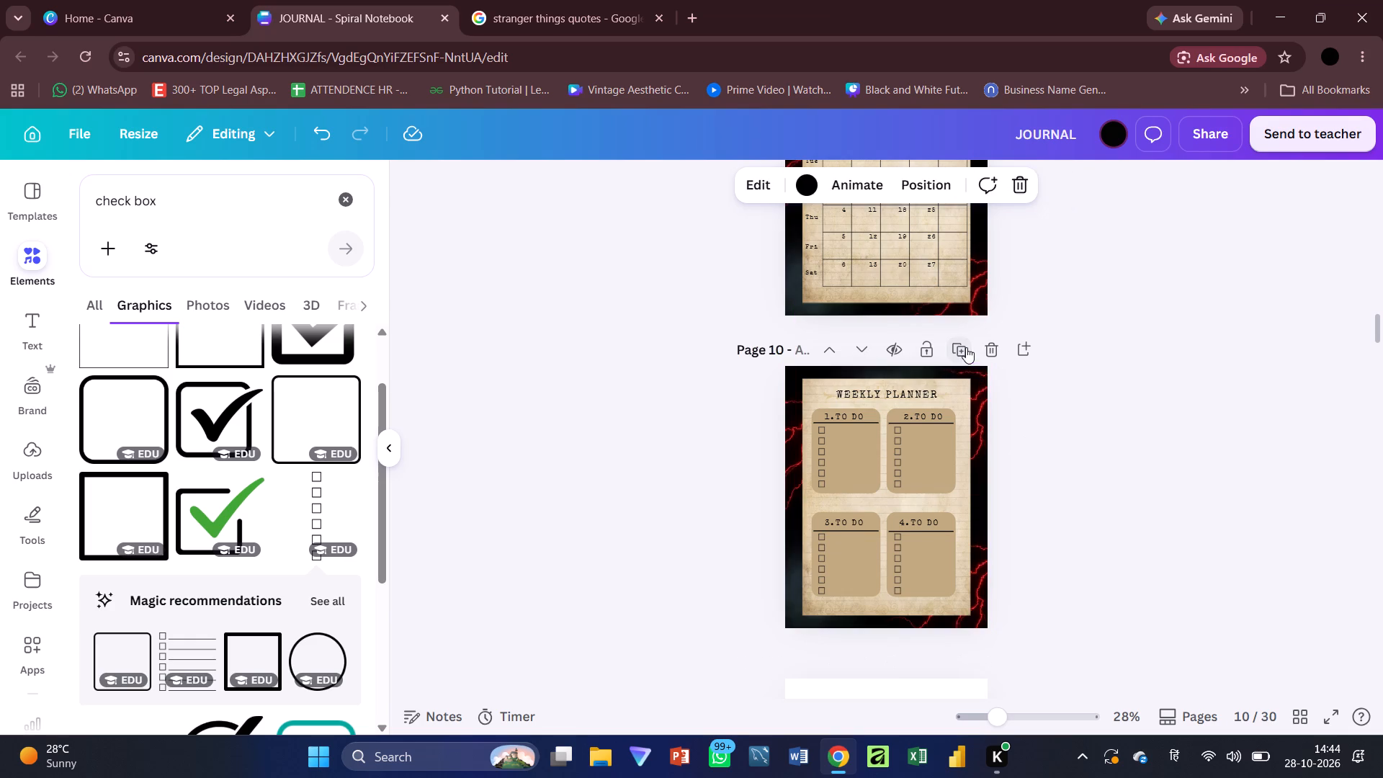
left_click(862, 353)
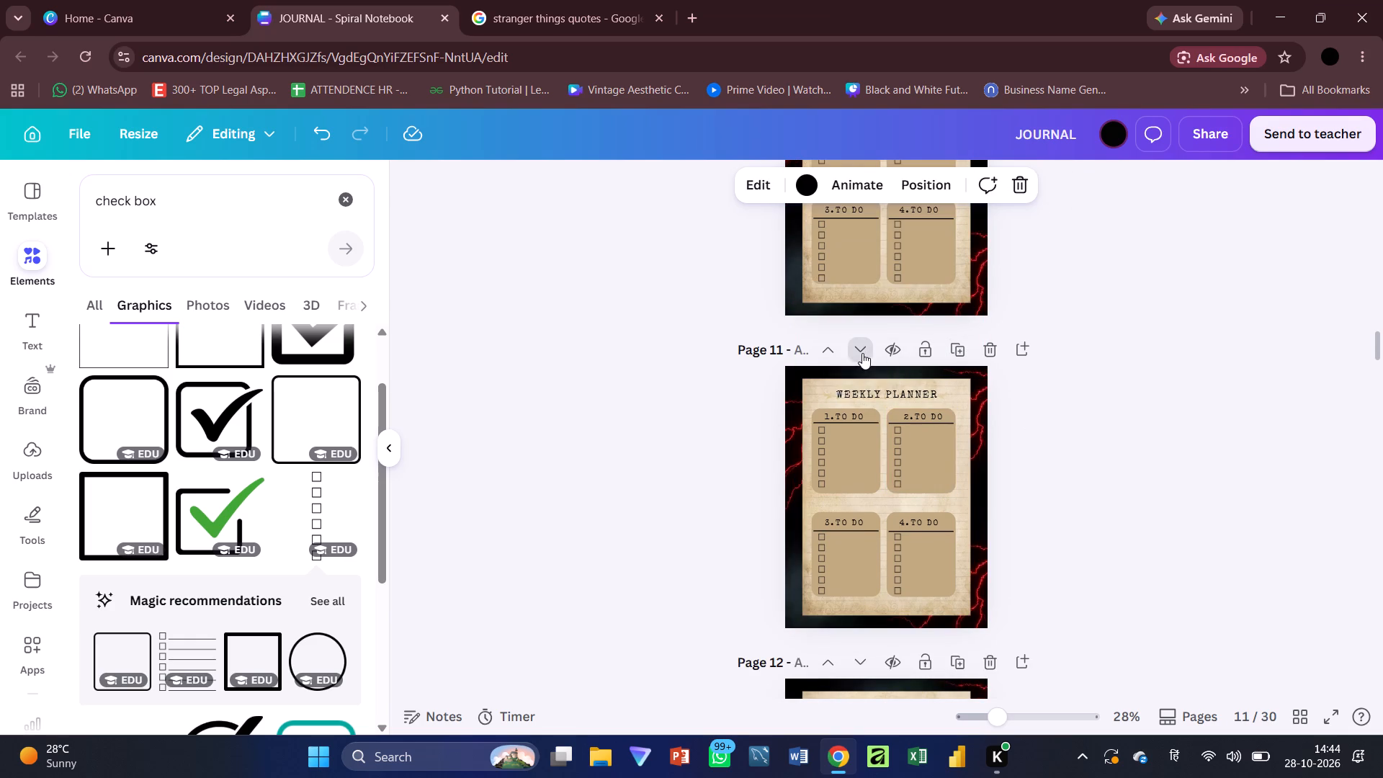
left_click(862, 353)
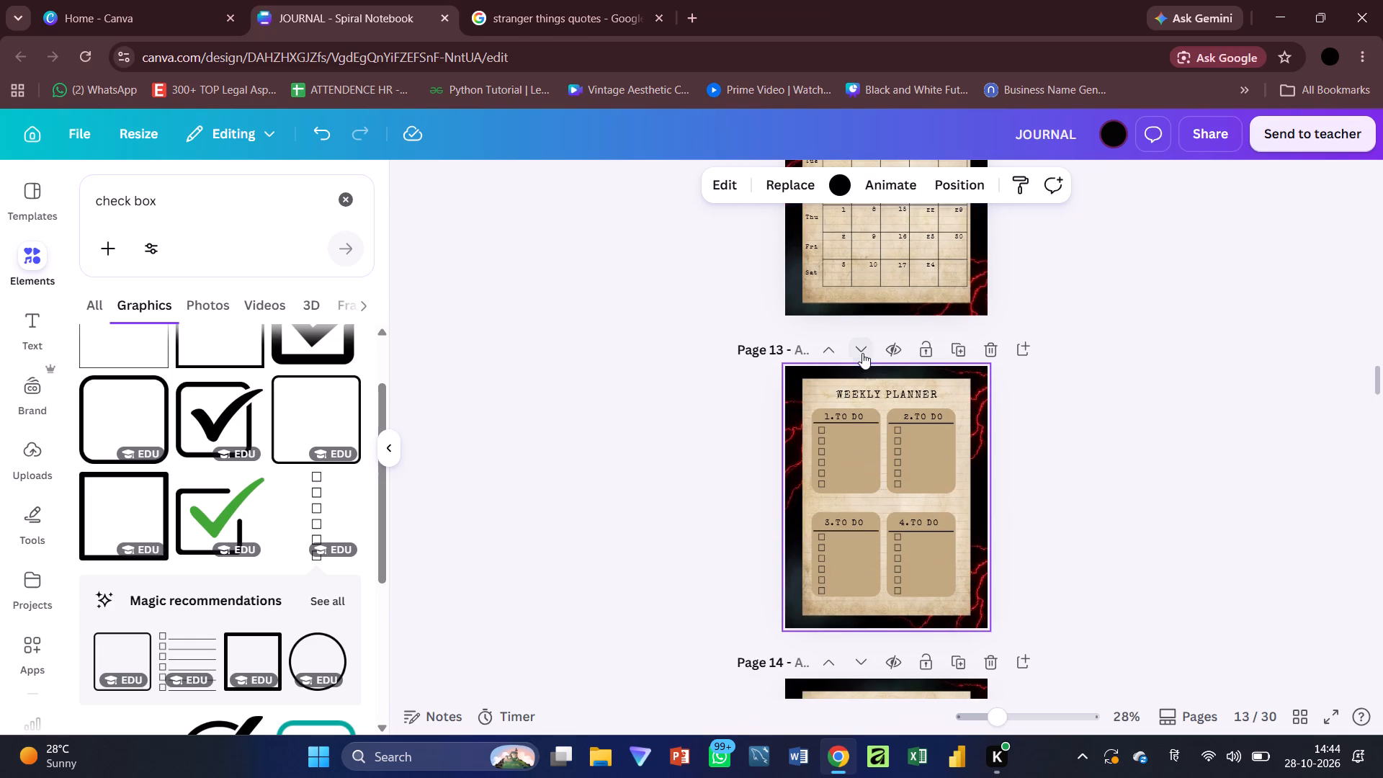
Duplicate the weekly planner for the following two monthly calendars, moving the copies to pages 16 and 19.
left_click(951, 349)
left_click(860, 342)
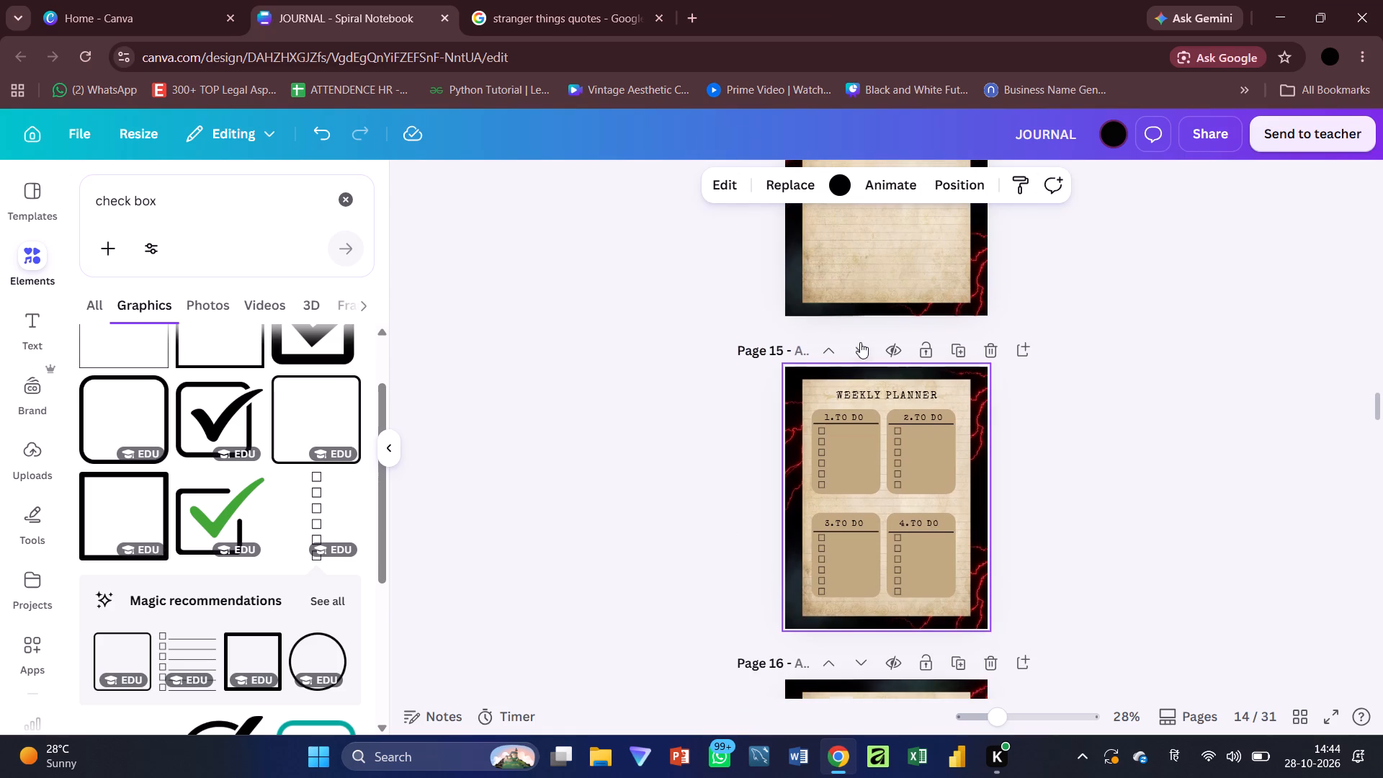
left_click(860, 342)
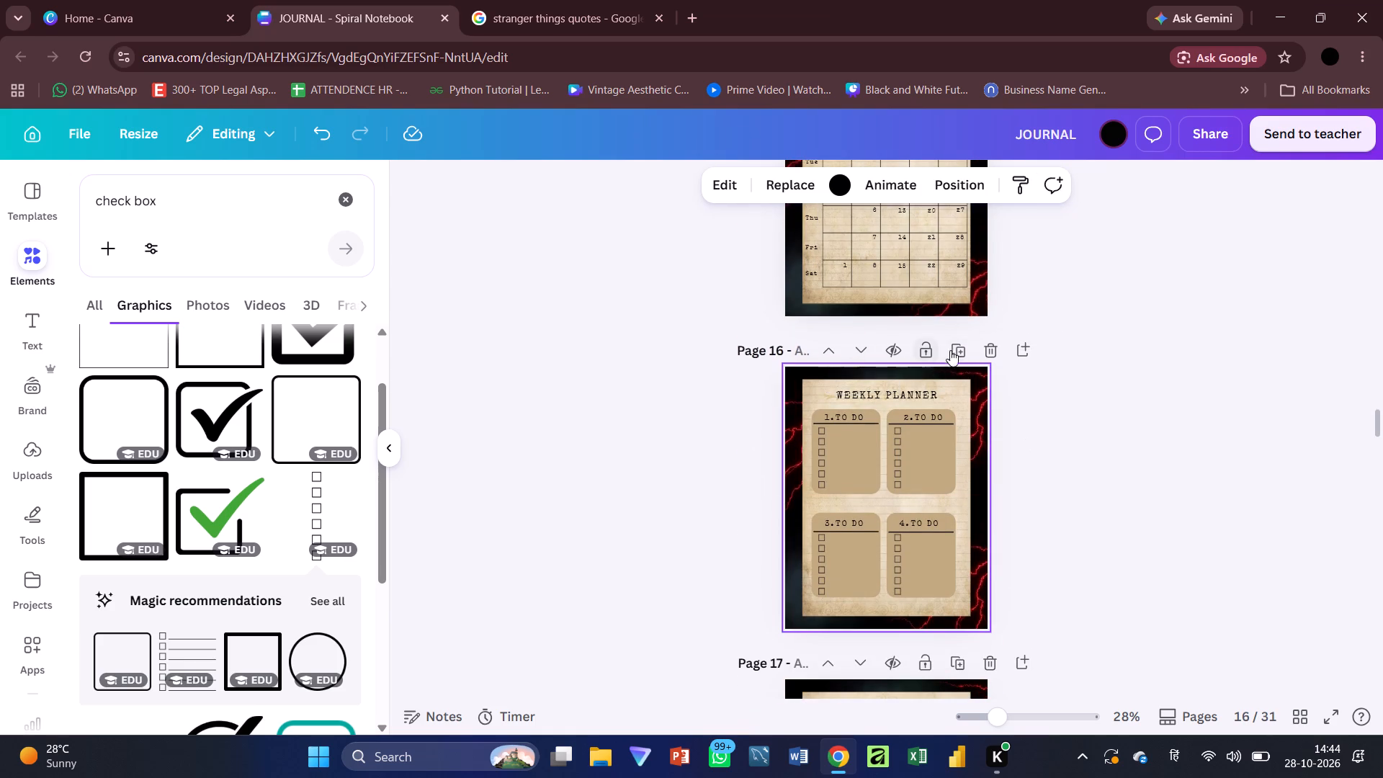
left_click(955, 349)
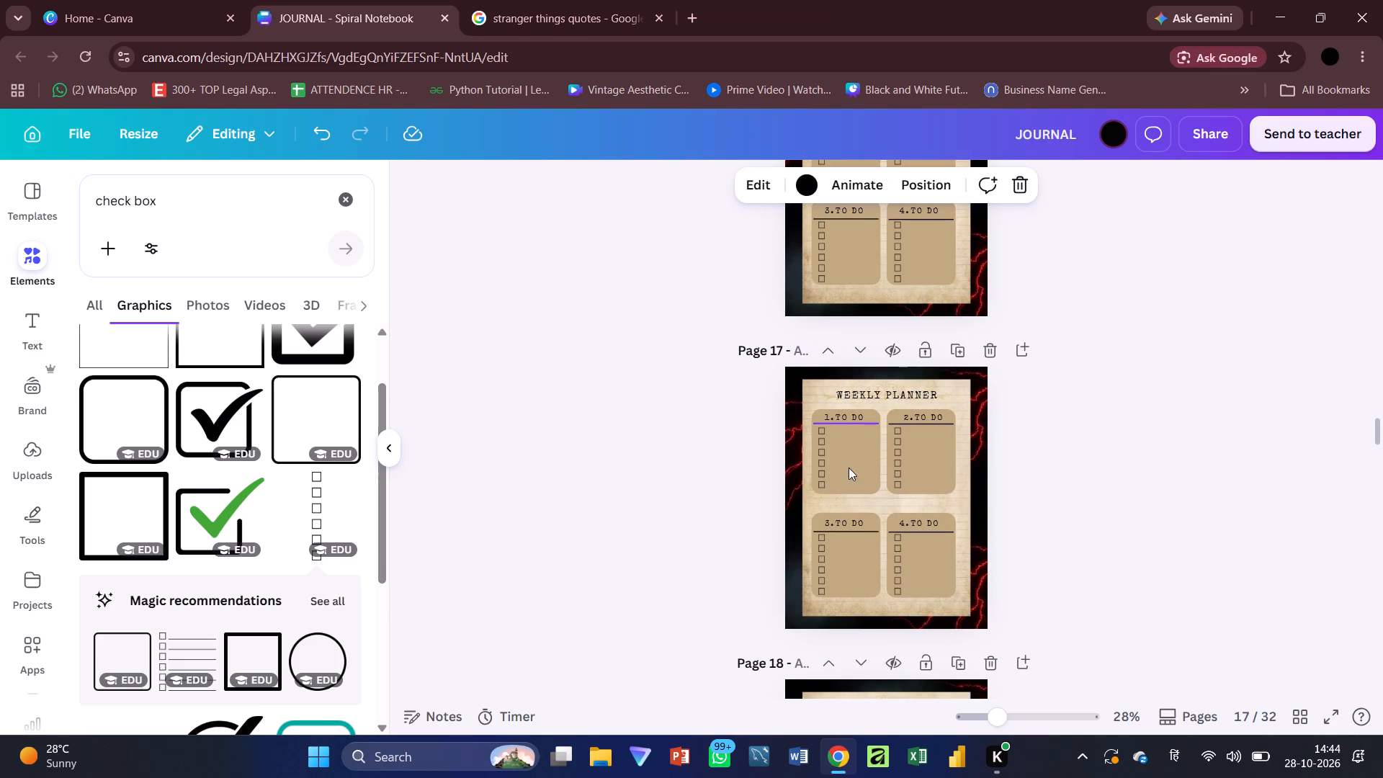
left_click(865, 360)
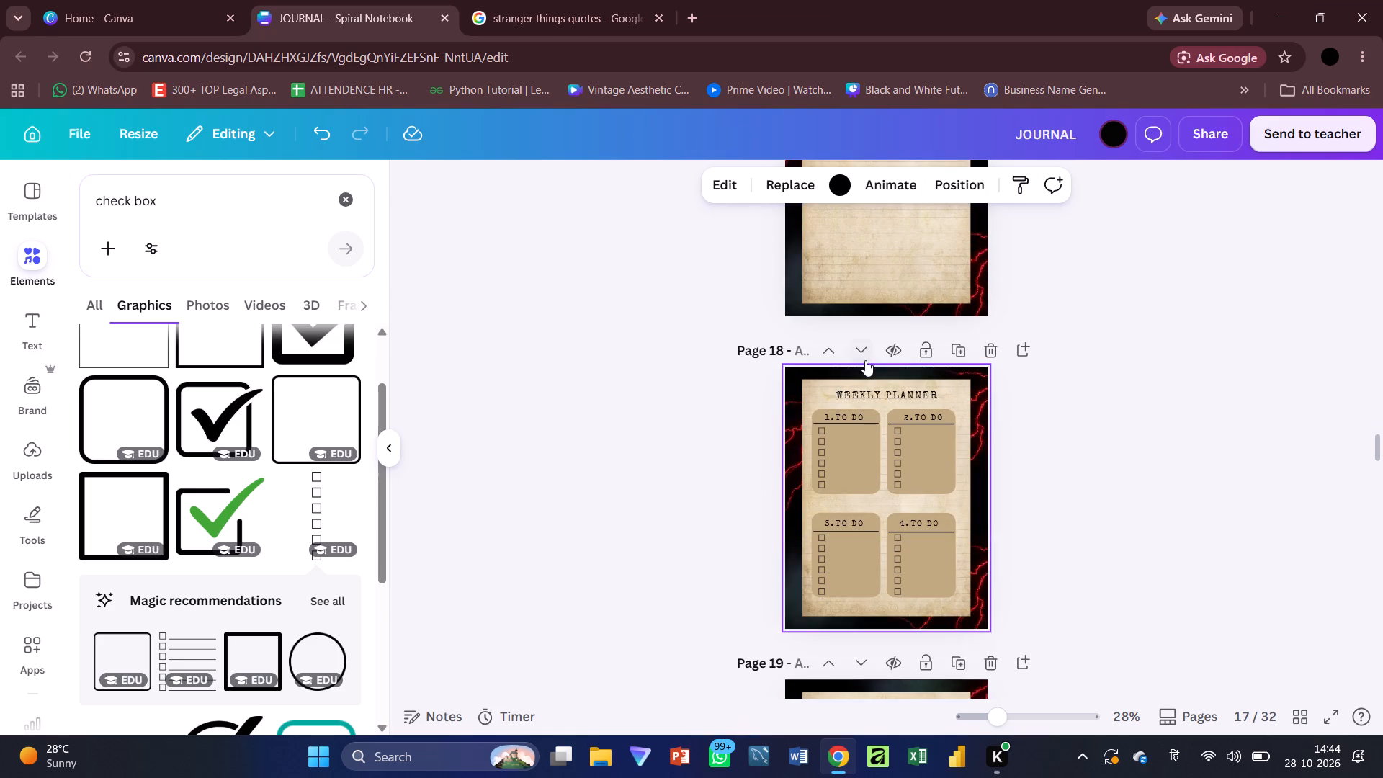
left_click(865, 360)
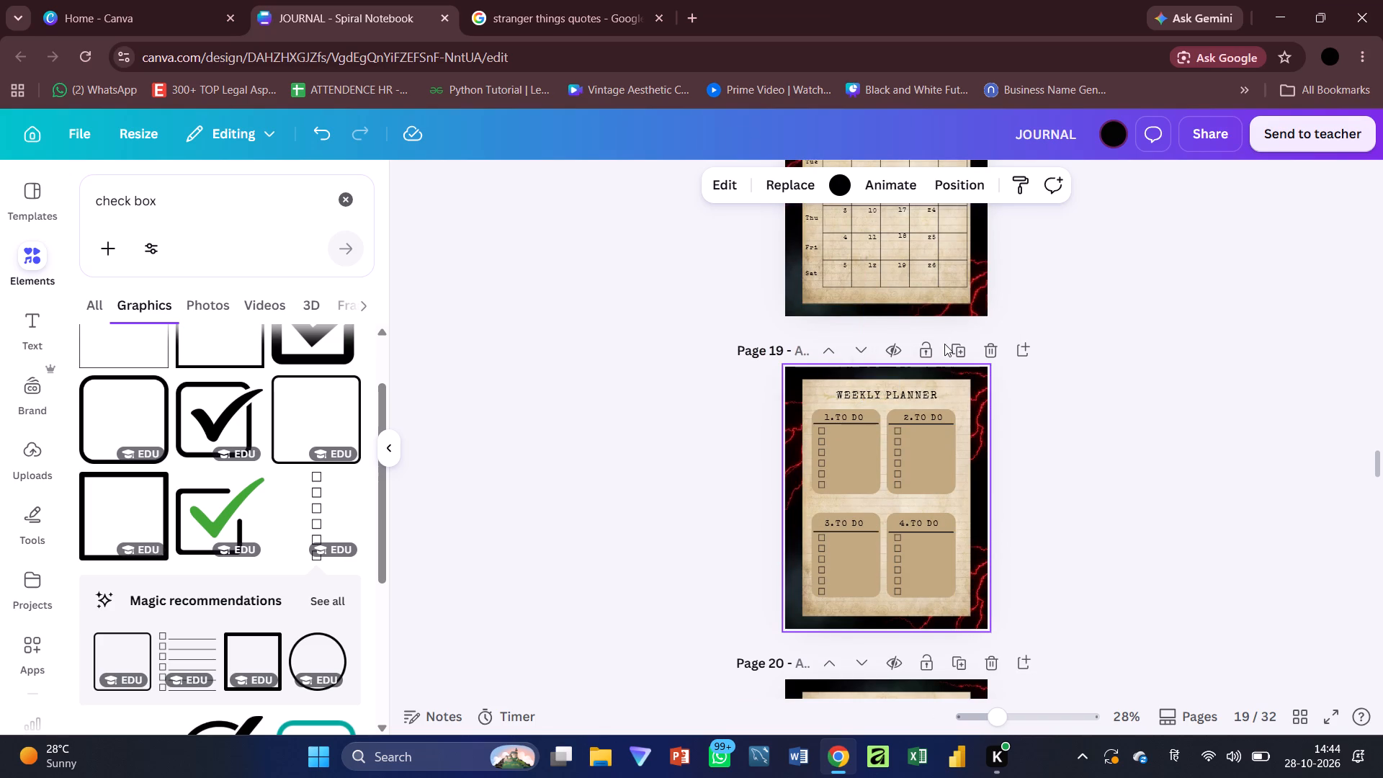
Add weekly planner copies after the next two monthly calendars, as pages 22 and 25.
left_click(954, 344)
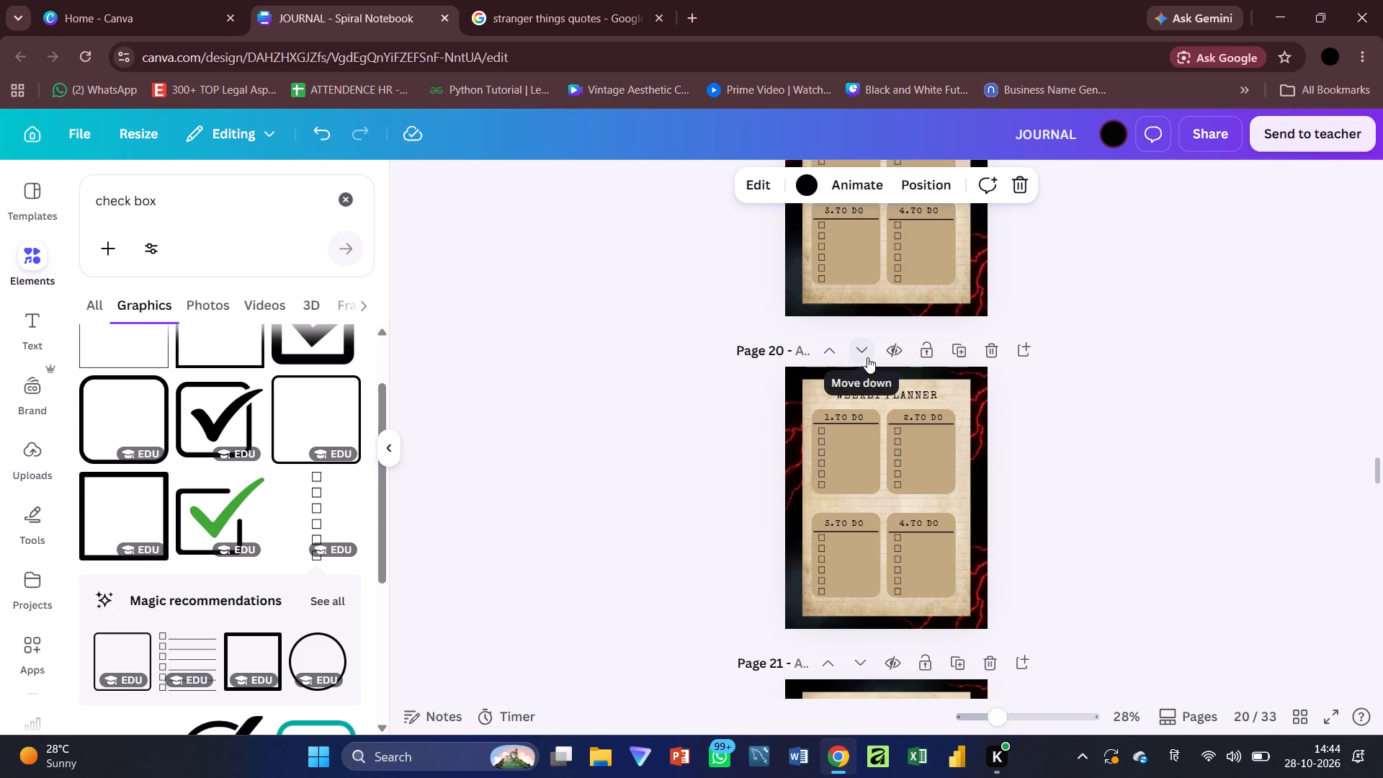
left_click(867, 357)
left_click(867, 357)
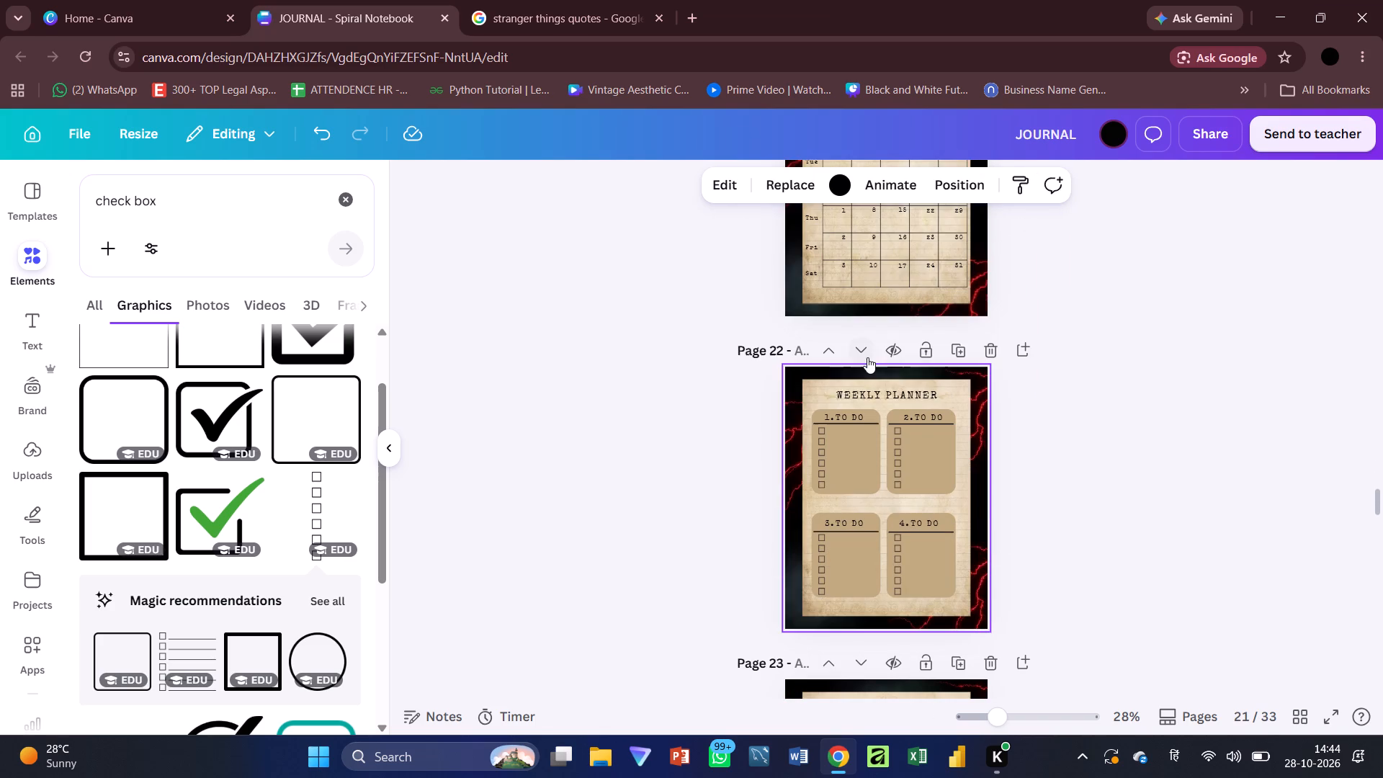
left_click(950, 346)
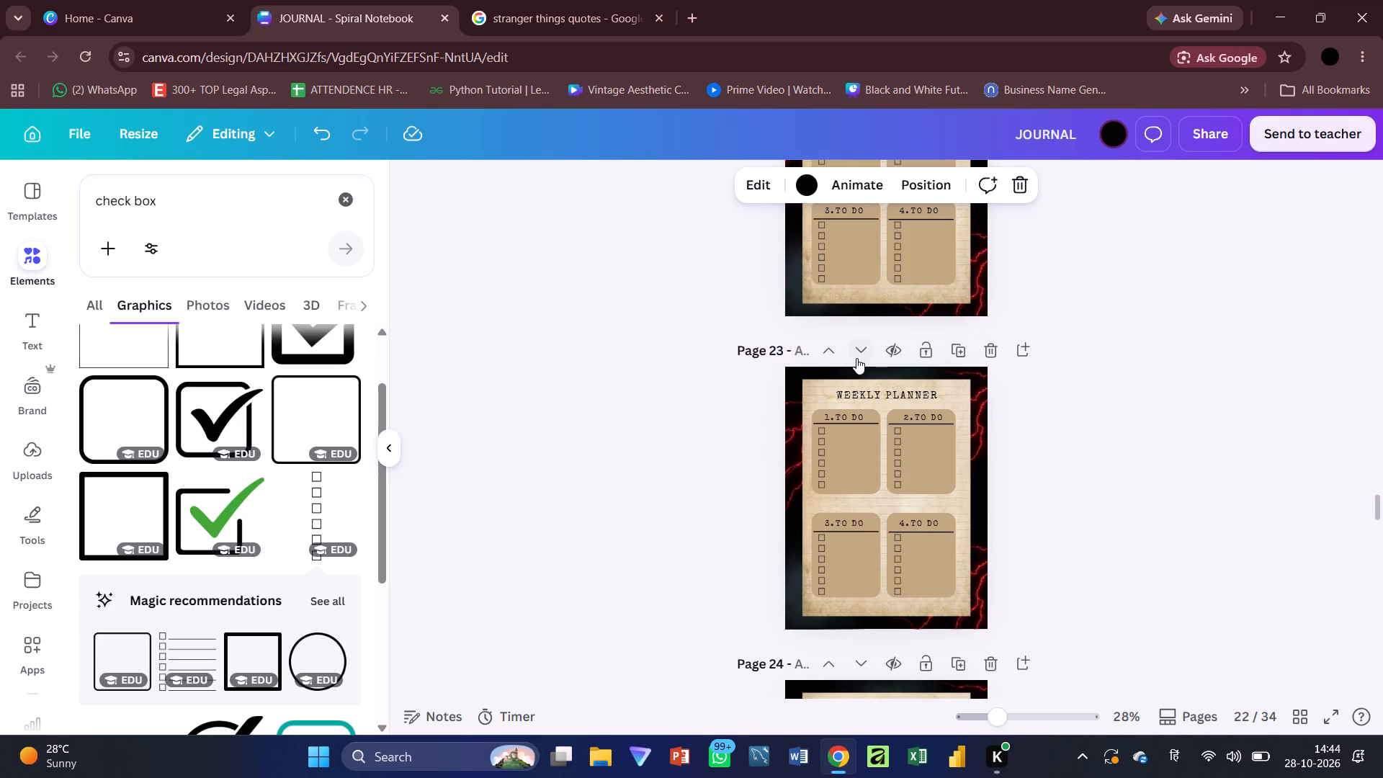
left_click(856, 350)
left_click(856, 350)
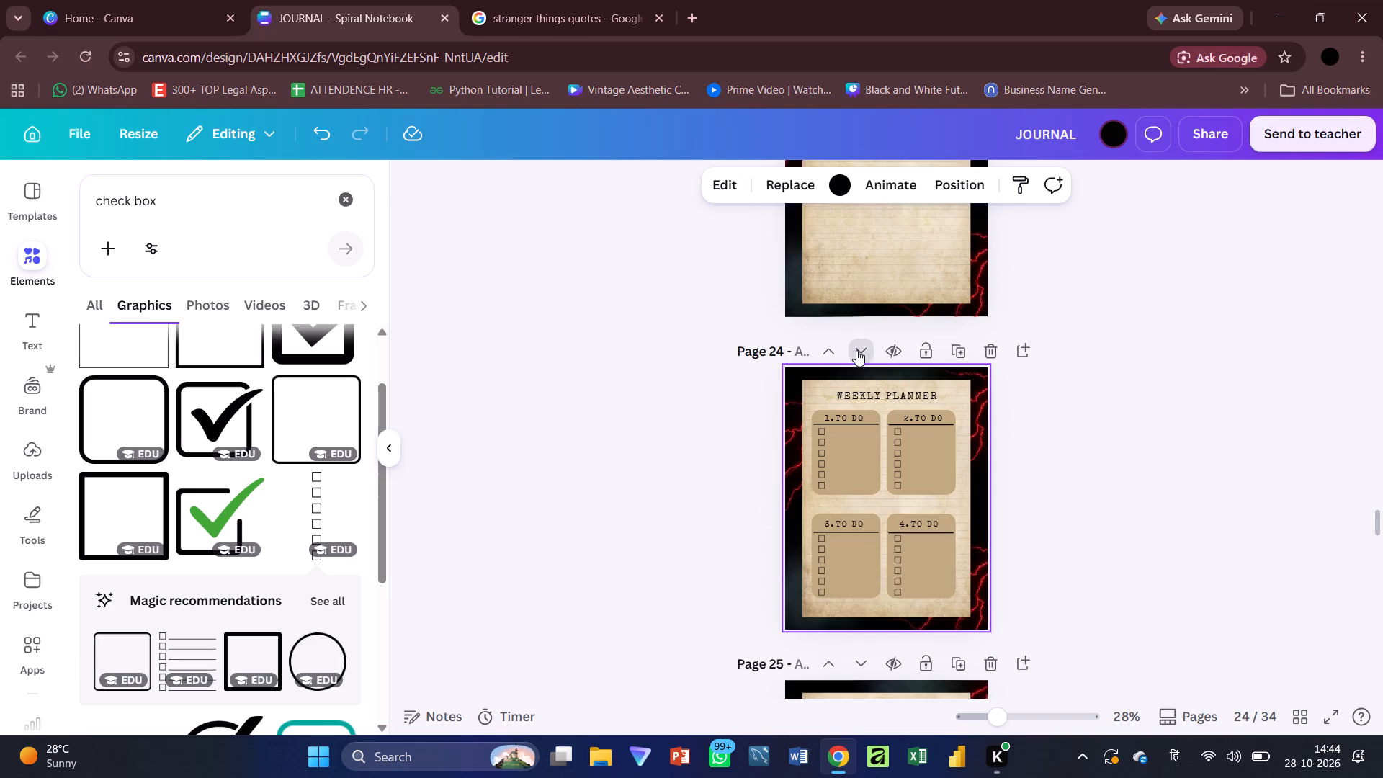
Place weekly planner copies after the September and October calendars, as pages 28 and 31.
left_click(970, 352)
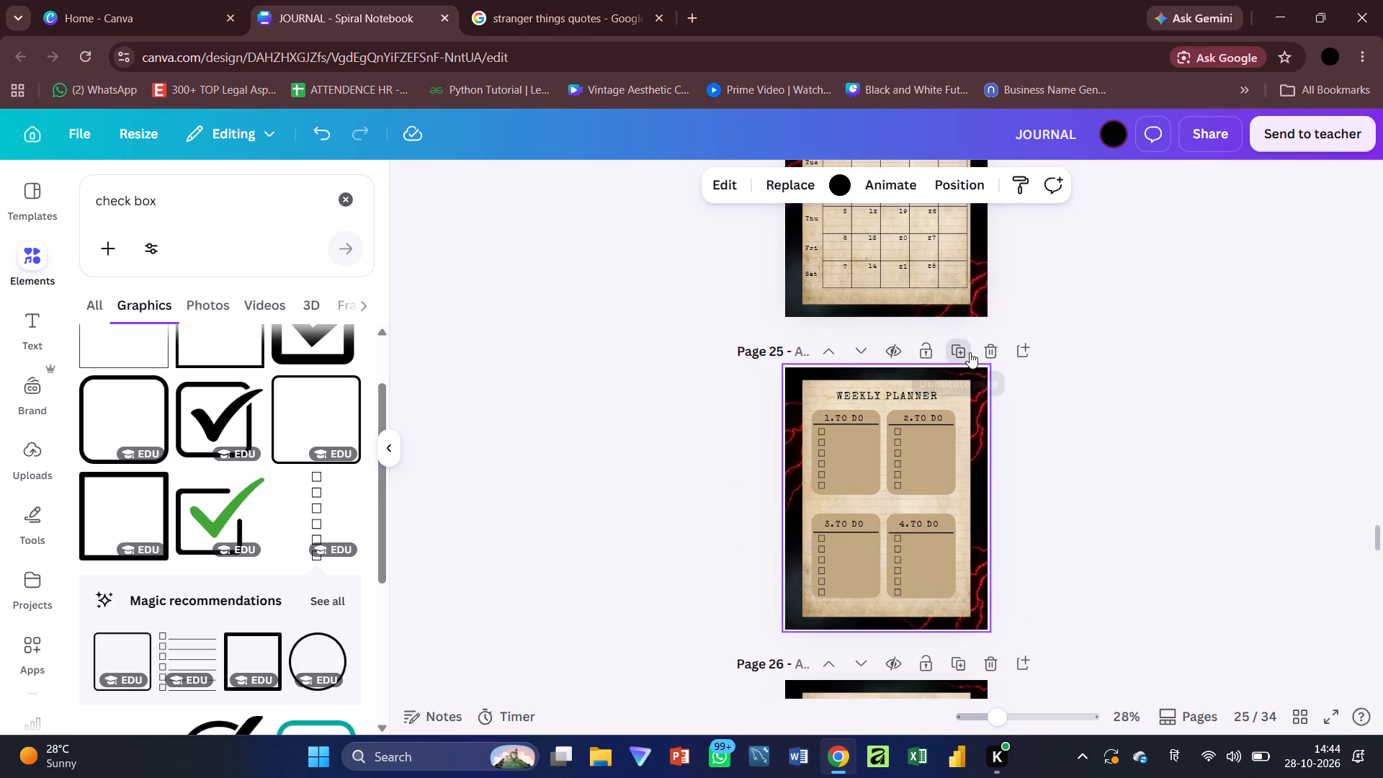
left_click(864, 349)
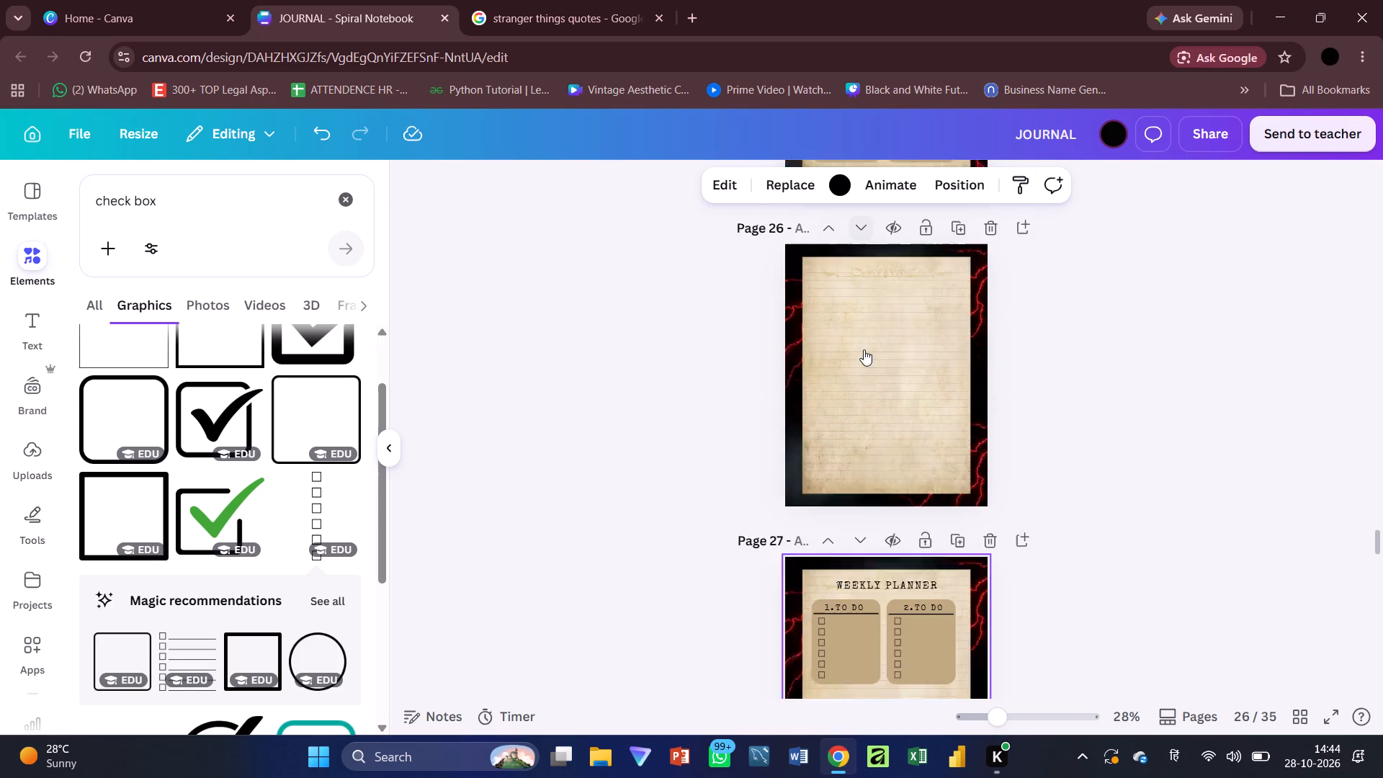
left_click(864, 349)
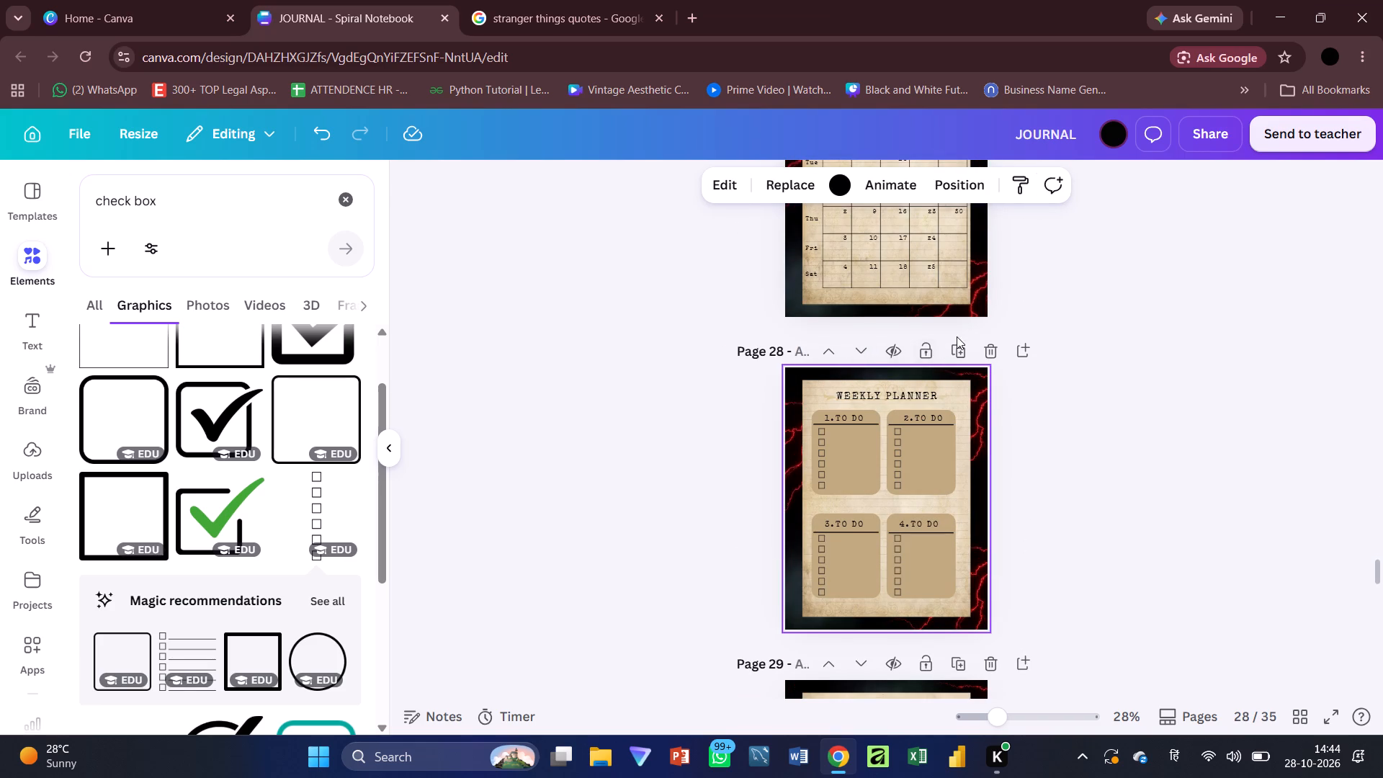
left_click(959, 341)
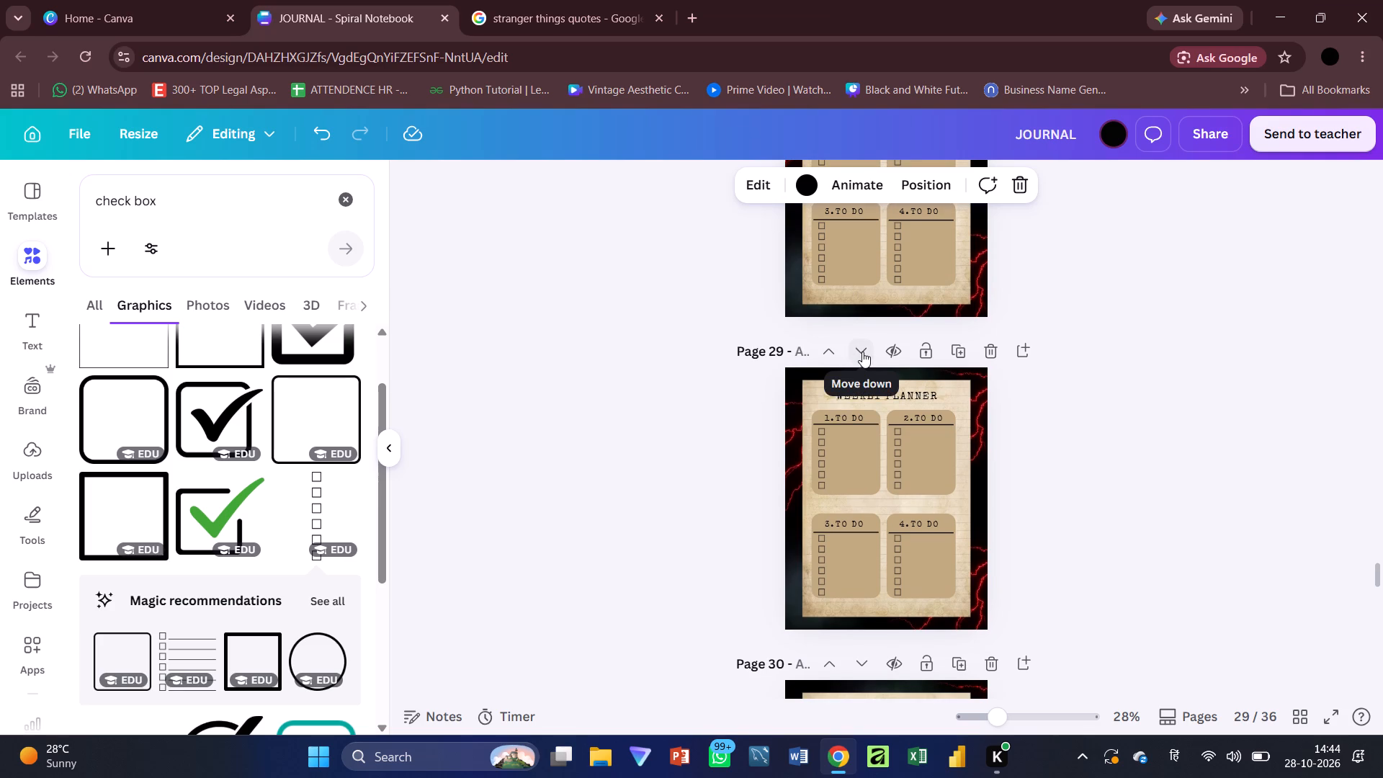
left_click(862, 352)
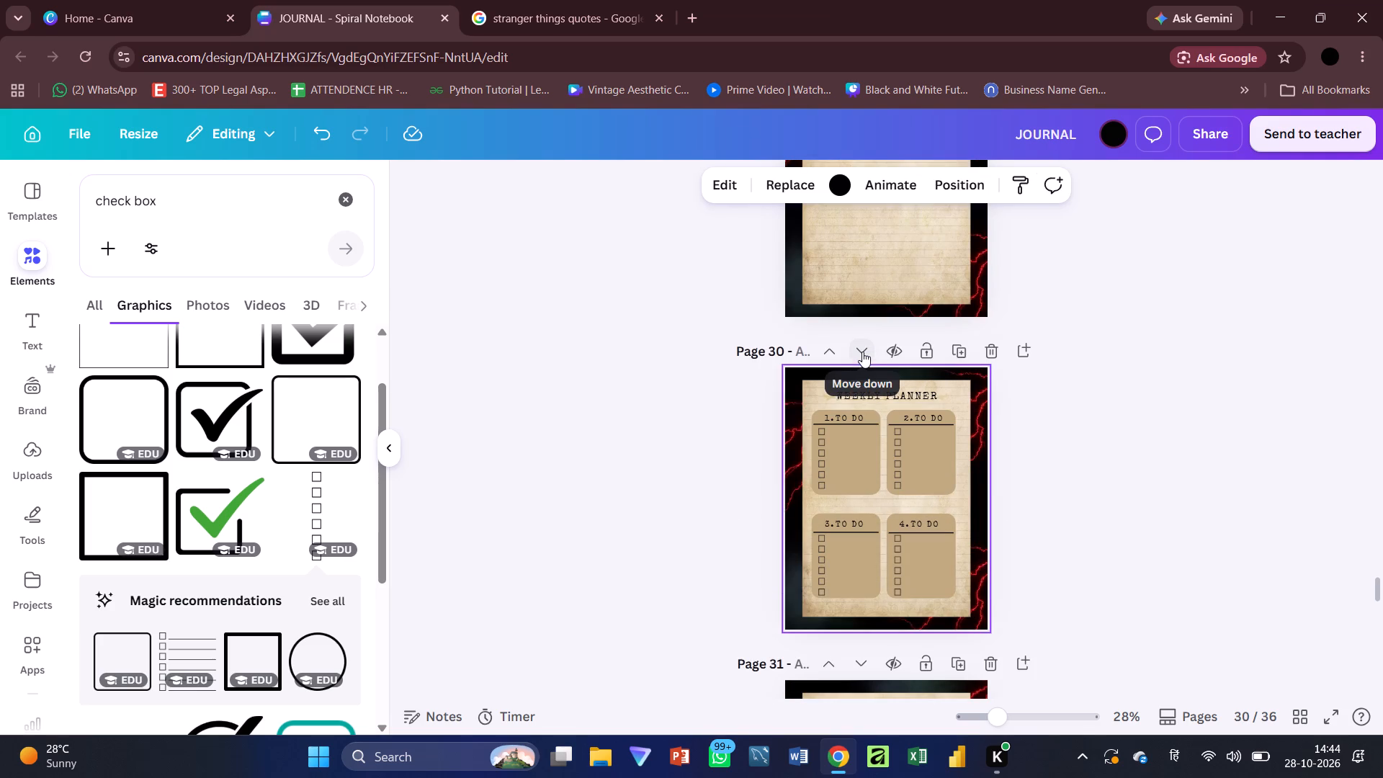
left_click(862, 352)
Place weekly planner copies after the November and December calendars, as pages 34 and 37.
left_click(952, 349)
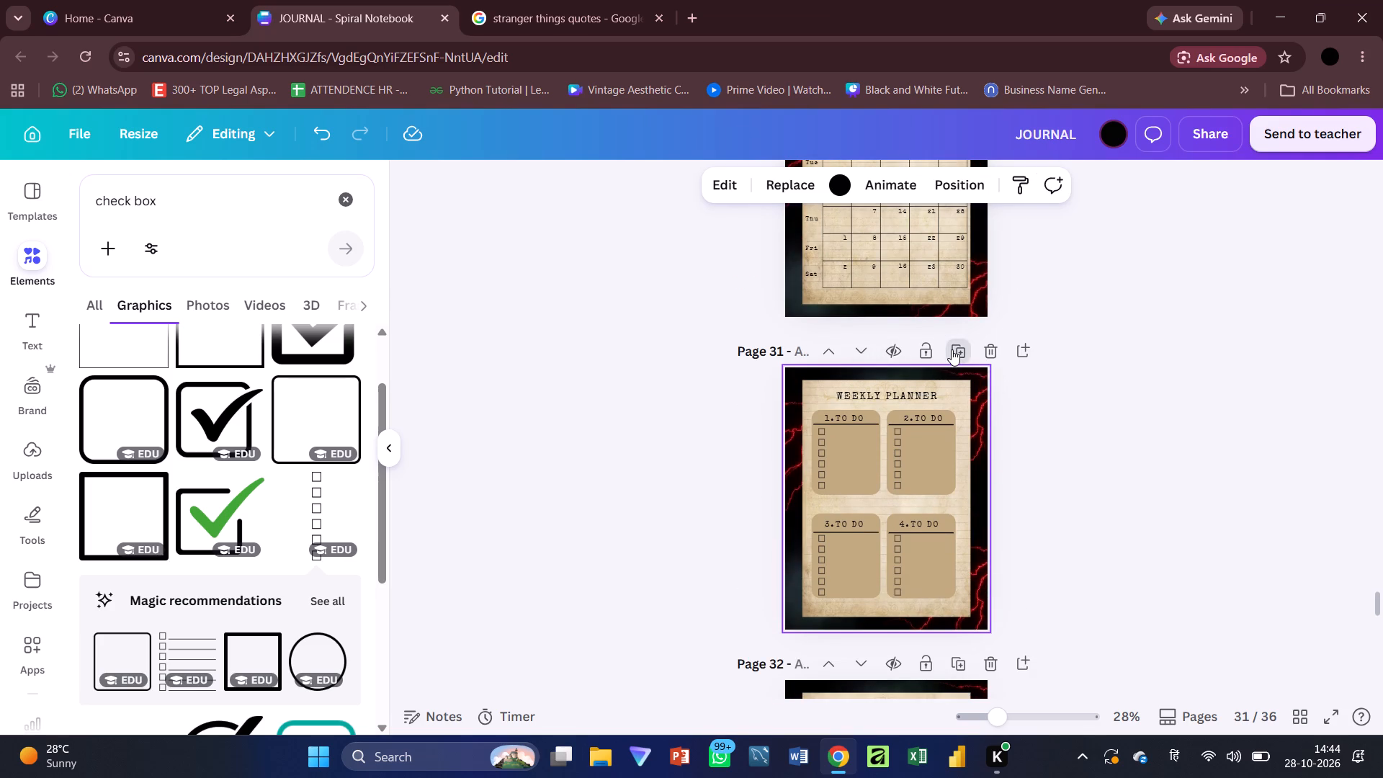
left_click(864, 354)
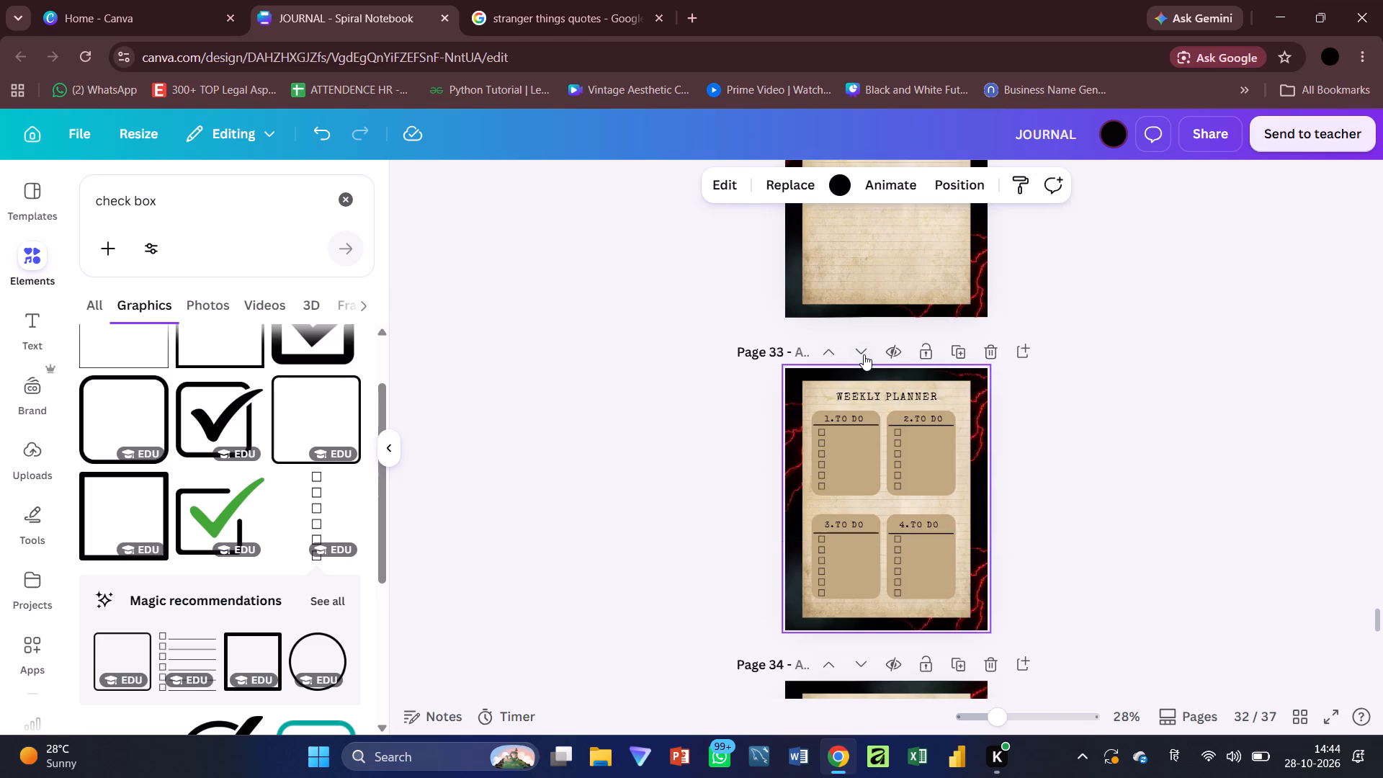
left_click(864, 354)
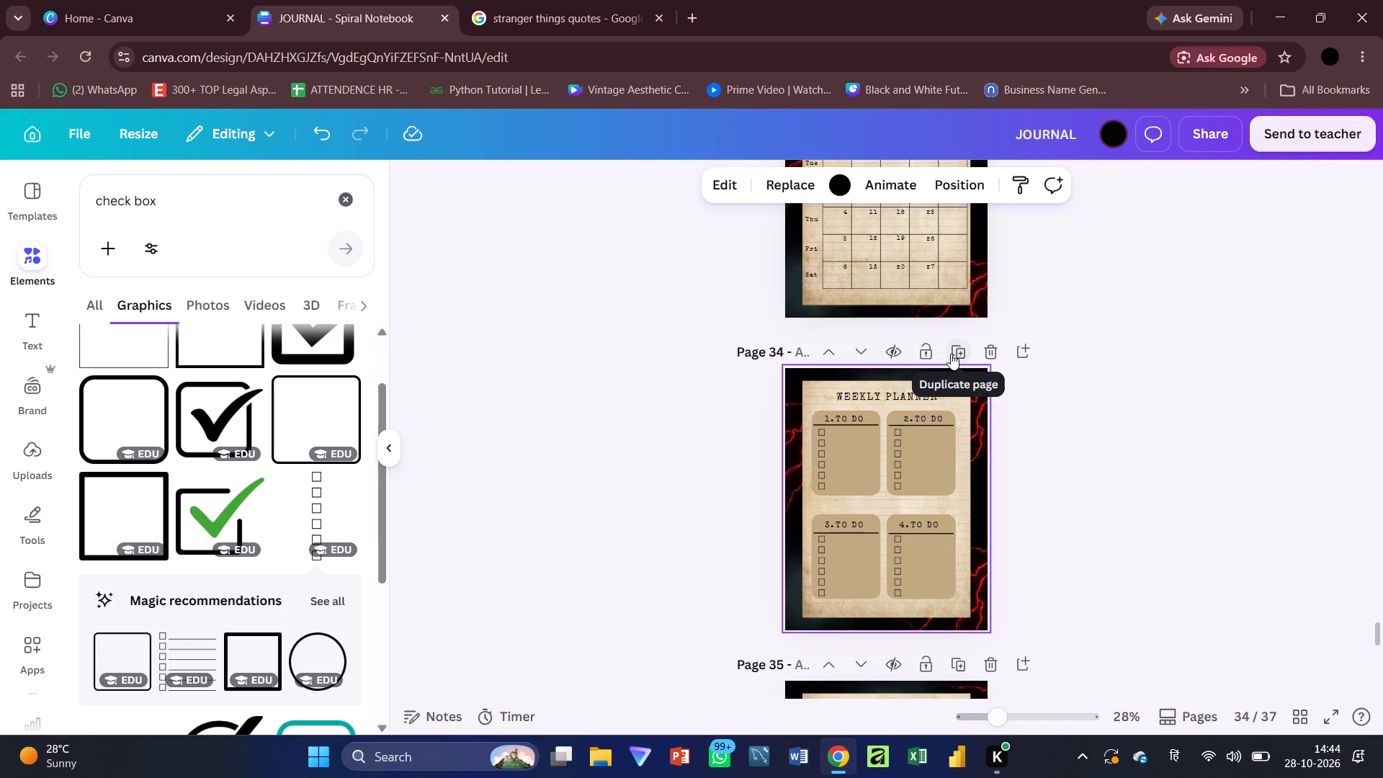
left_click(958, 354)
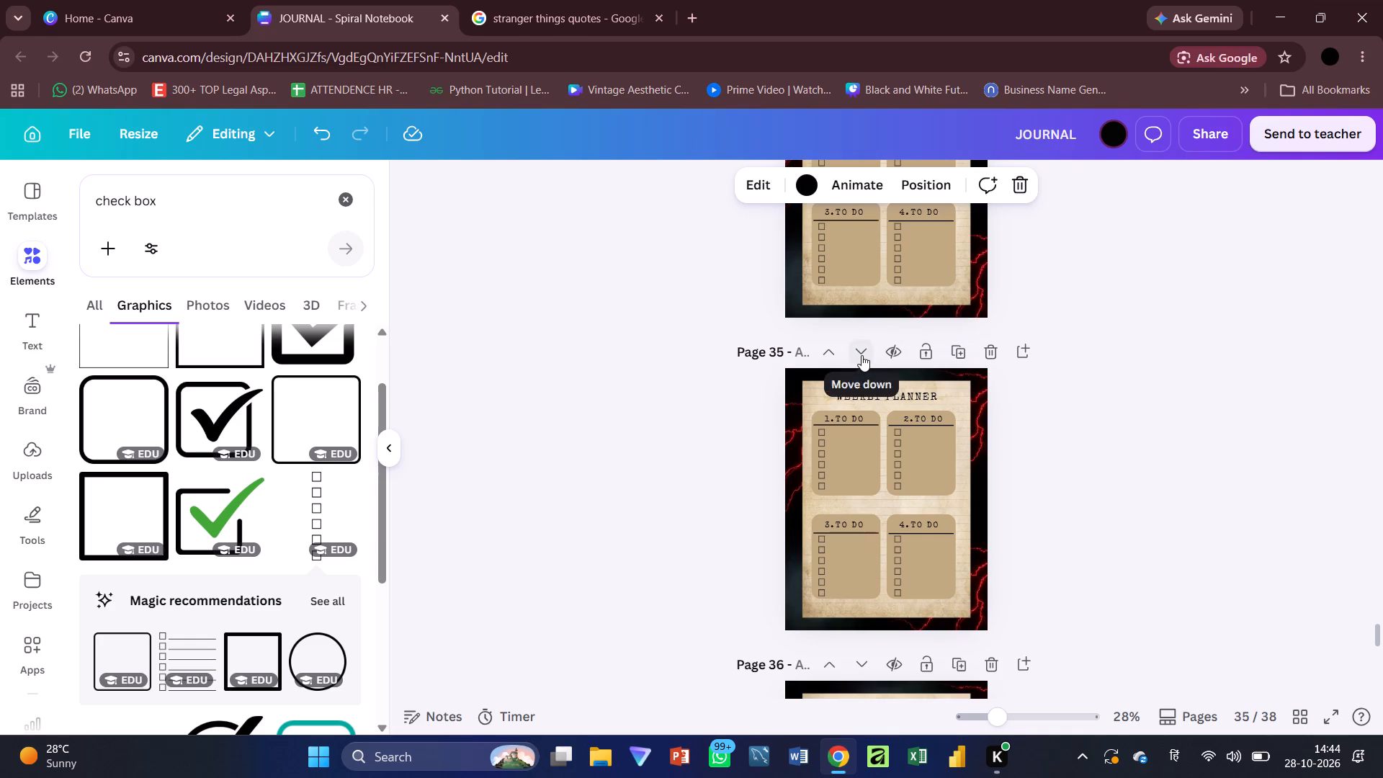
left_click(861, 355)
left_click(861, 355)
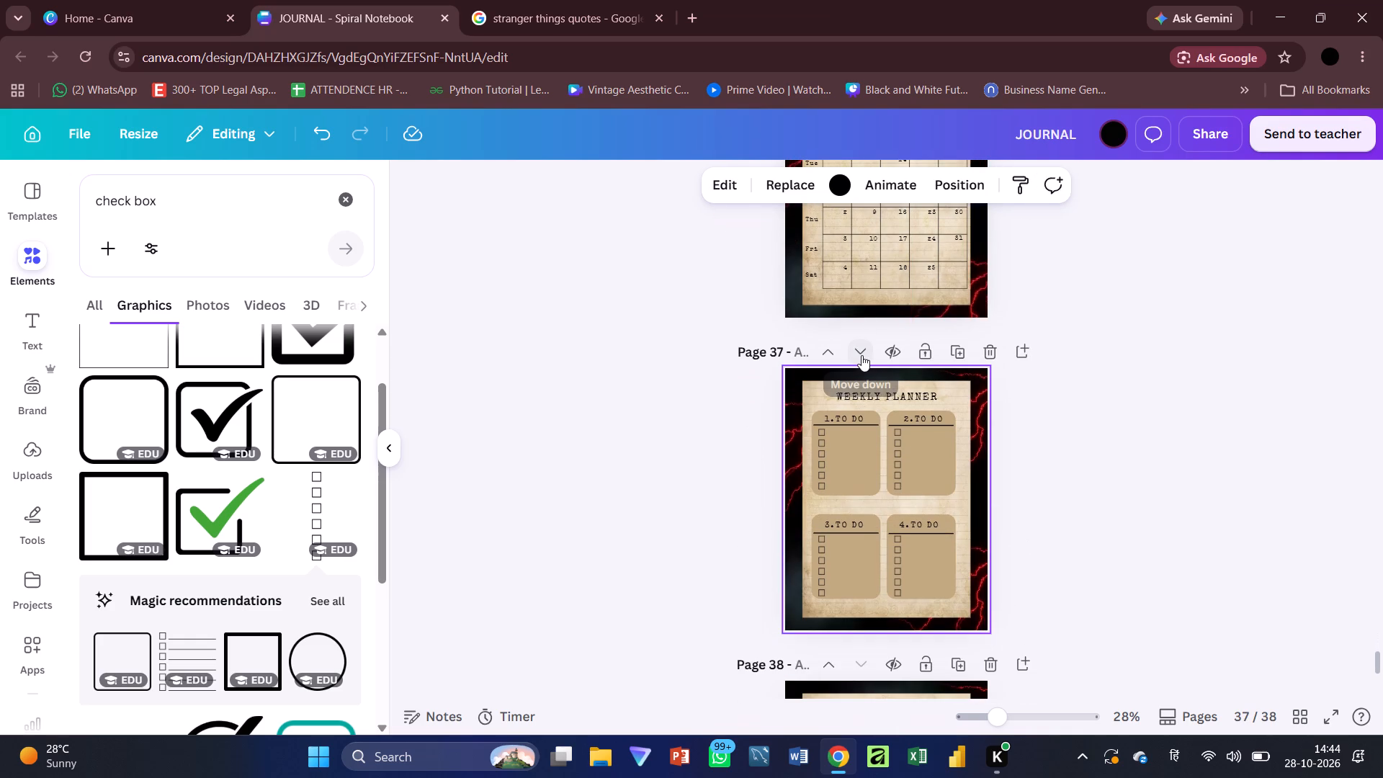
Duplicate the daily planner on page 5 and move the copy down to page 8, after February's weekly planner.
scroll(930, 432, "down", 1)
scroll(938, 575, "up", 7)
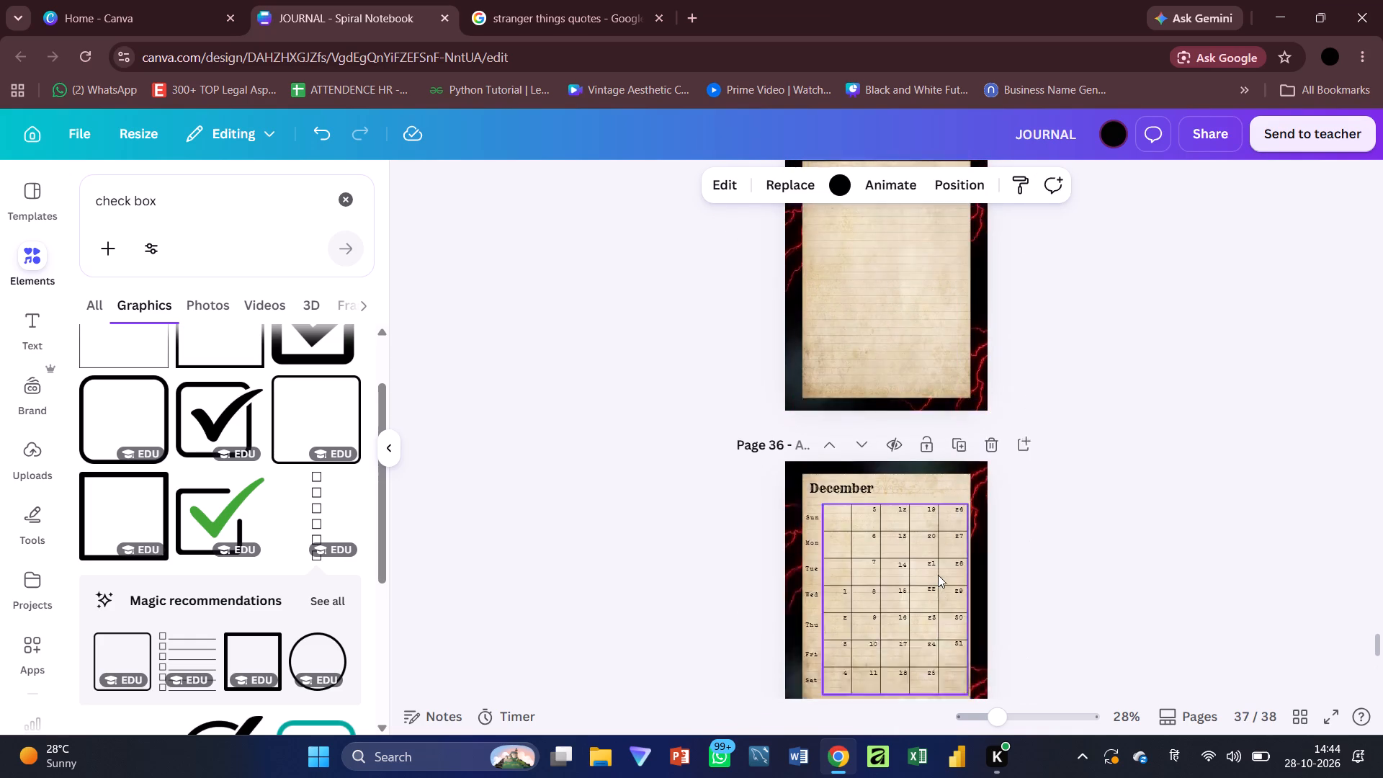
scroll(938, 575, "up", 6)
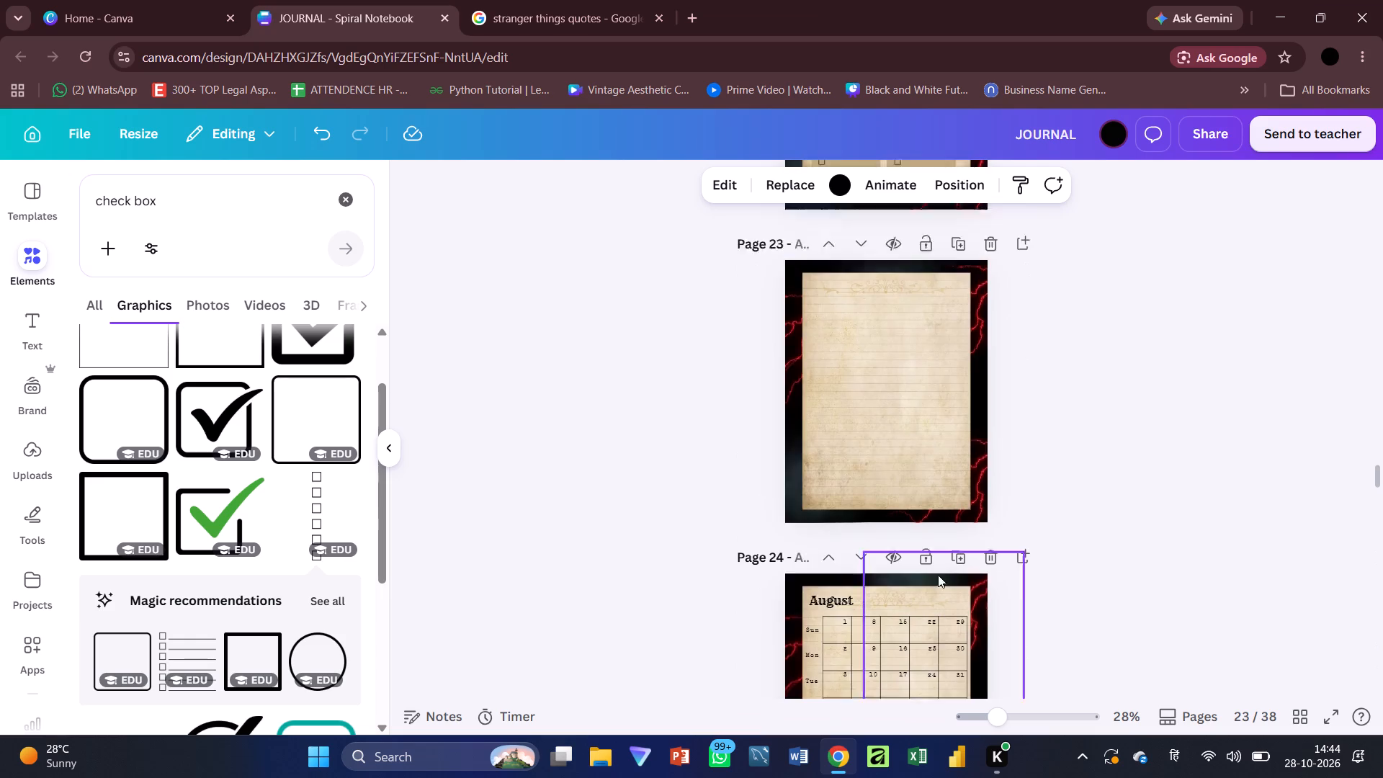
scroll(938, 575, "up", 6)
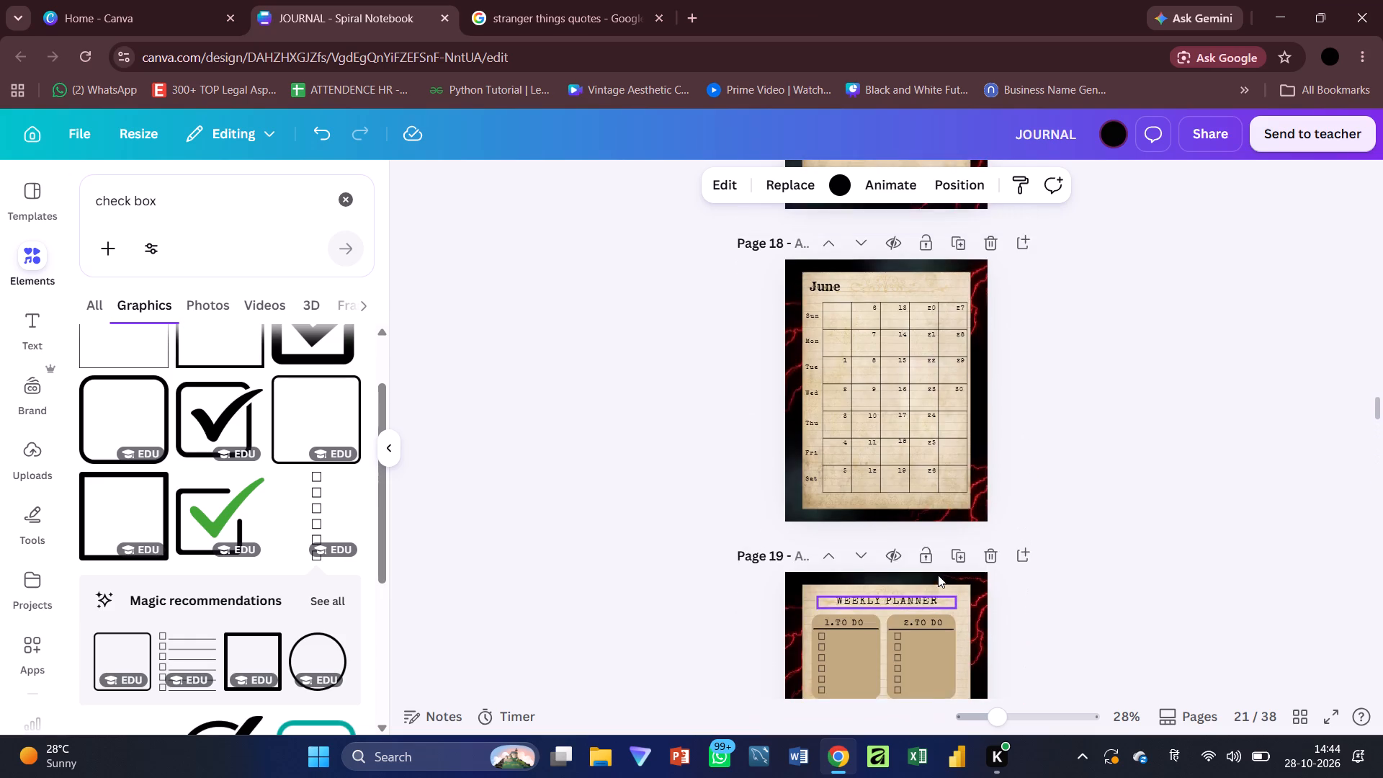
scroll(938, 575, "up", 3)
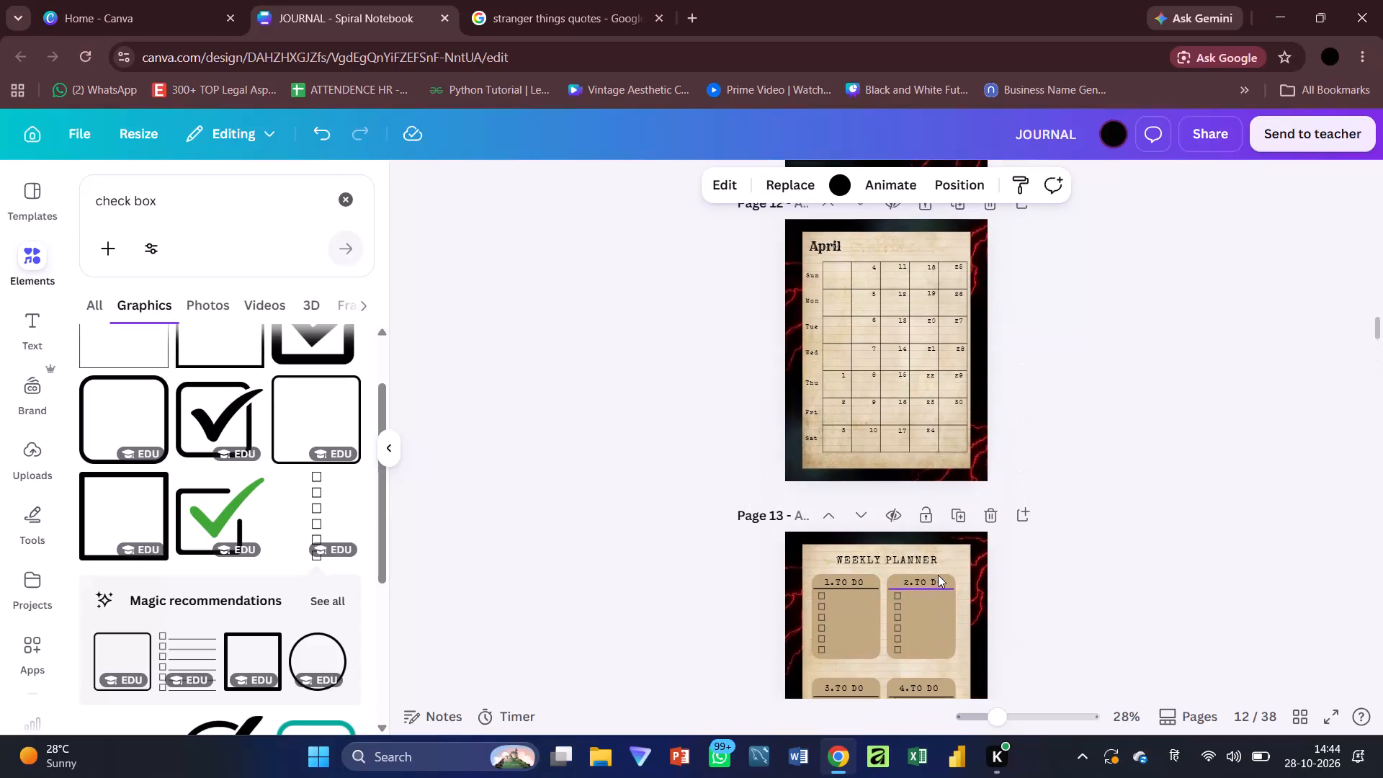
left_click(1104, 481)
scroll(1104, 481, "up", 9)
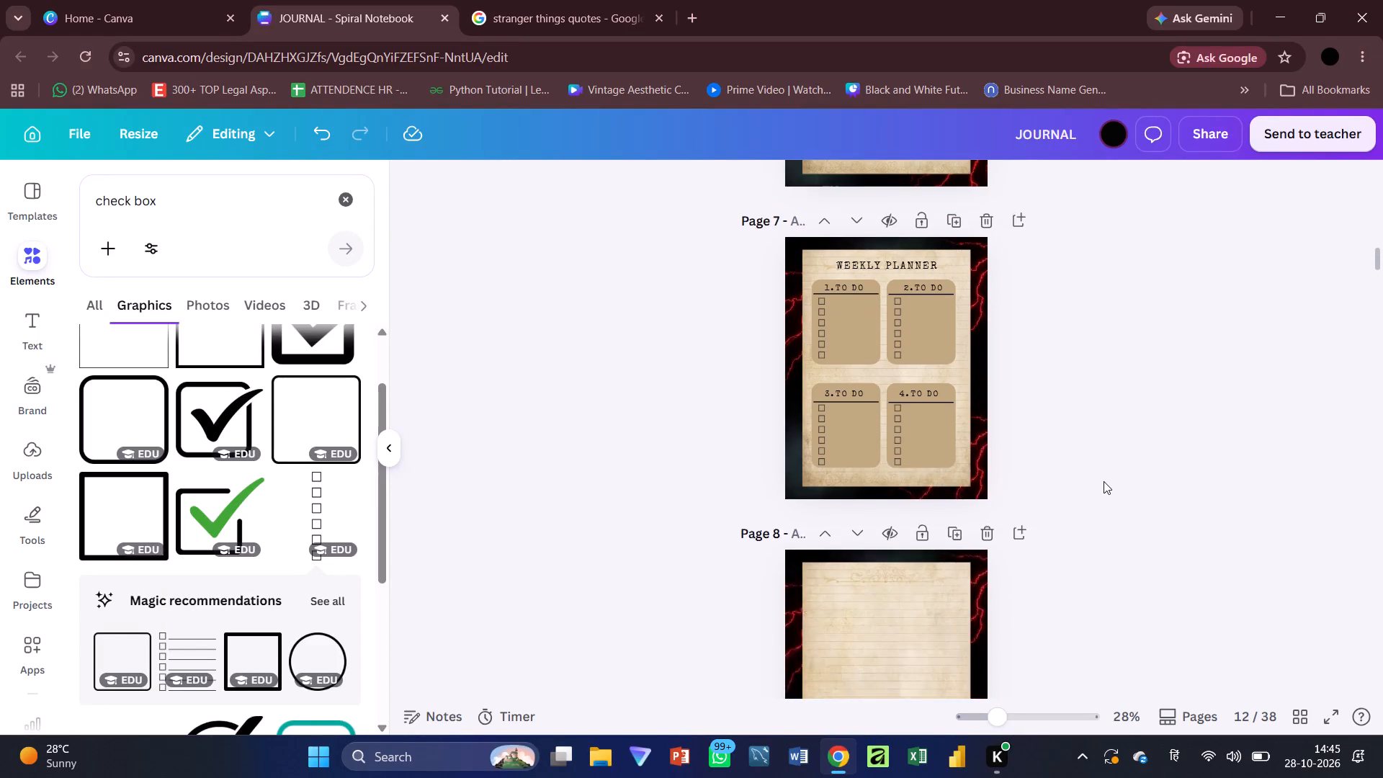
scroll(1104, 481, "up", 7)
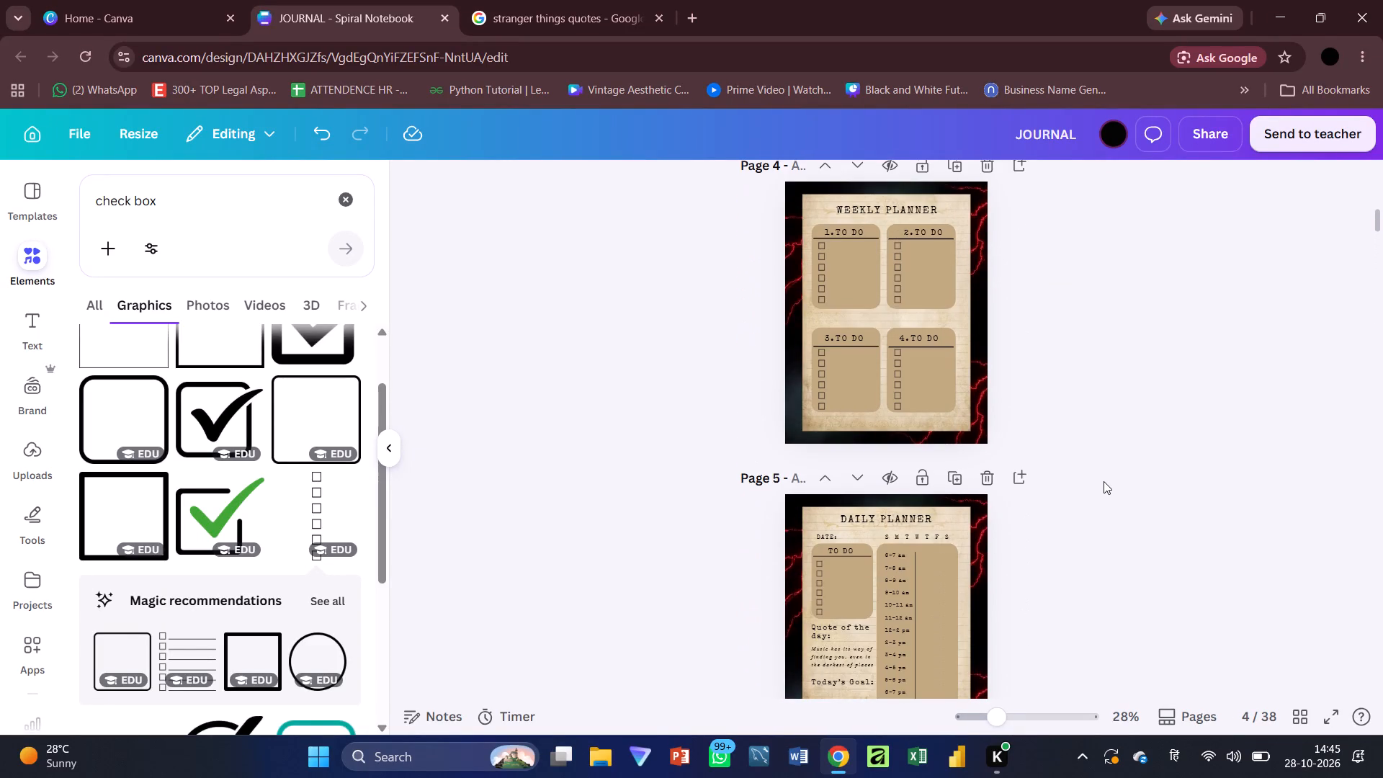
scroll(1104, 481, "down", 2)
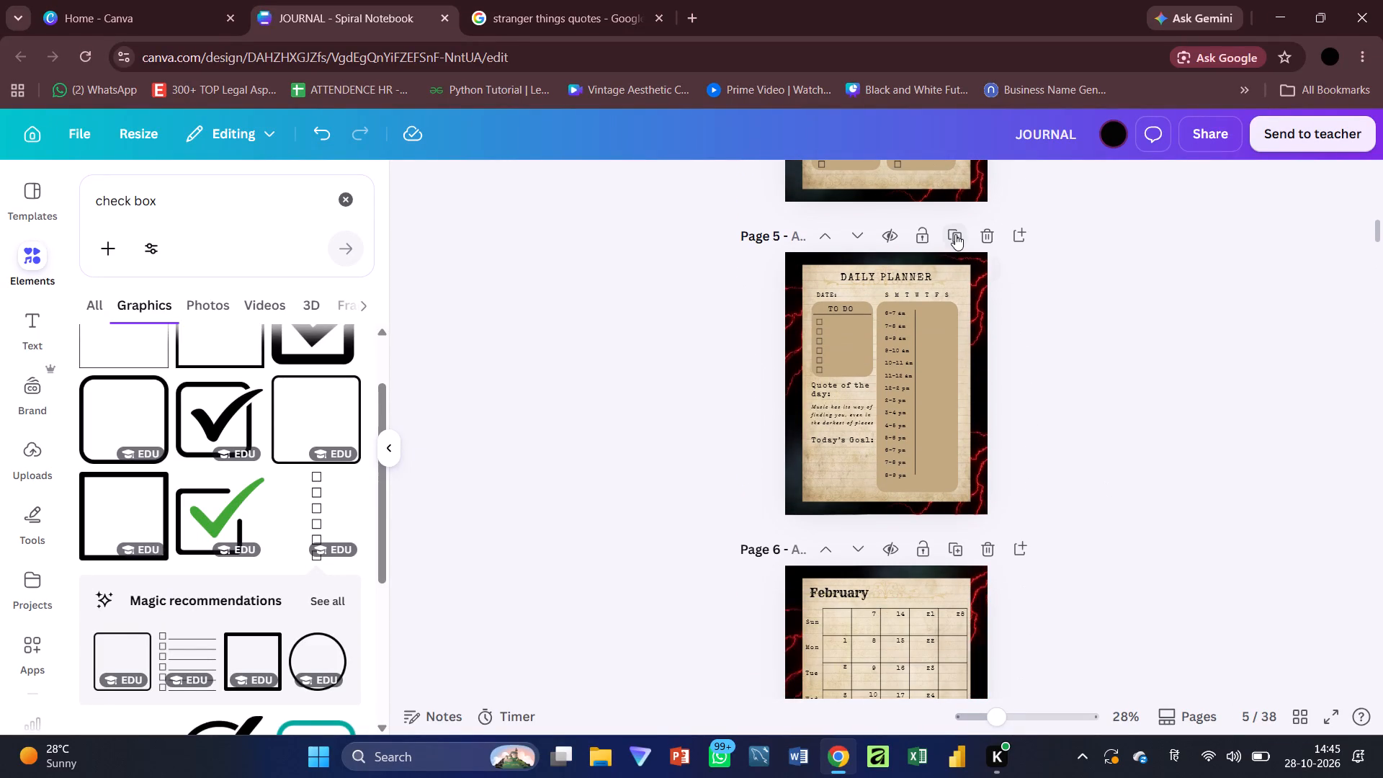
left_click(955, 234)
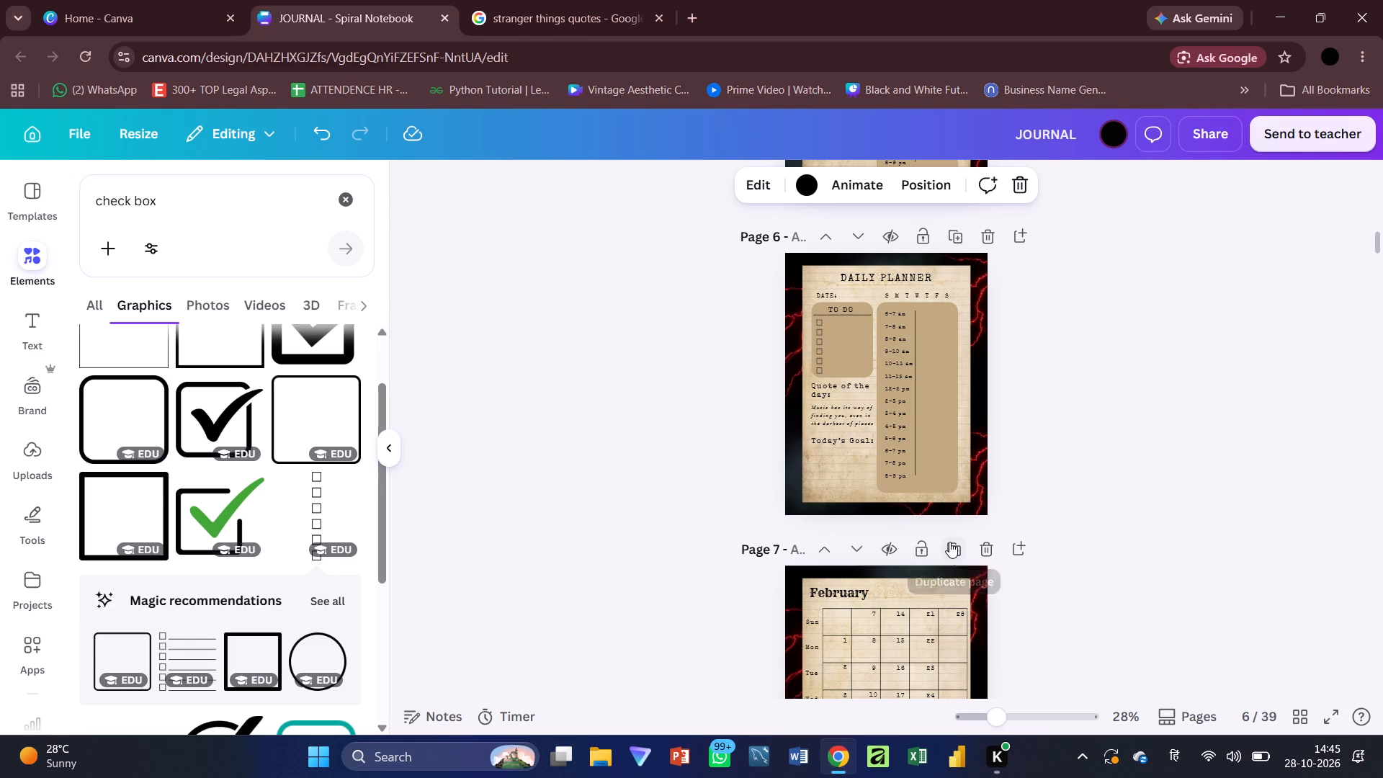
scroll(948, 448, "up", 1)
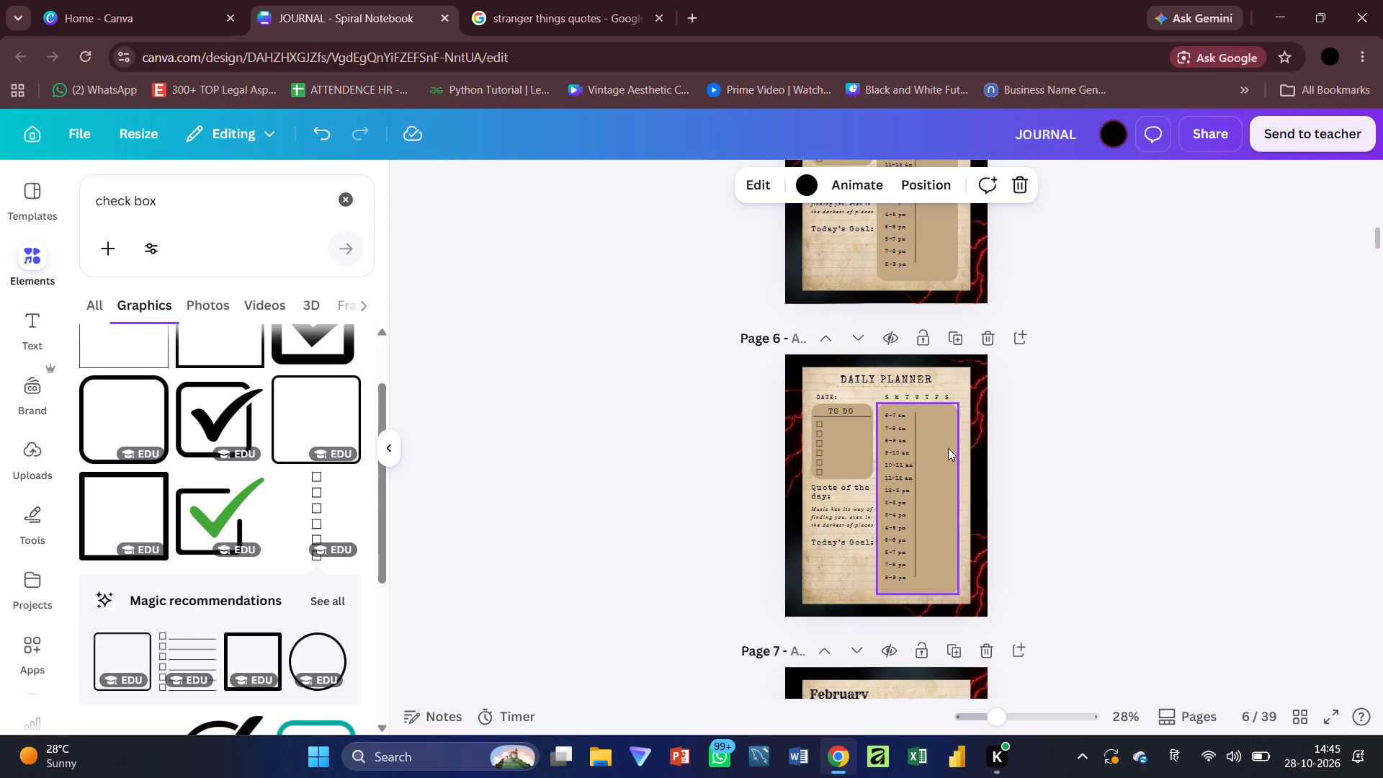
left_click(856, 348)
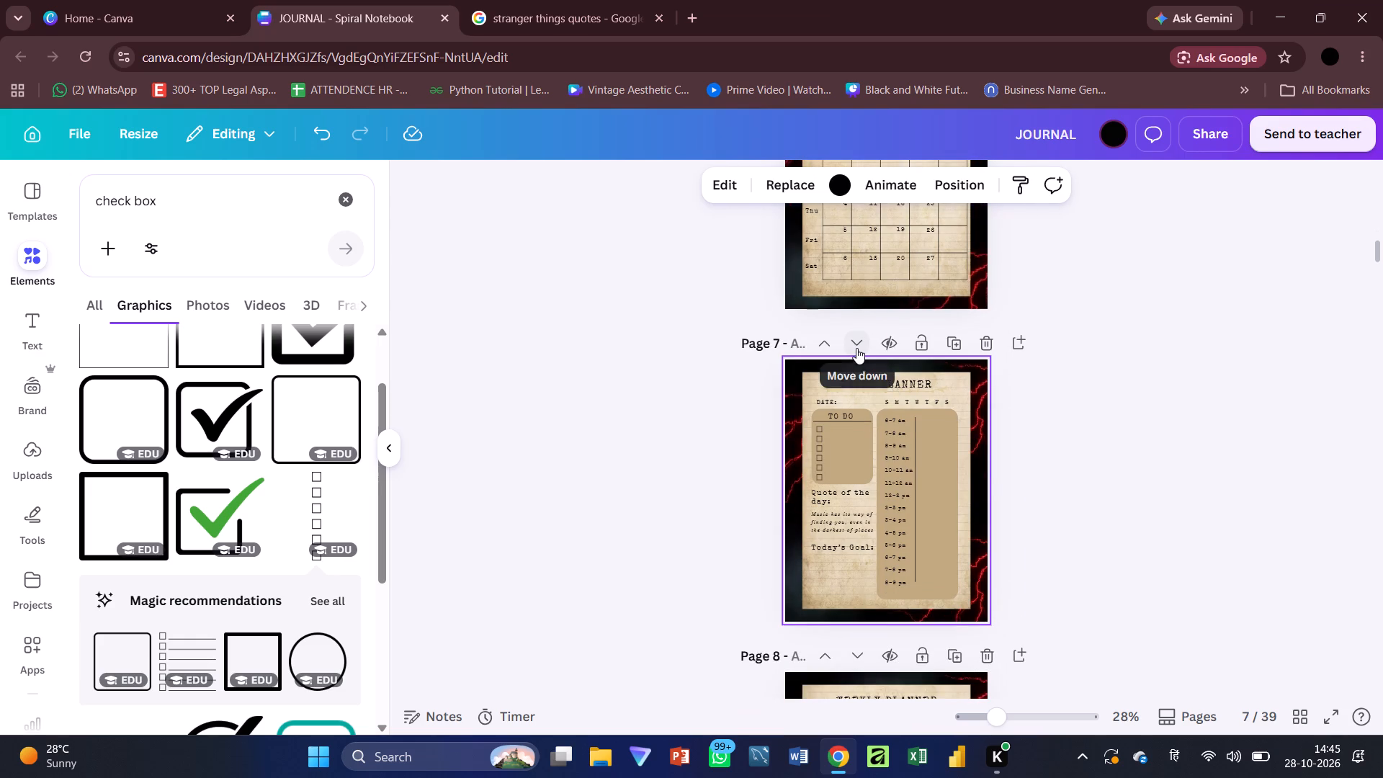
left_click(856, 348)
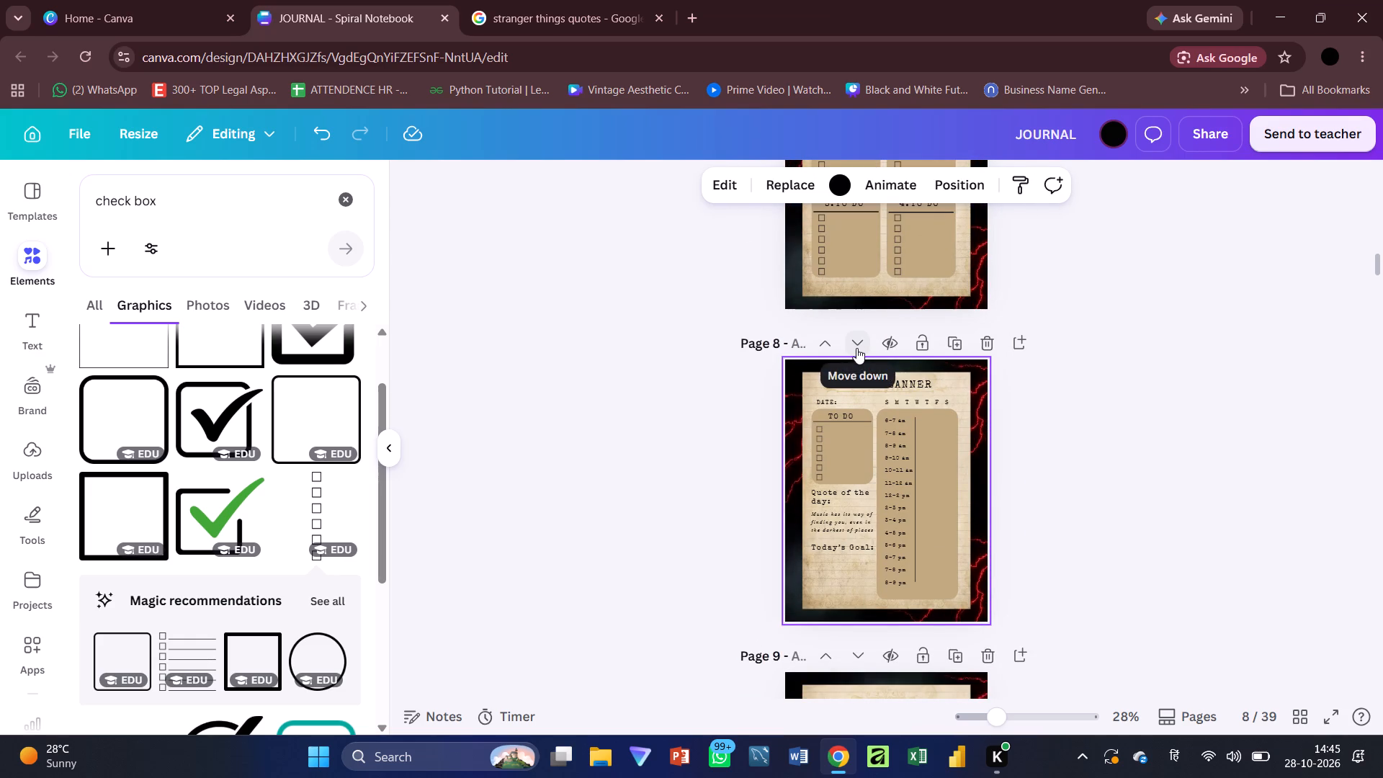
Review the page order from the cover through the March calendar.
scroll(926, 426, "right", 1)
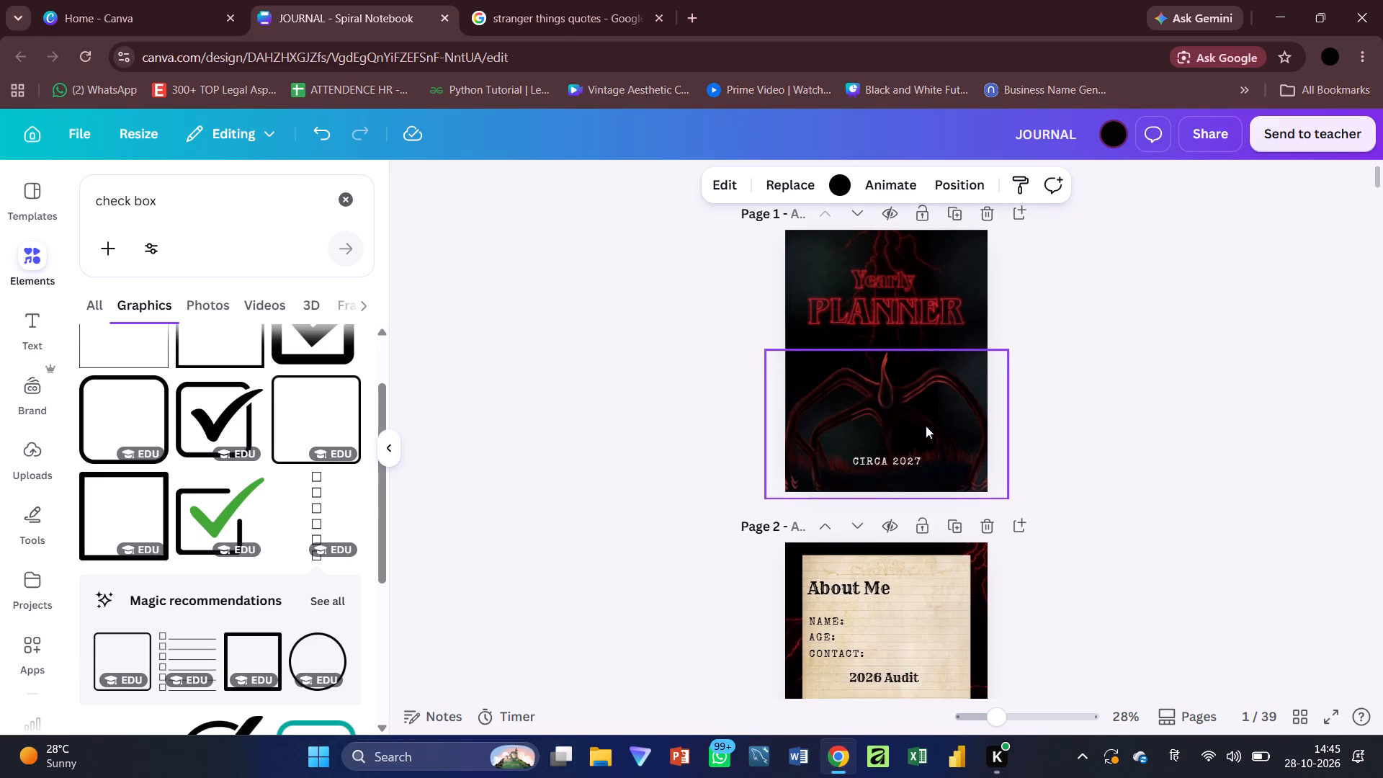
scroll(926, 426, "right", 1)
scroll(926, 426, "down", 4)
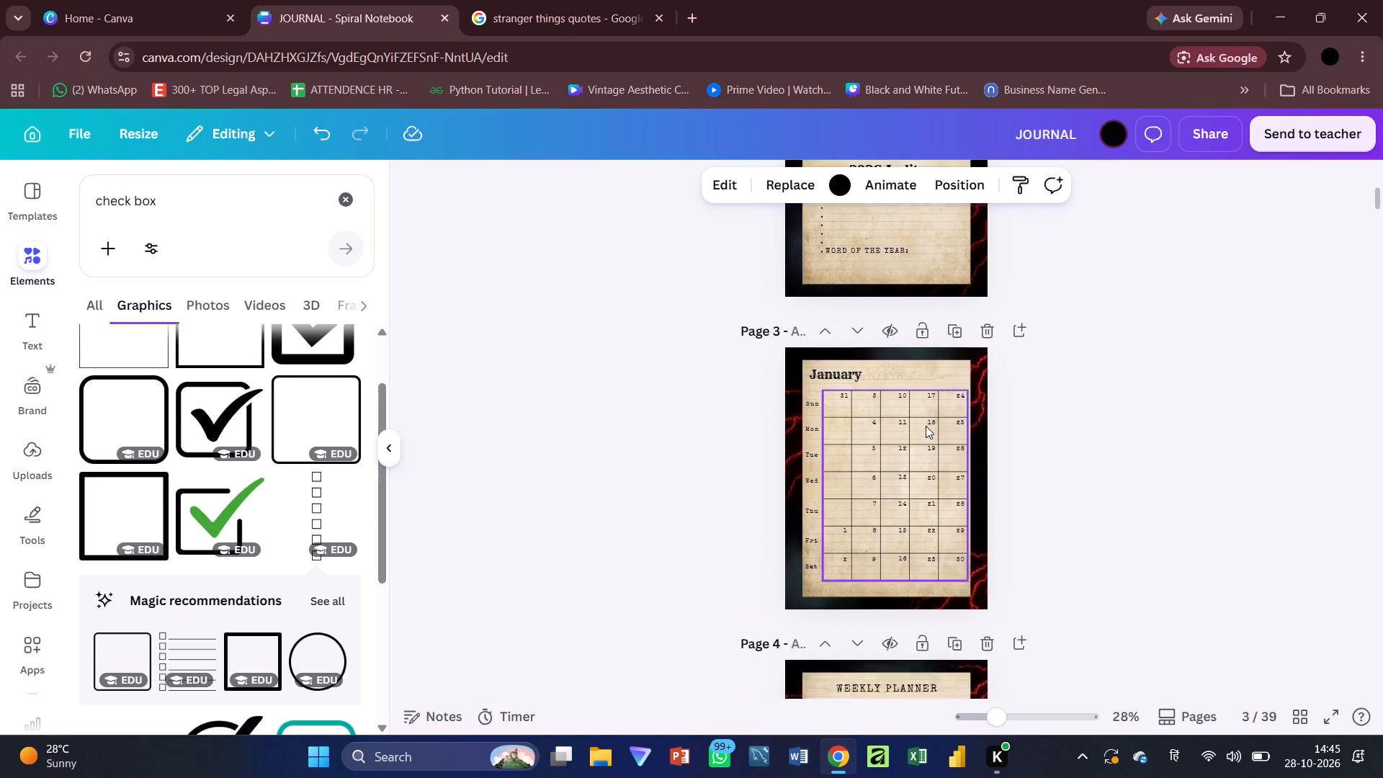
scroll(926, 426, "down", 4)
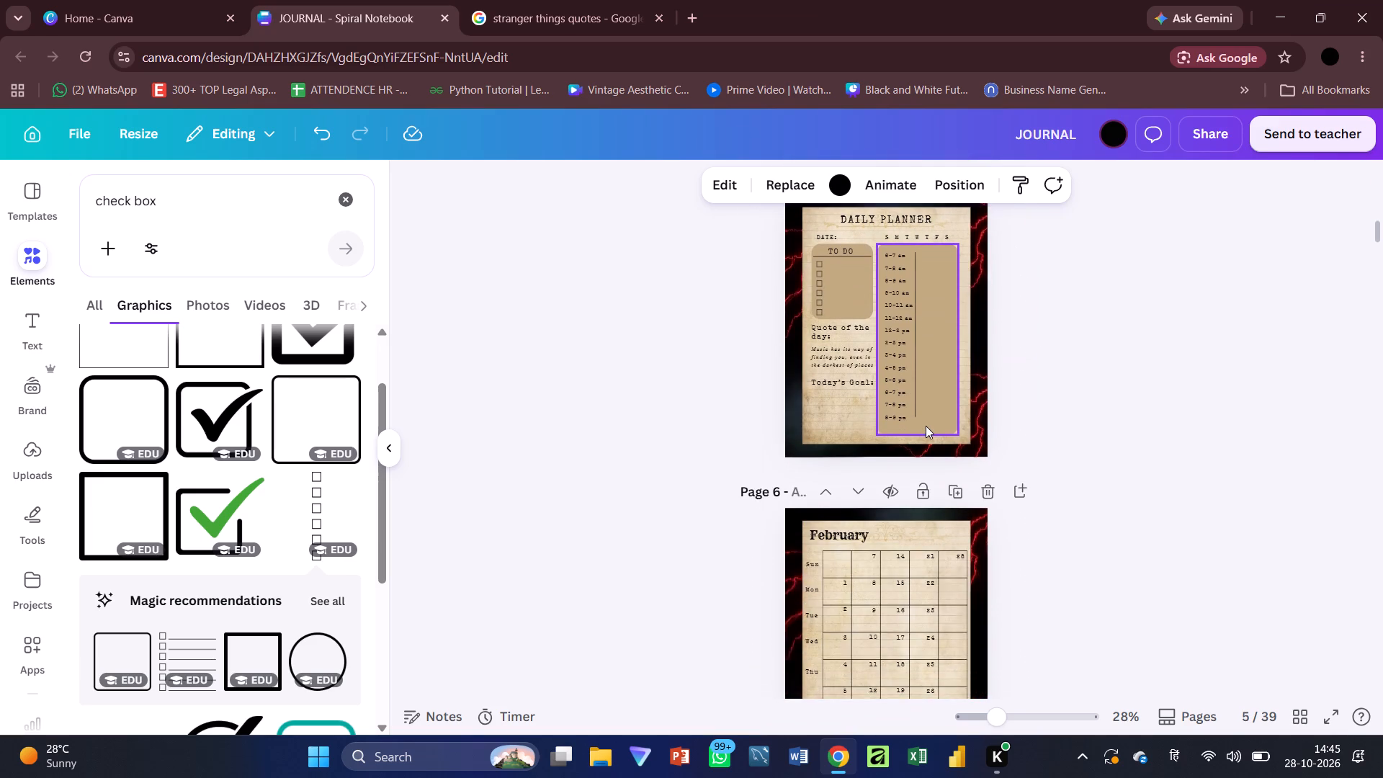
scroll(926, 426, "down", 5)
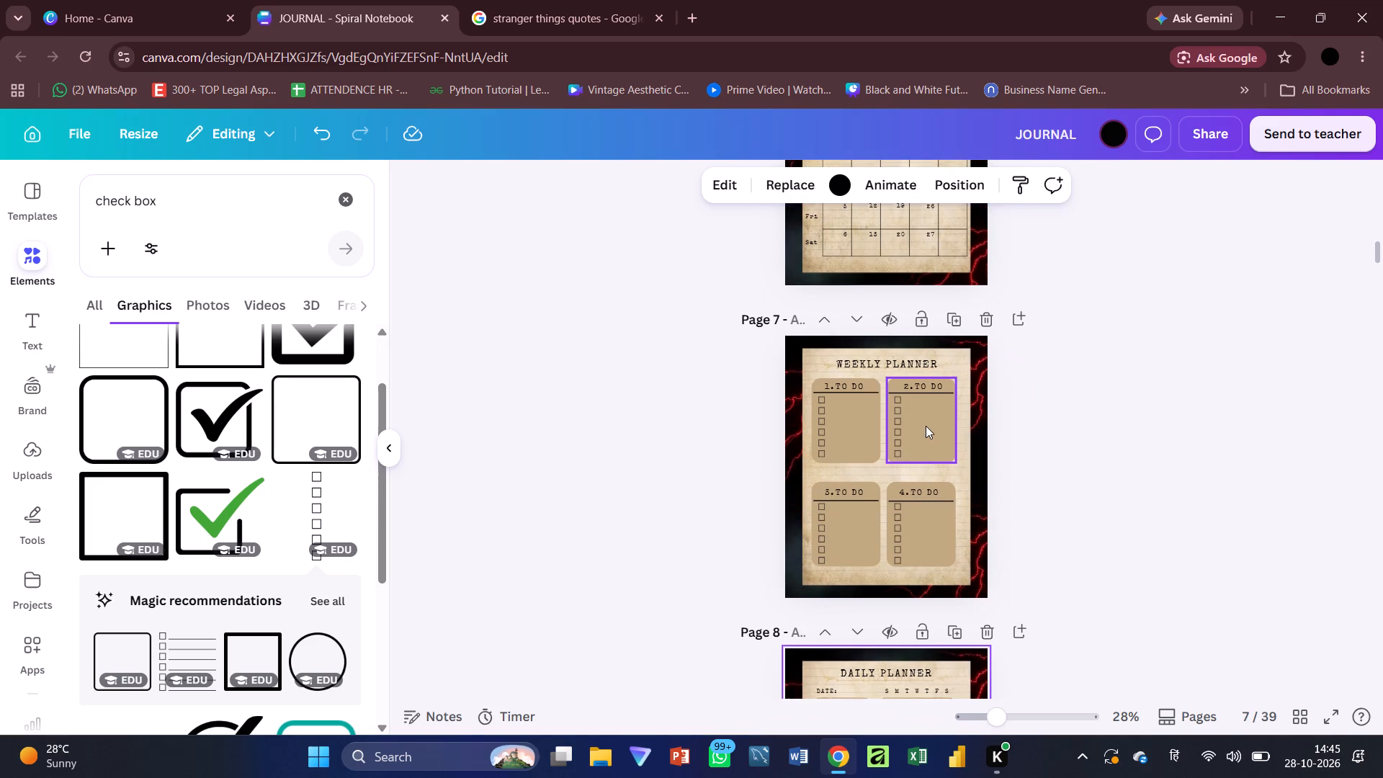
scroll(926, 426, "down", 4)
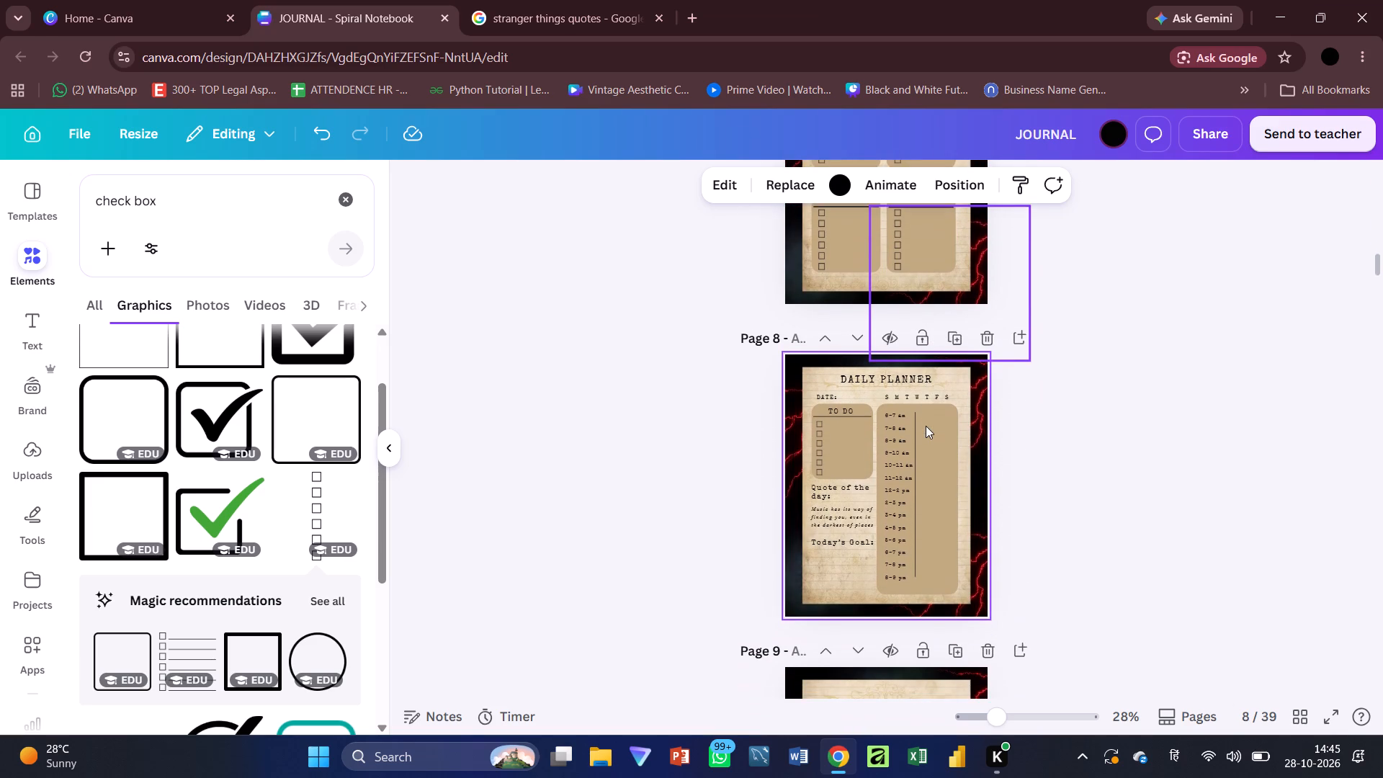
scroll(926, 426, "down", 3)
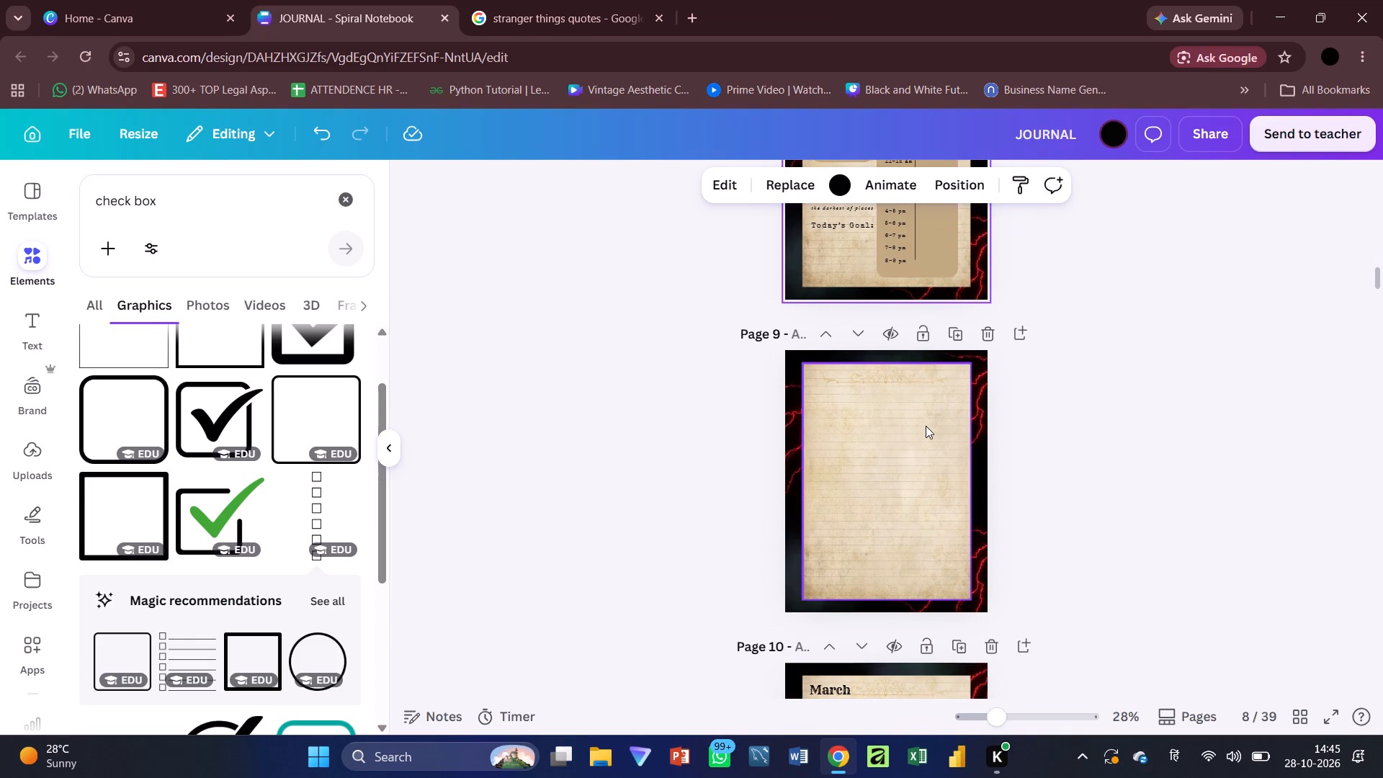
scroll(926, 426, "down", 2)
Duplicate the daily planner on page 8 and move the copy down to page 12, after March's weekly planner.
scroll(926, 426, "up", 2)
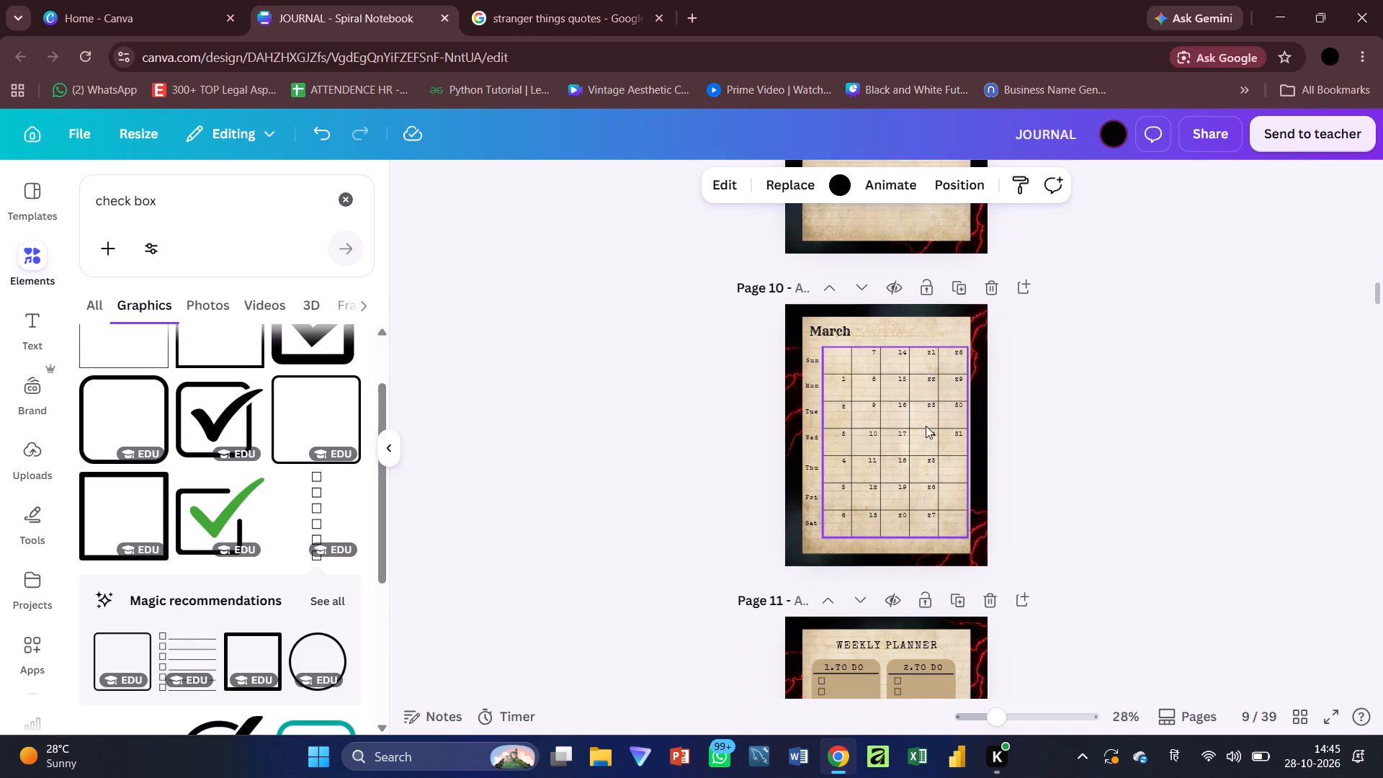
scroll(926, 426, "up", 3)
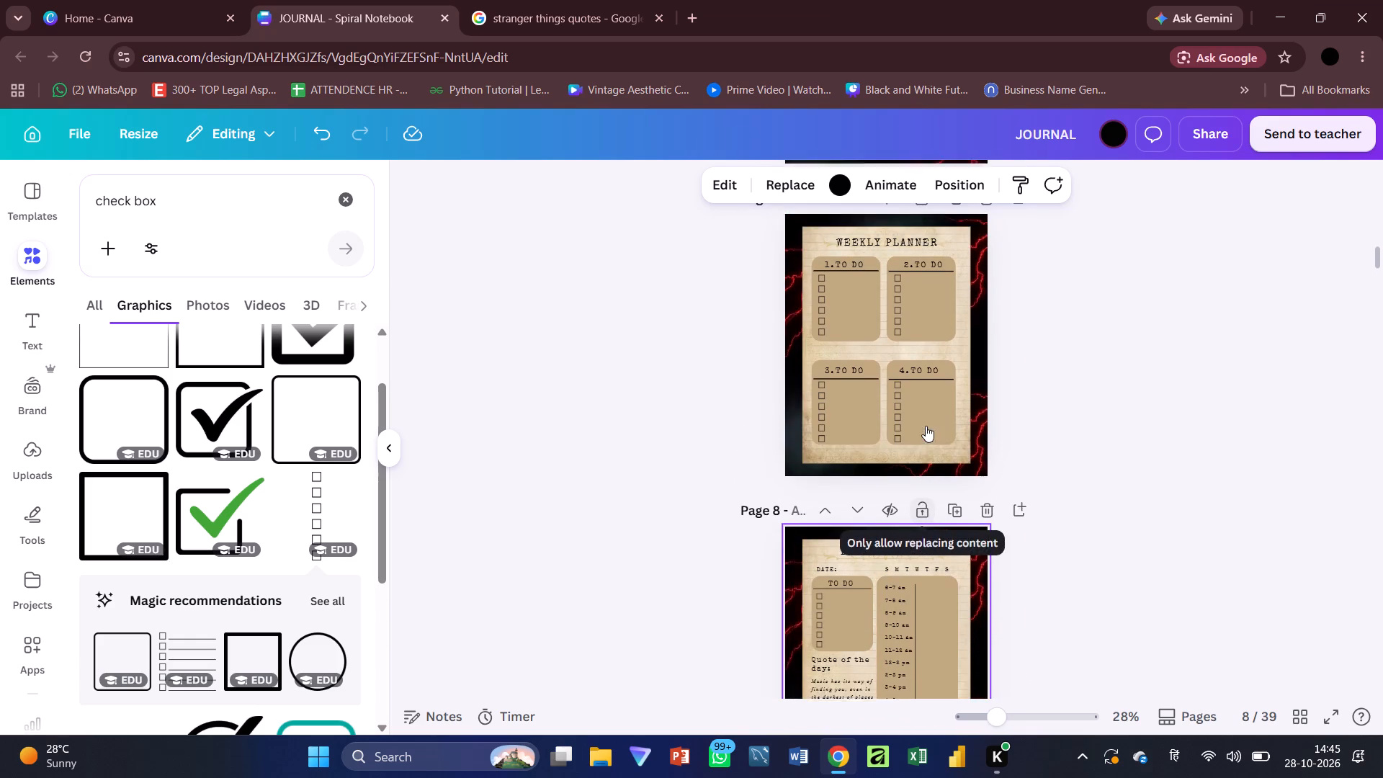
scroll(926, 426, "up", 1)
scroll(926, 426, "right", 2)
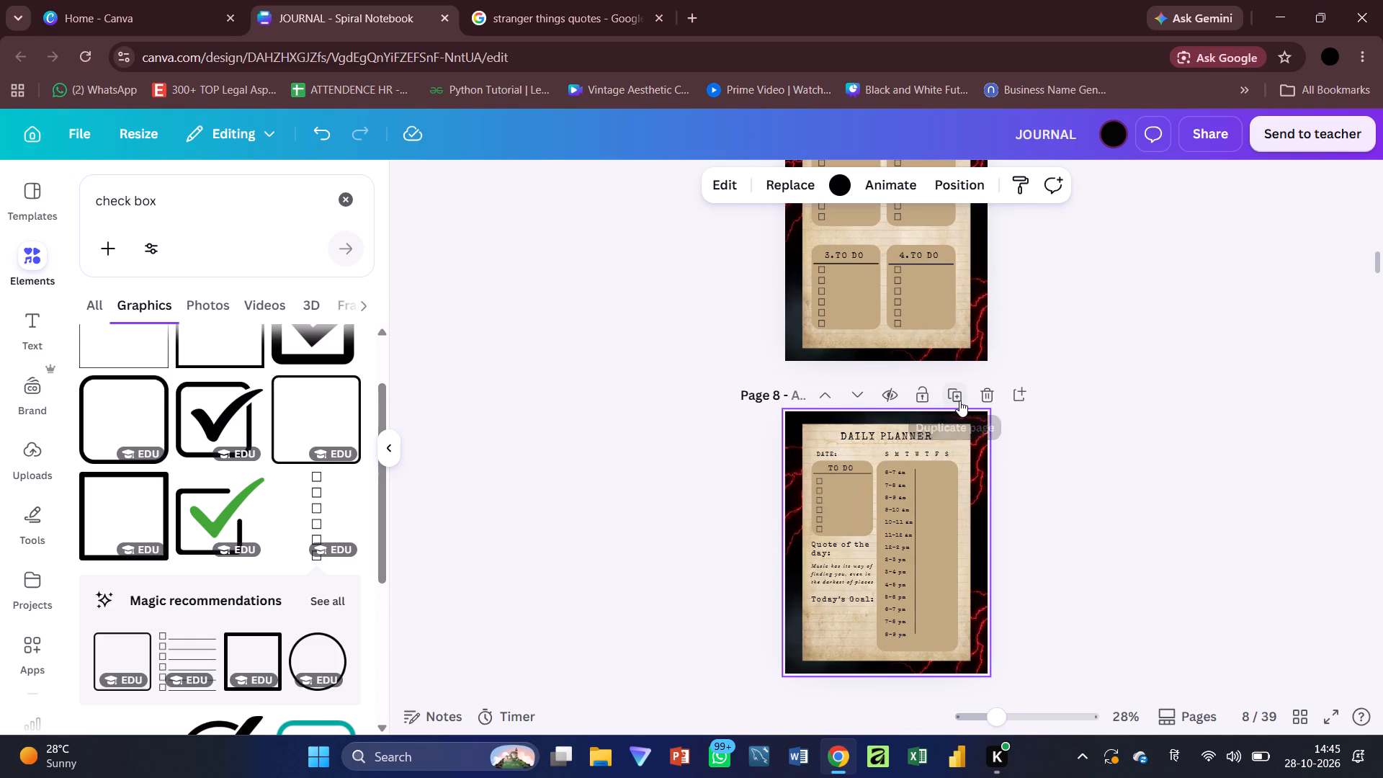
left_click(959, 401)
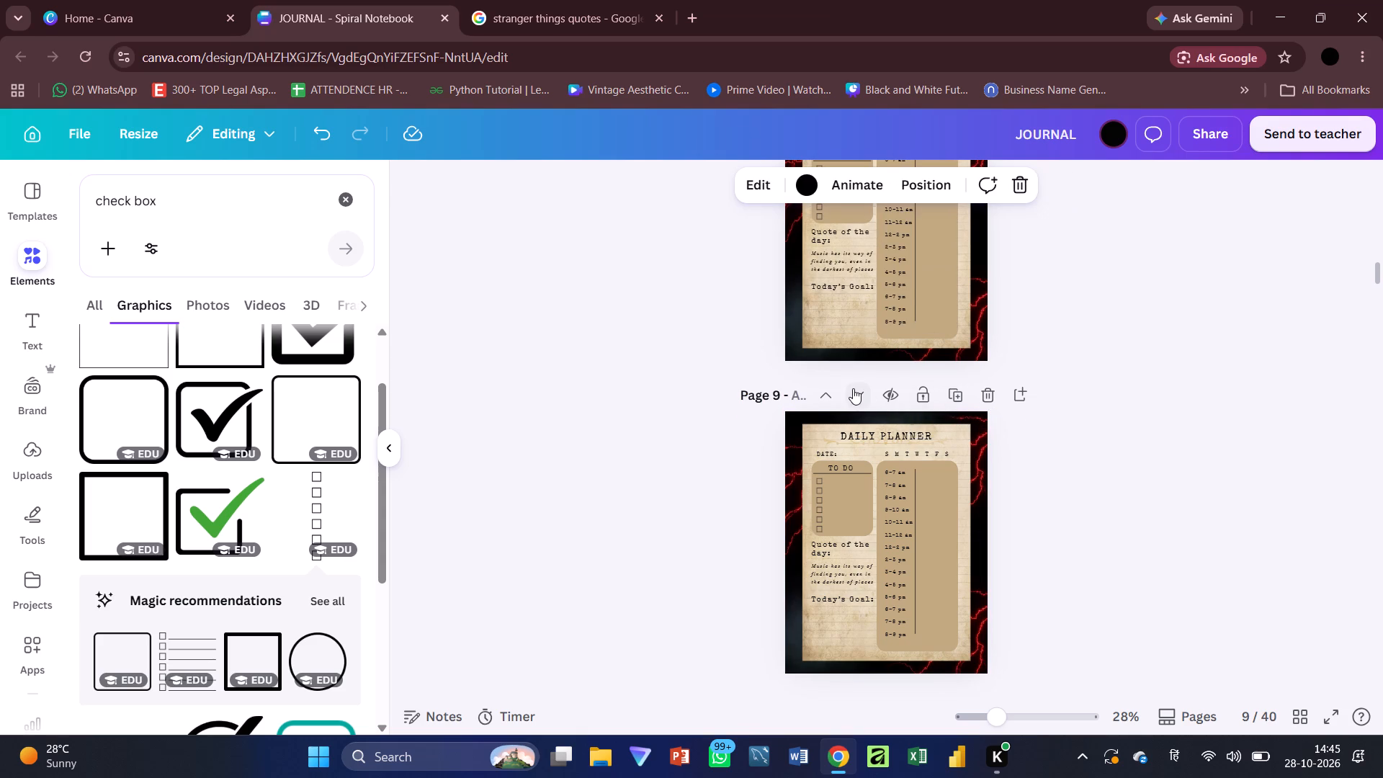
left_click(853, 388)
left_click(853, 388)
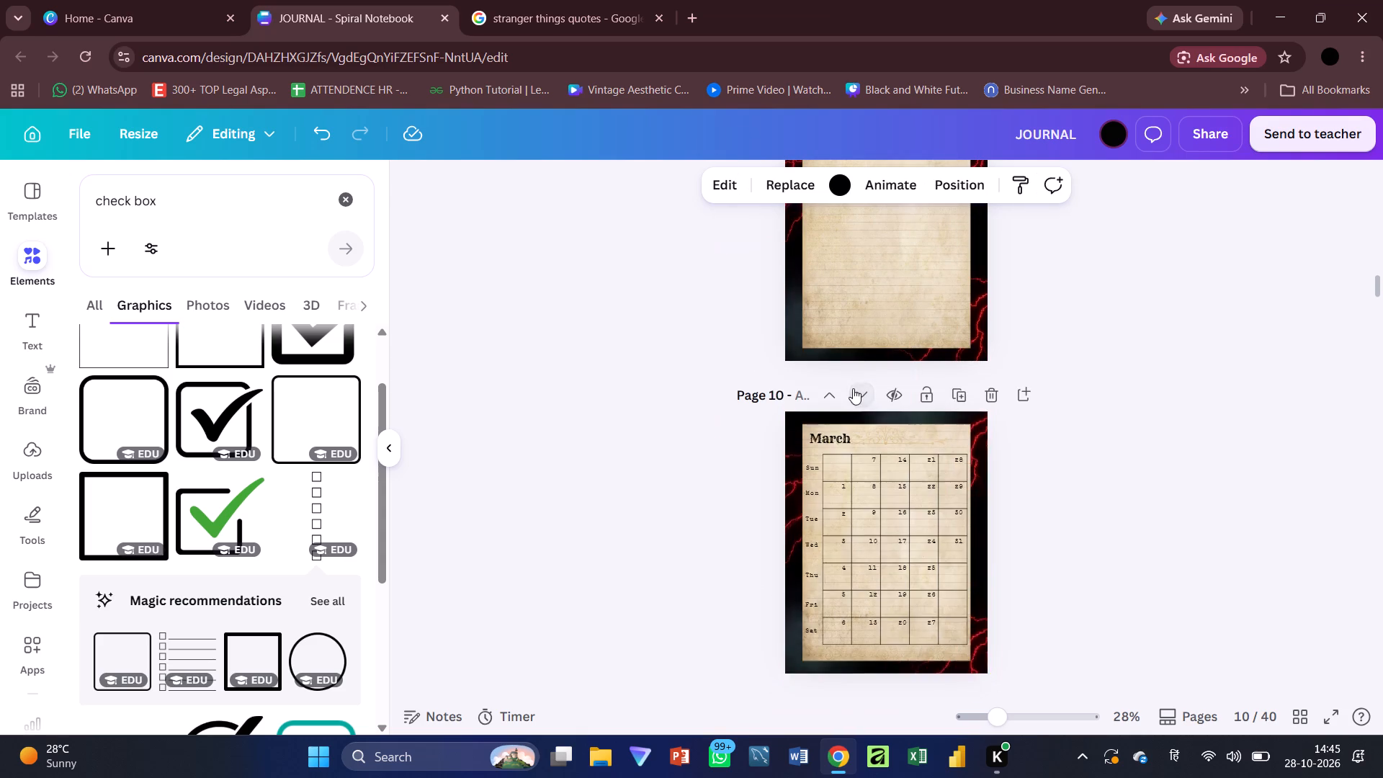
left_click(853, 388)
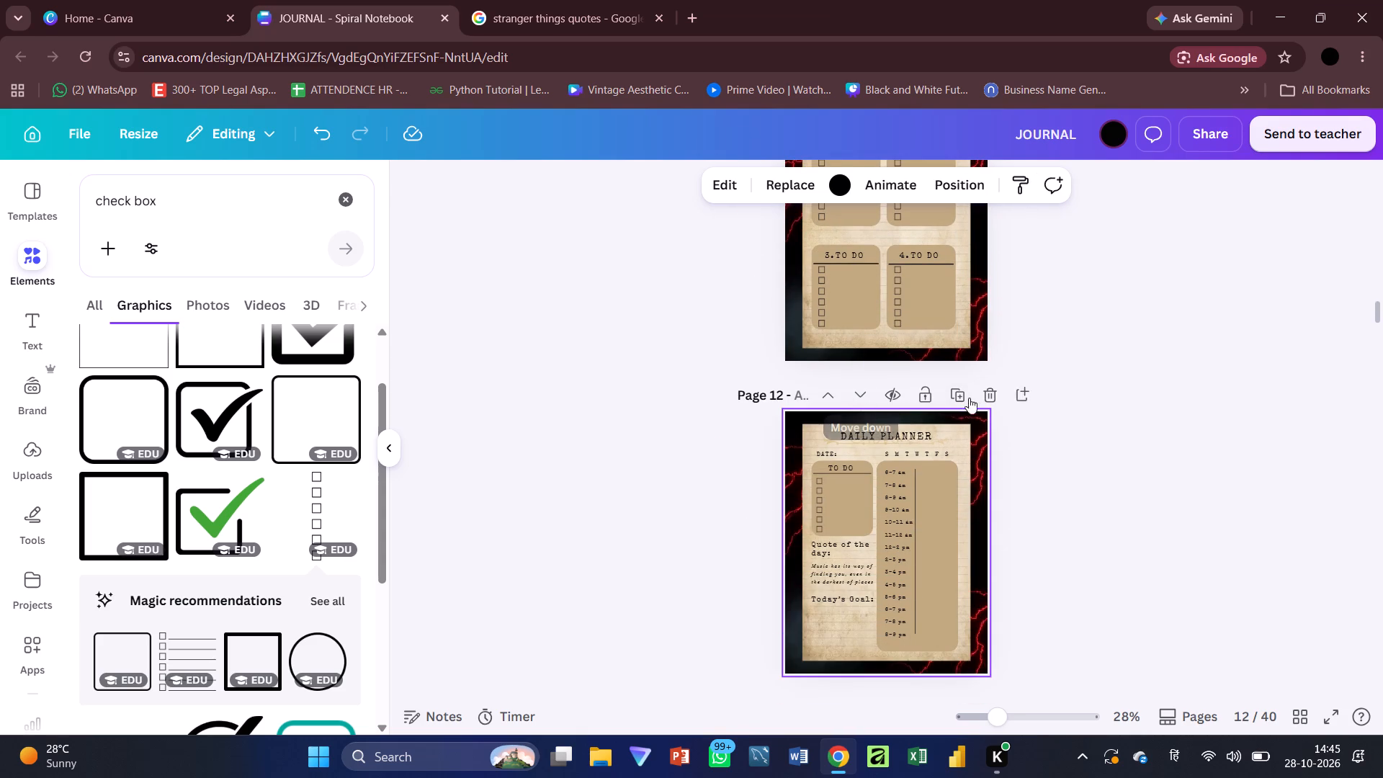
Place daily planner copies after the April and May weekly planners, as pages 16 and 20.
left_click(963, 398)
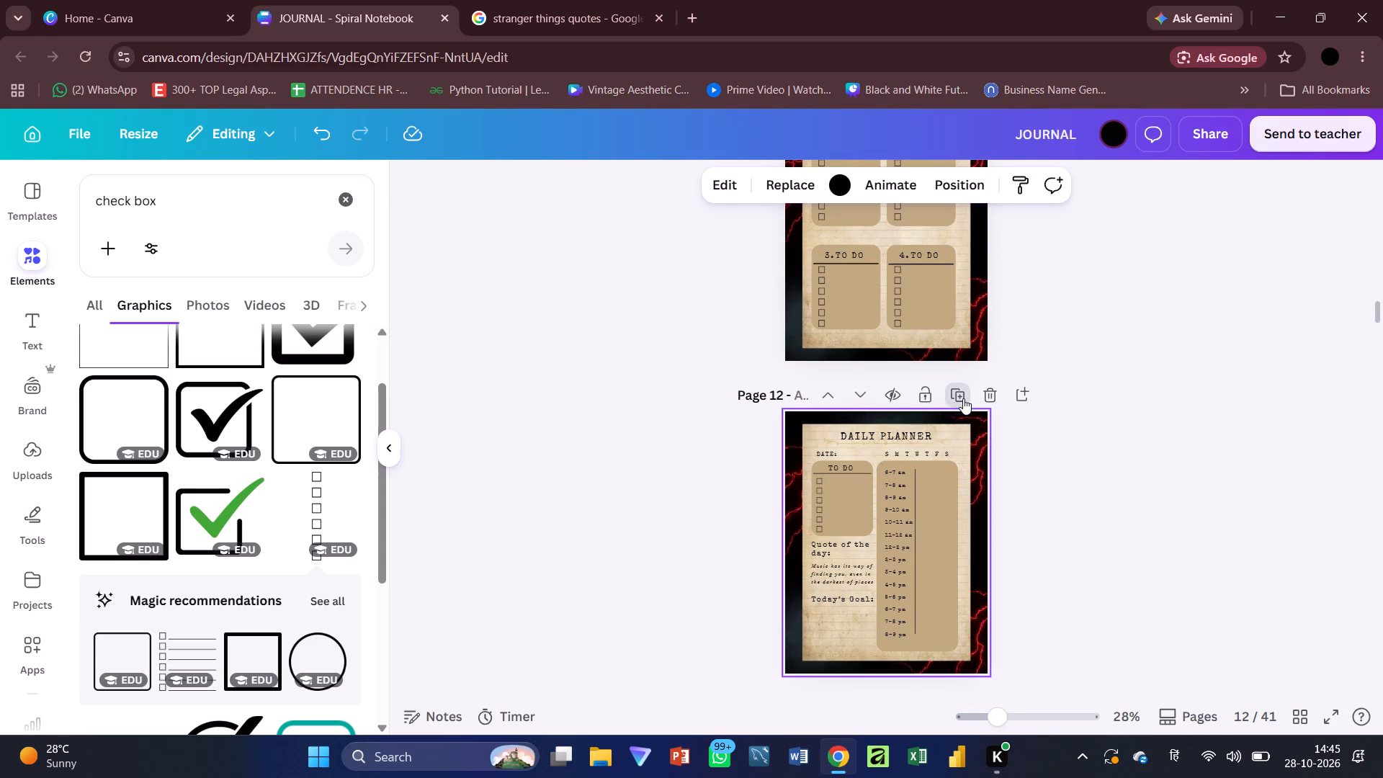
left_click(856, 388)
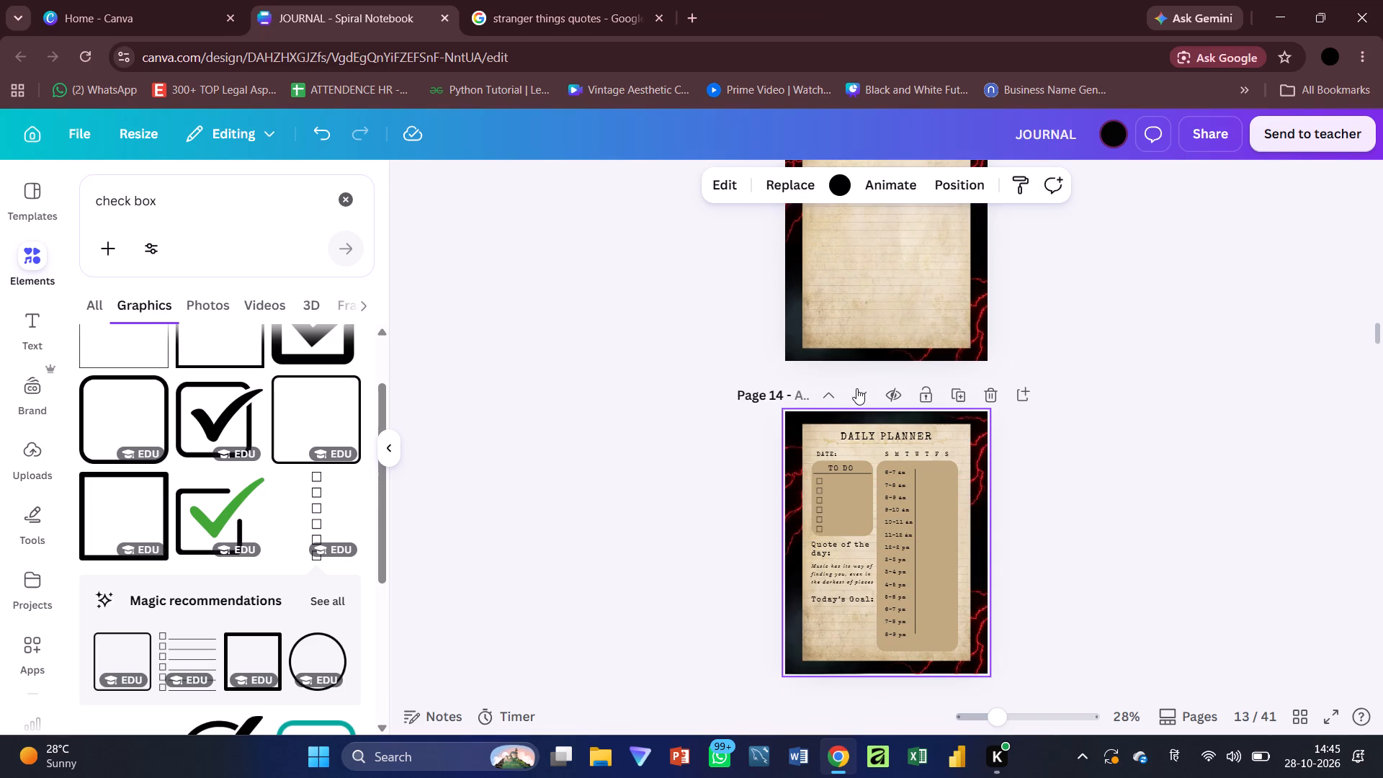
left_click(856, 388)
left_click(856, 388)
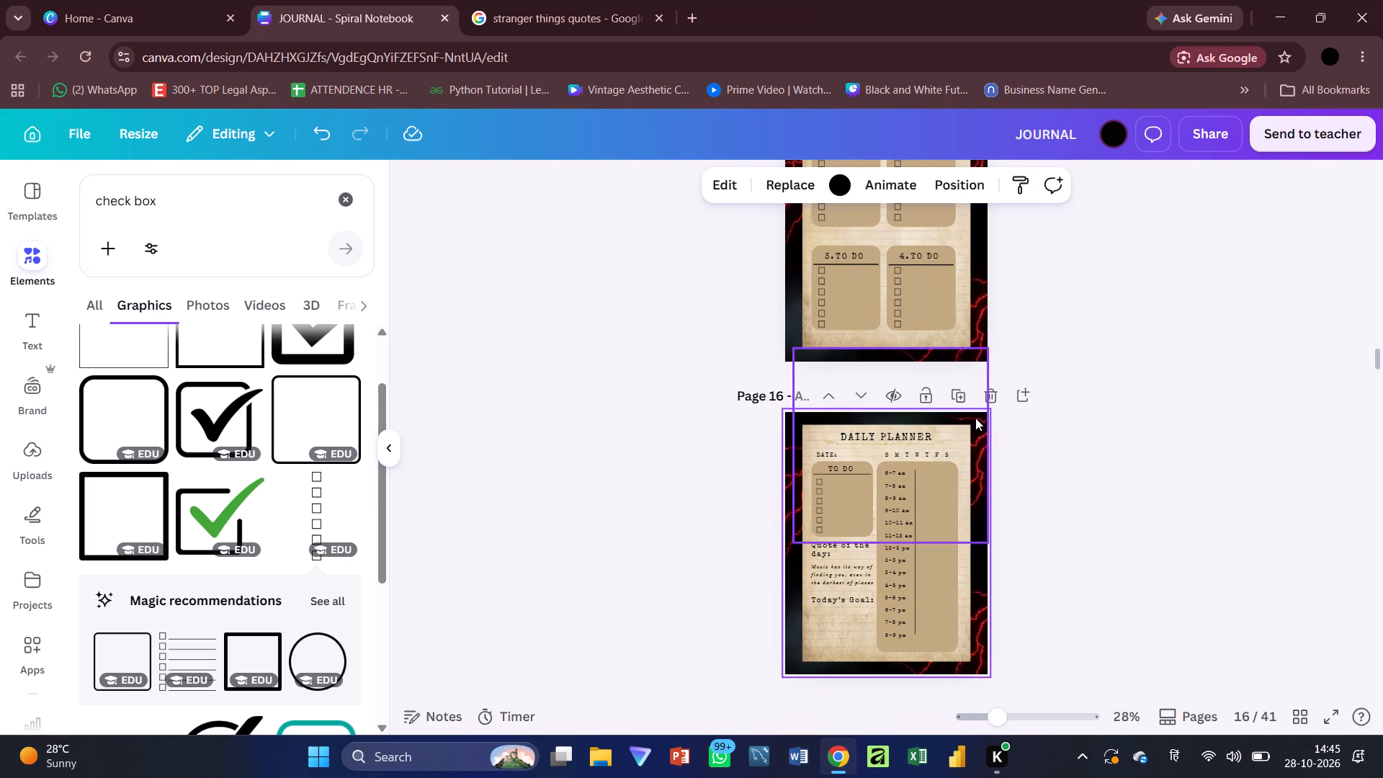
left_click(951, 389)
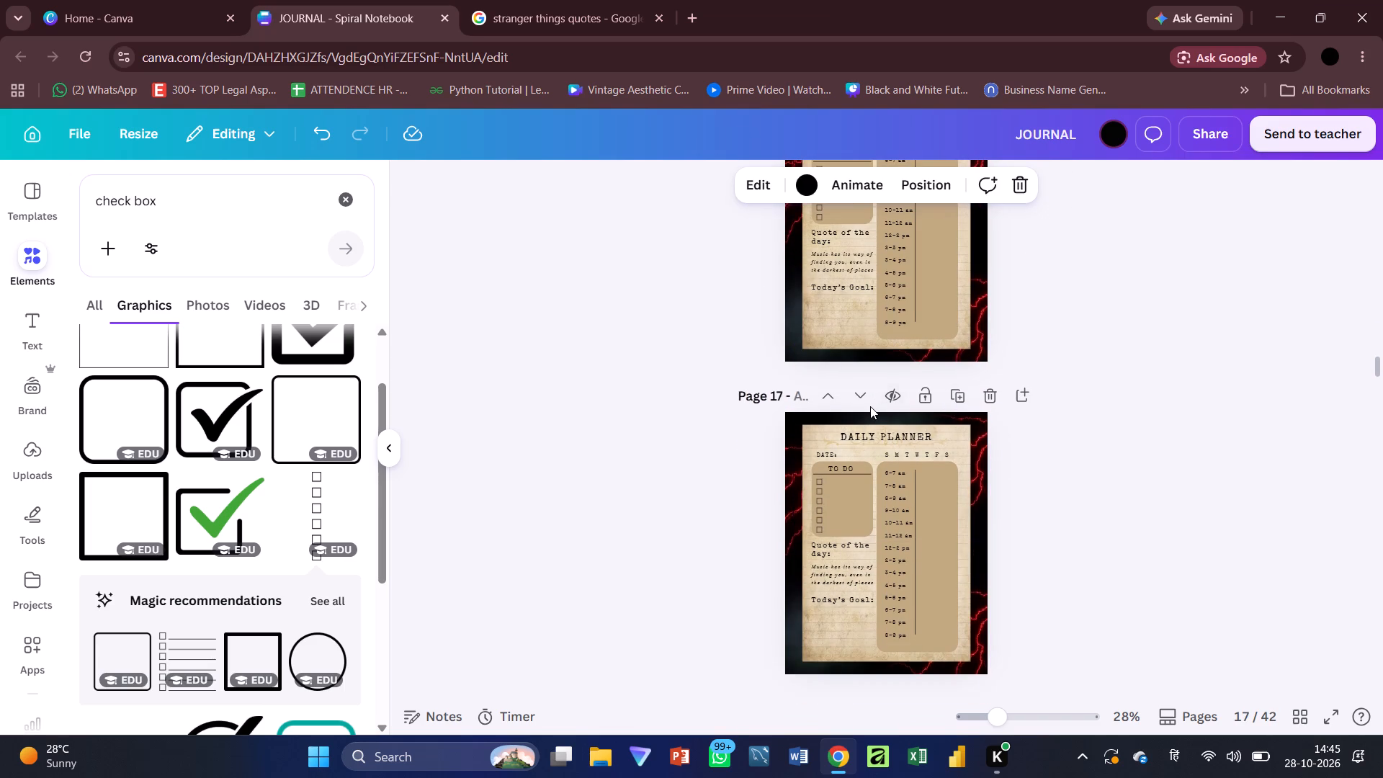
left_click(864, 404)
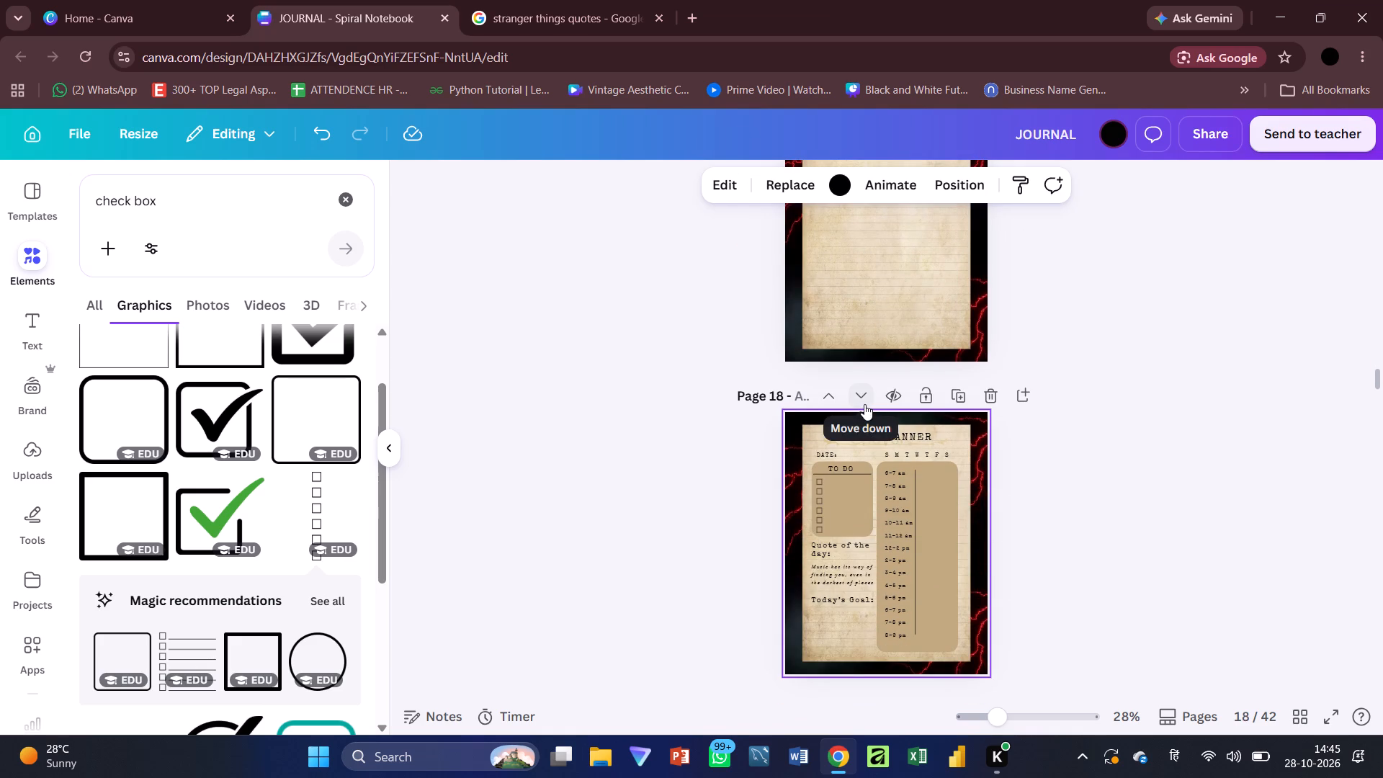
left_click(864, 404)
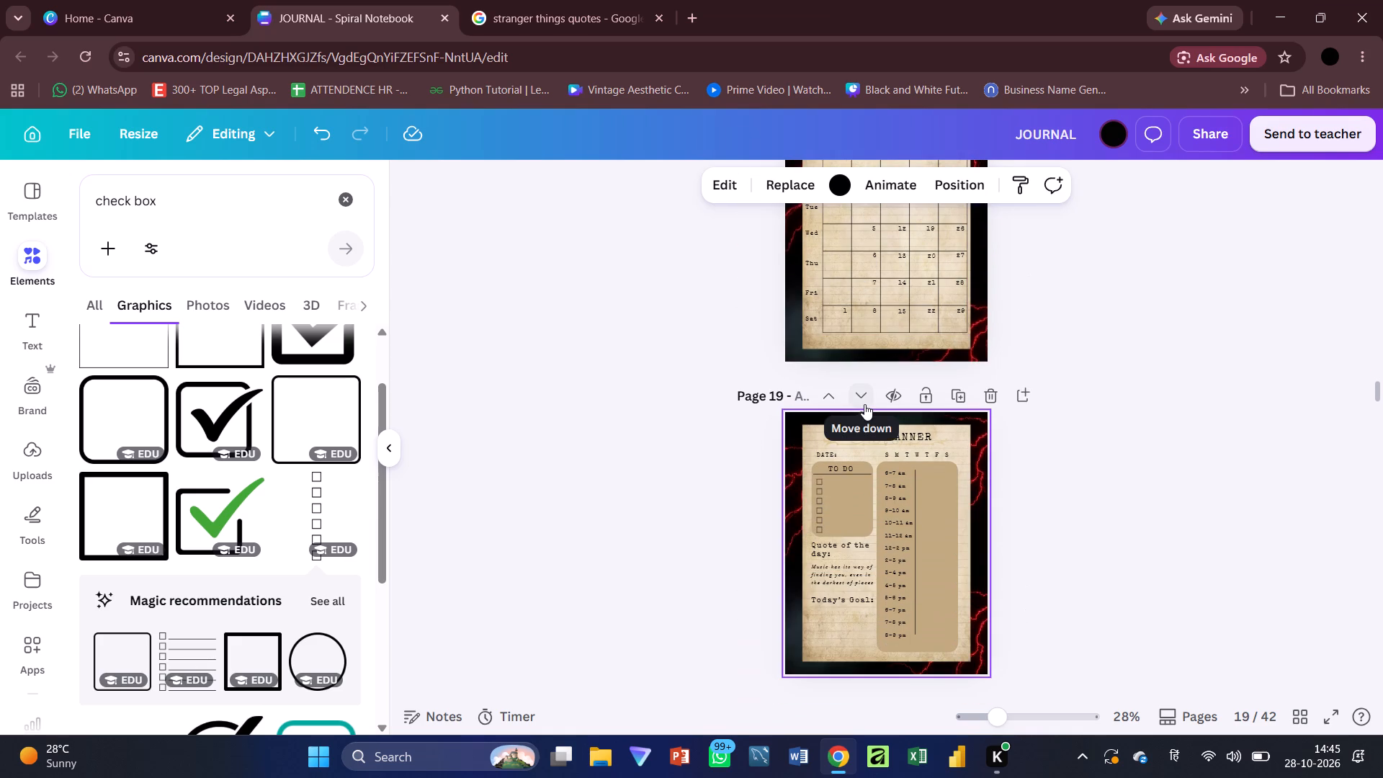
left_click(864, 404)
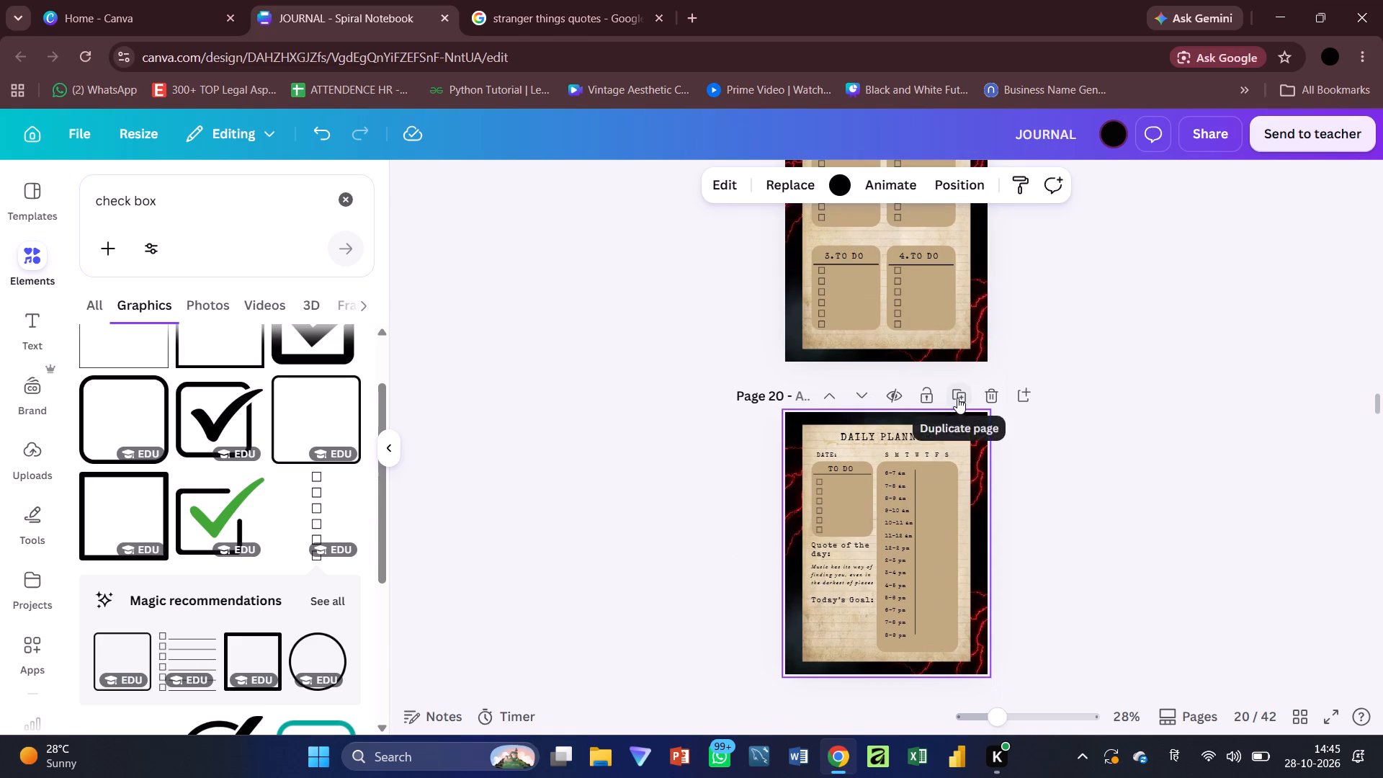
Duplicate the daily planner after the June and July weekly planners, placing the copies as pages 24 and 28.
left_click(957, 398)
left_click(866, 396)
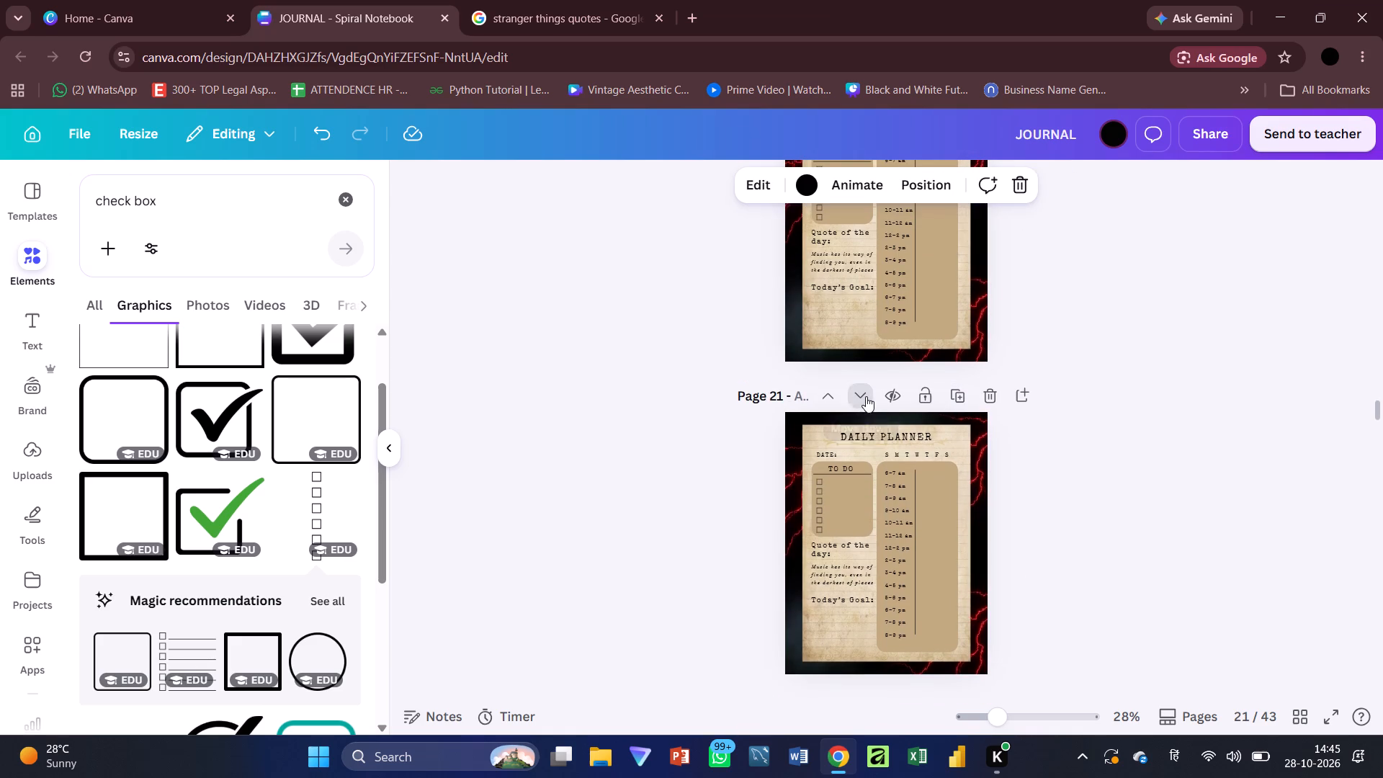
left_click(866, 396)
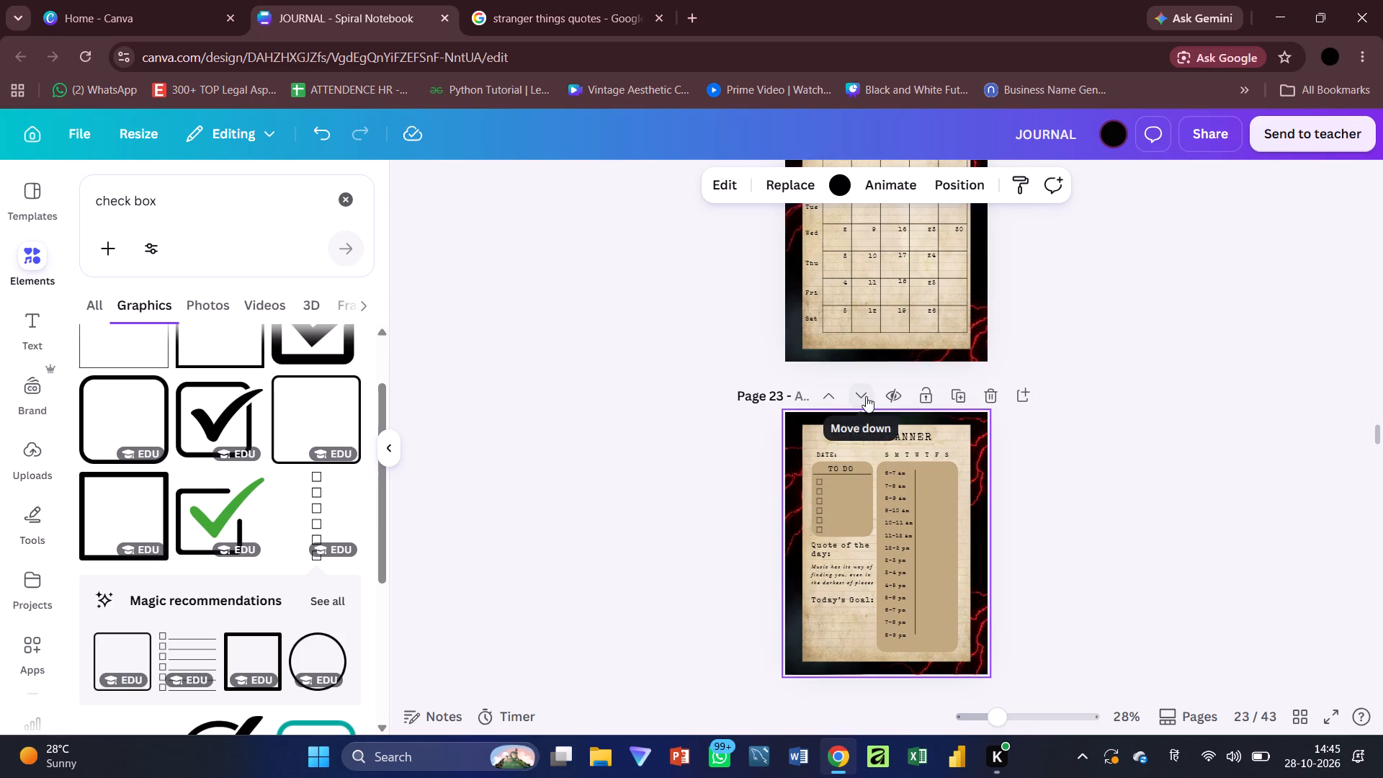
left_click(866, 396)
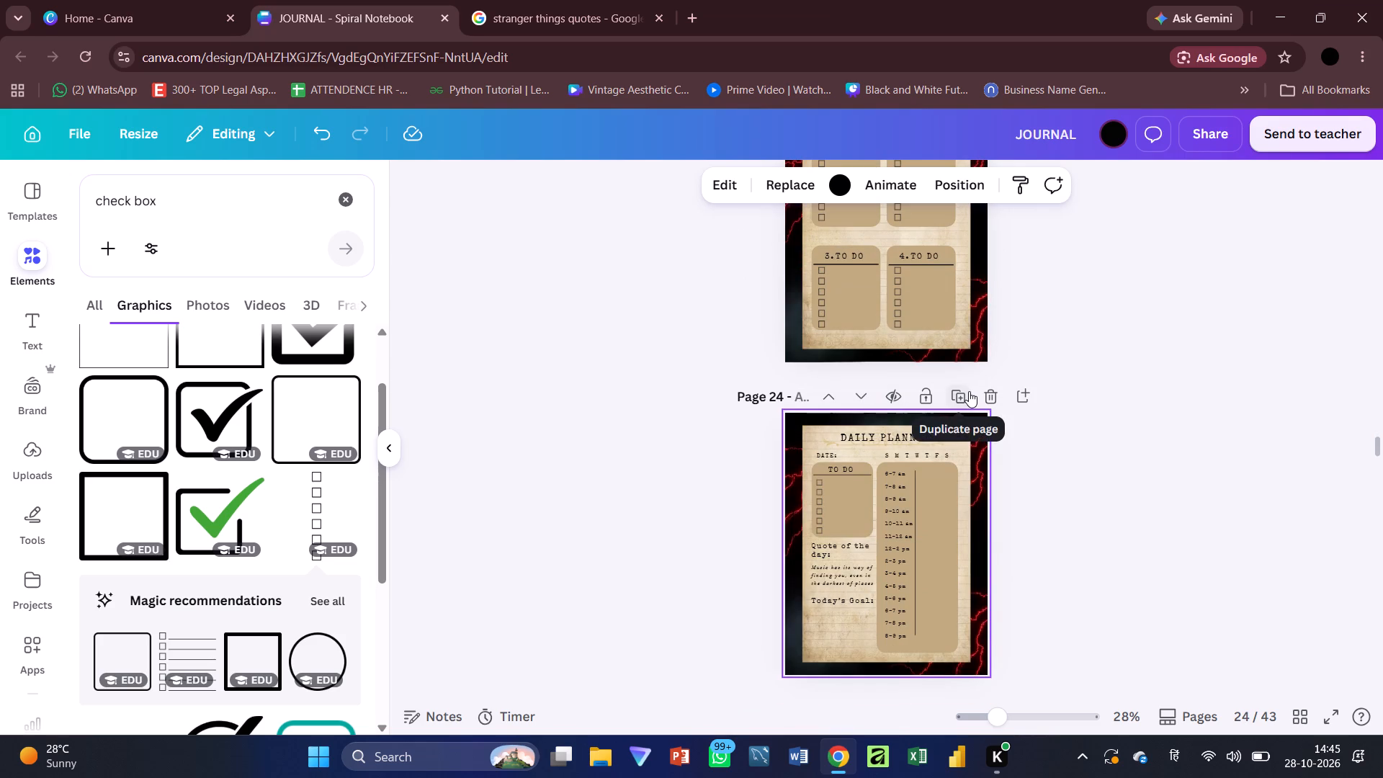
left_click(969, 391)
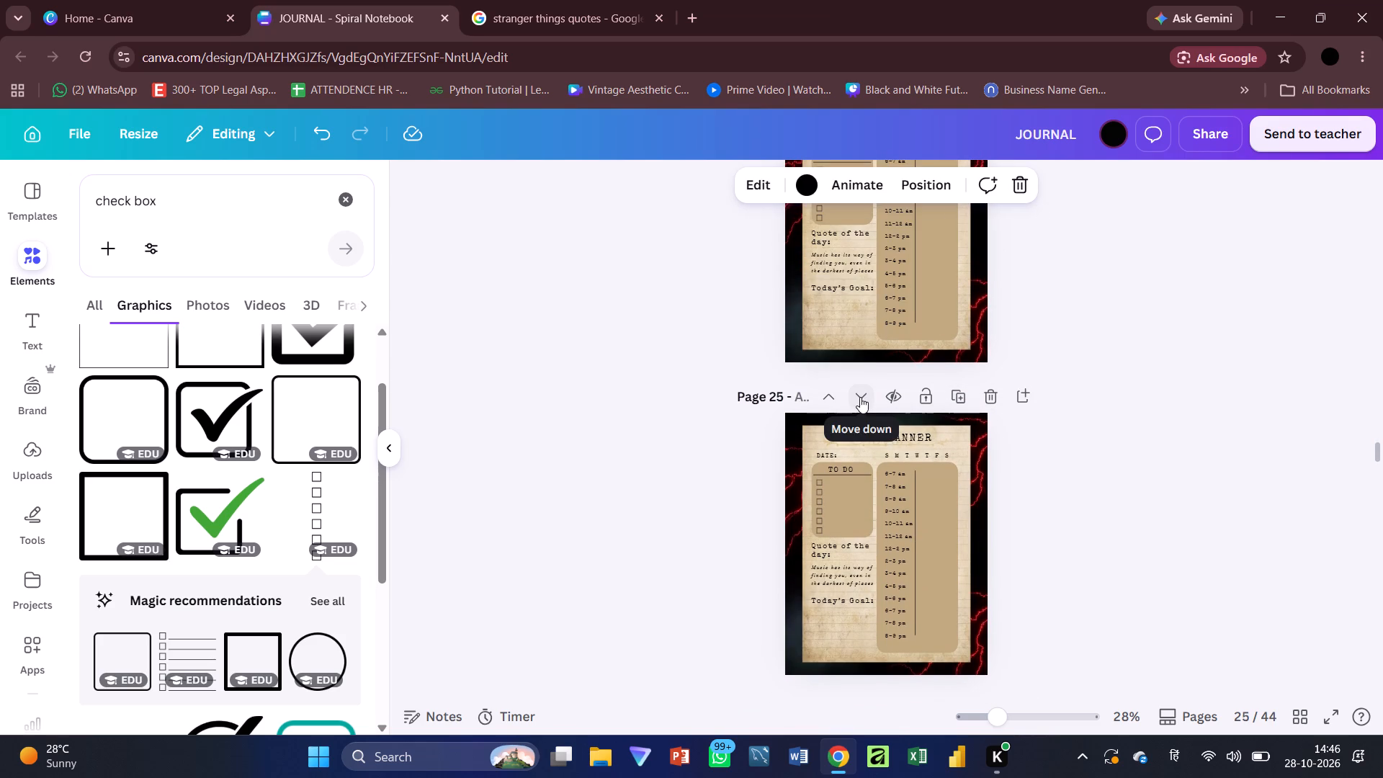
left_click(860, 397)
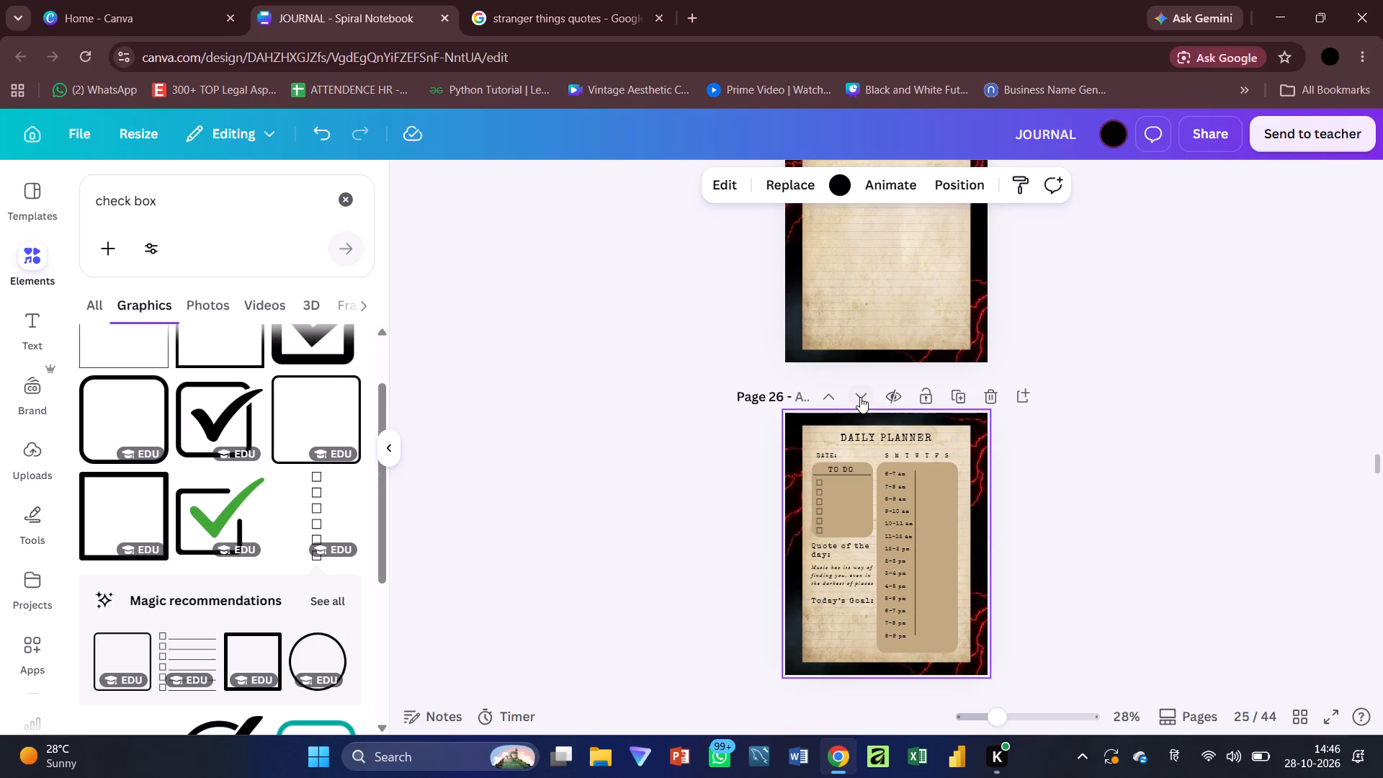
left_click(860, 397)
left_click(860, 397)
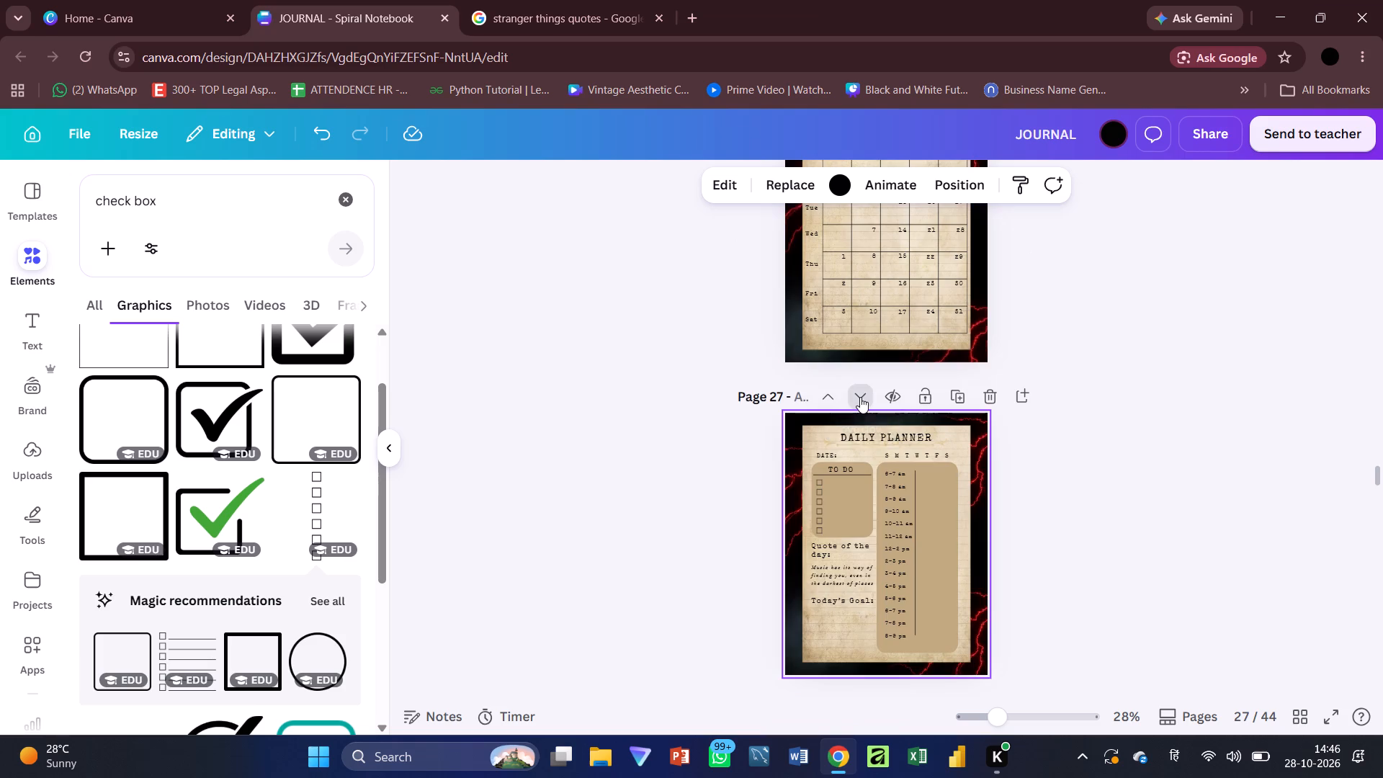
Place daily planner copies after the August and September weekly planners, as pages 32 and 36.
left_click(953, 396)
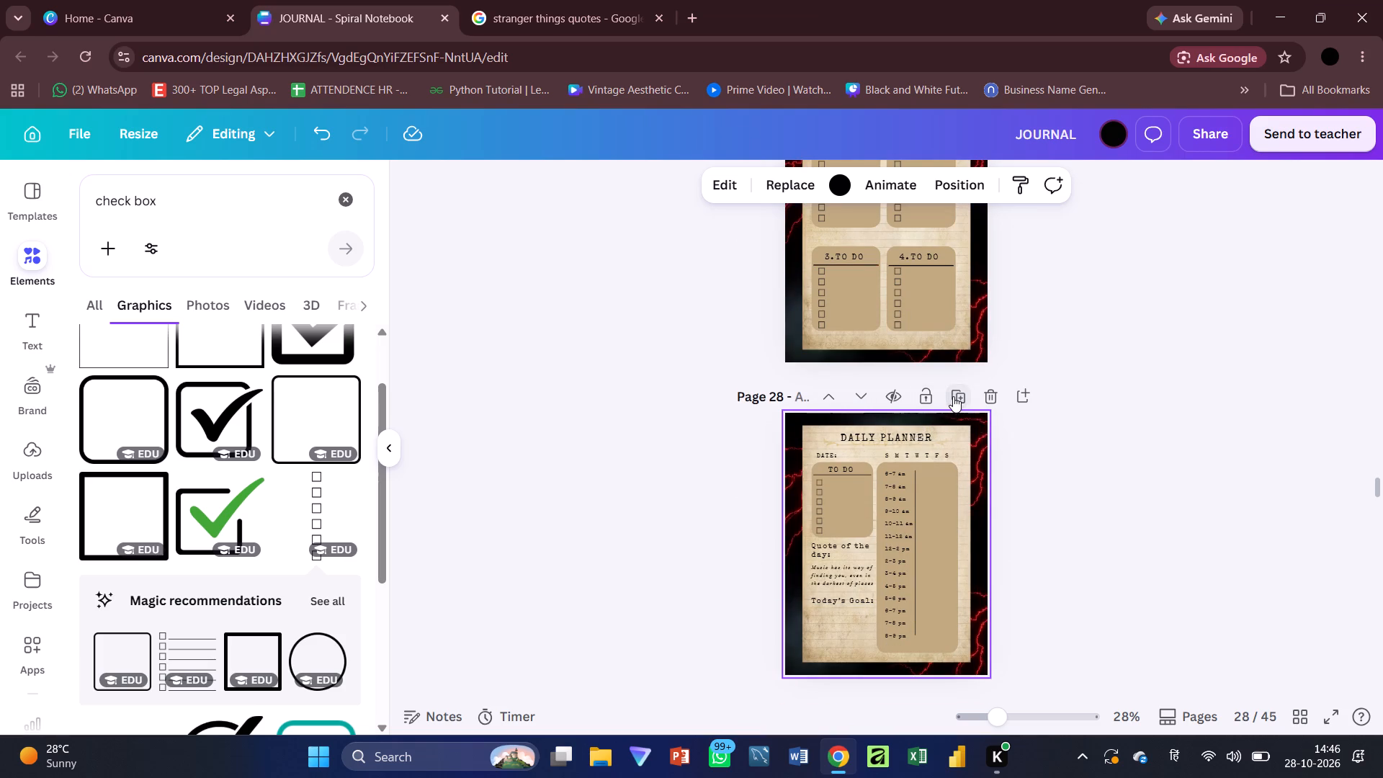
left_click(867, 395)
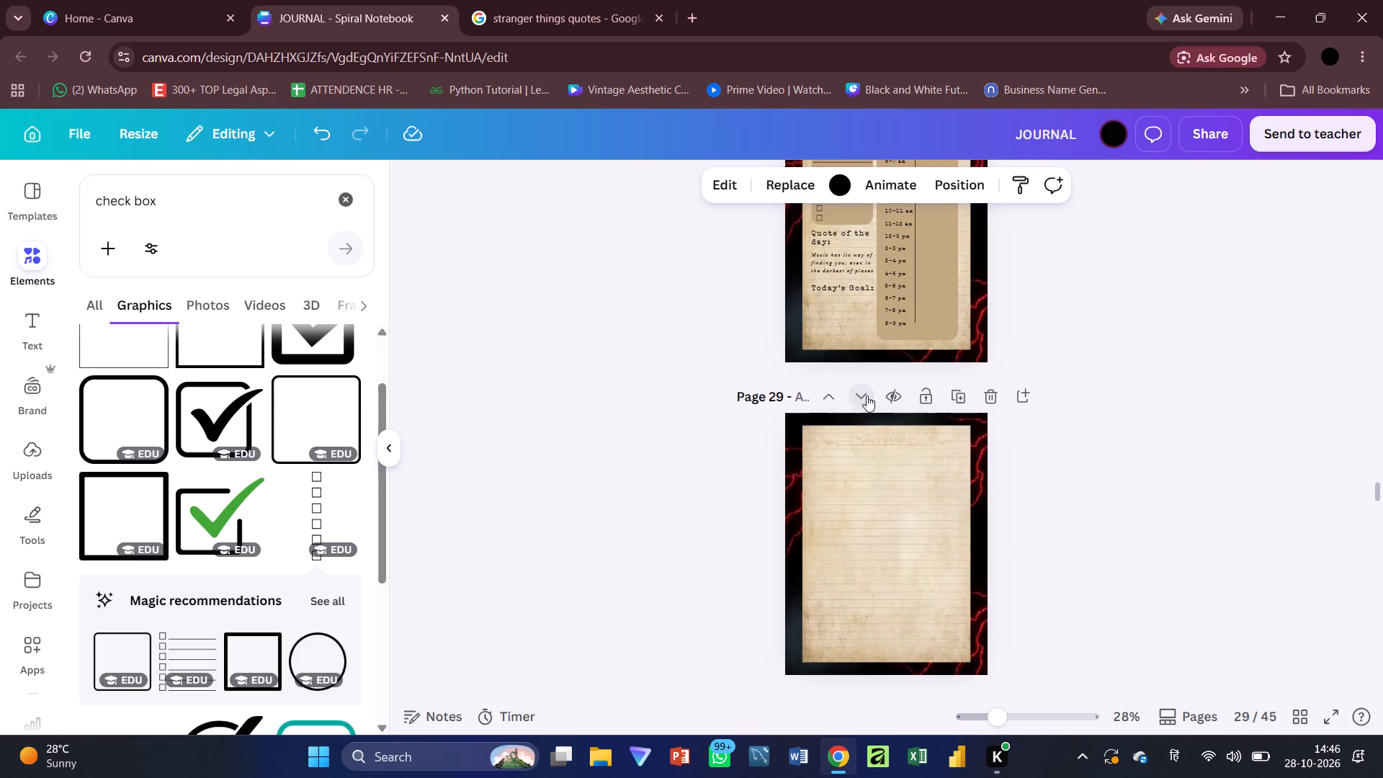
left_click(867, 395)
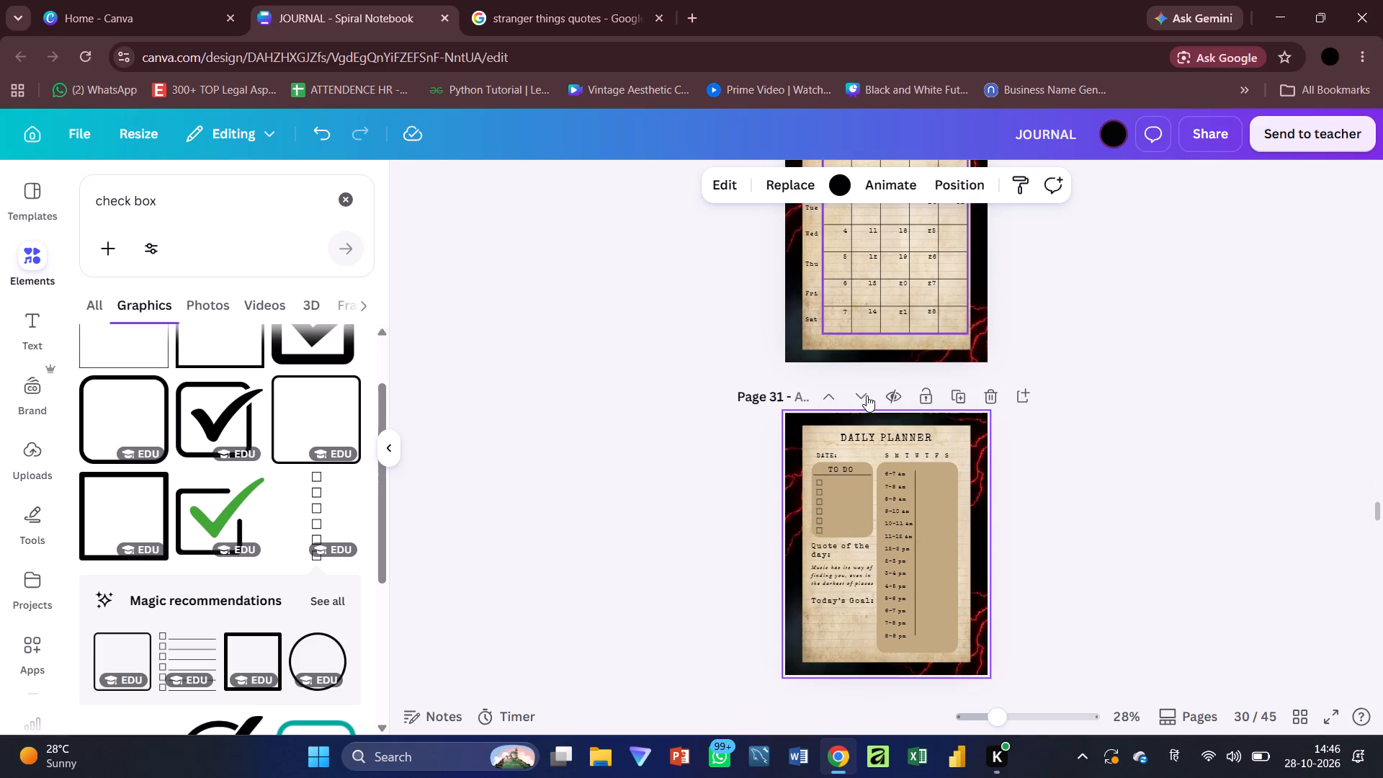
left_click(867, 395)
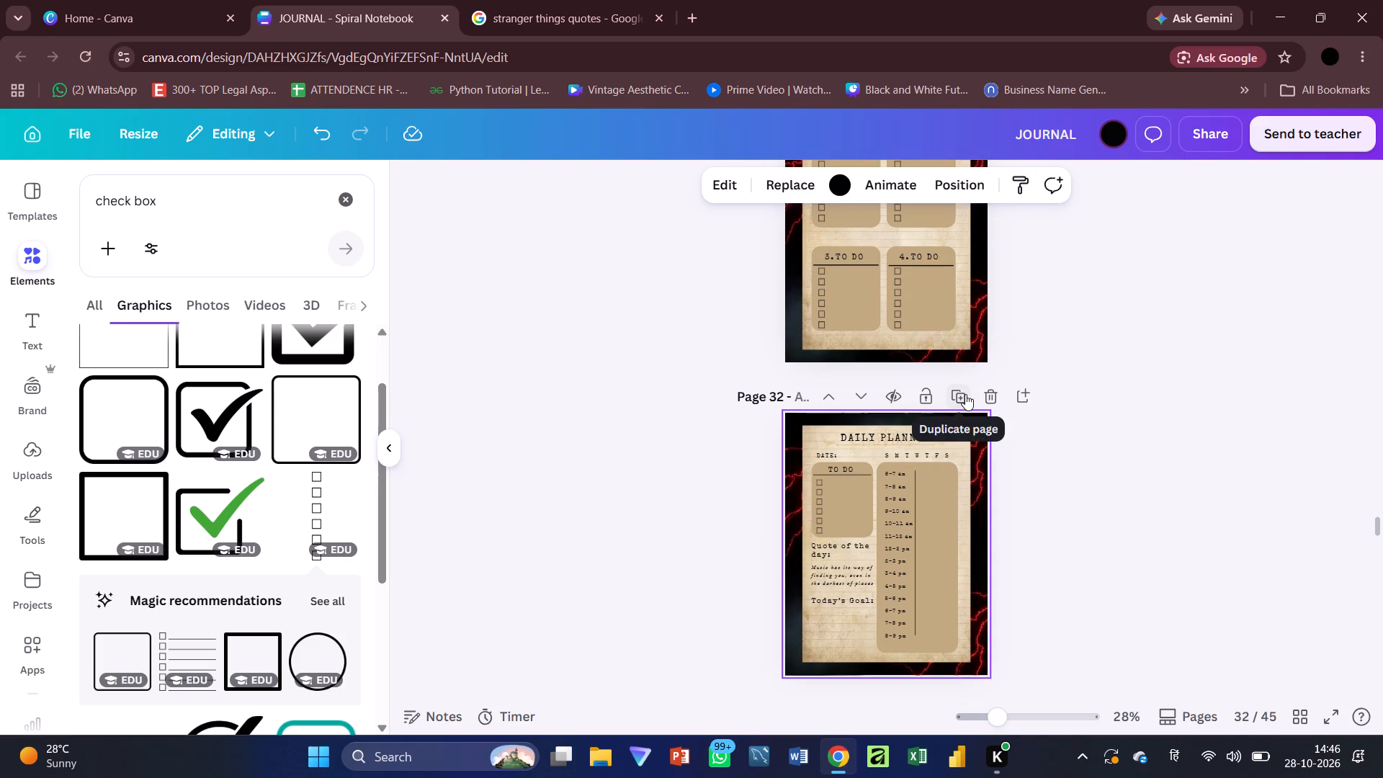
left_click(965, 394)
left_click(866, 396)
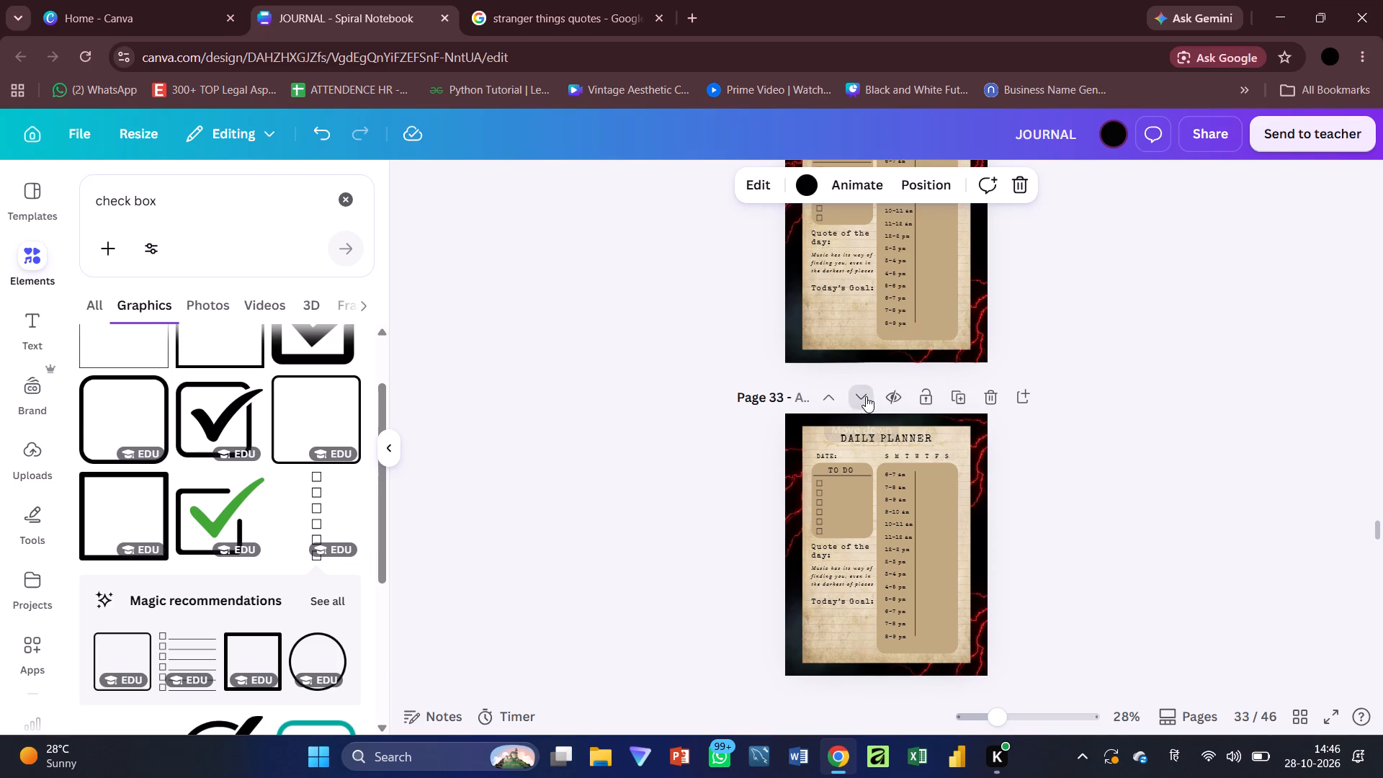
left_click(866, 396)
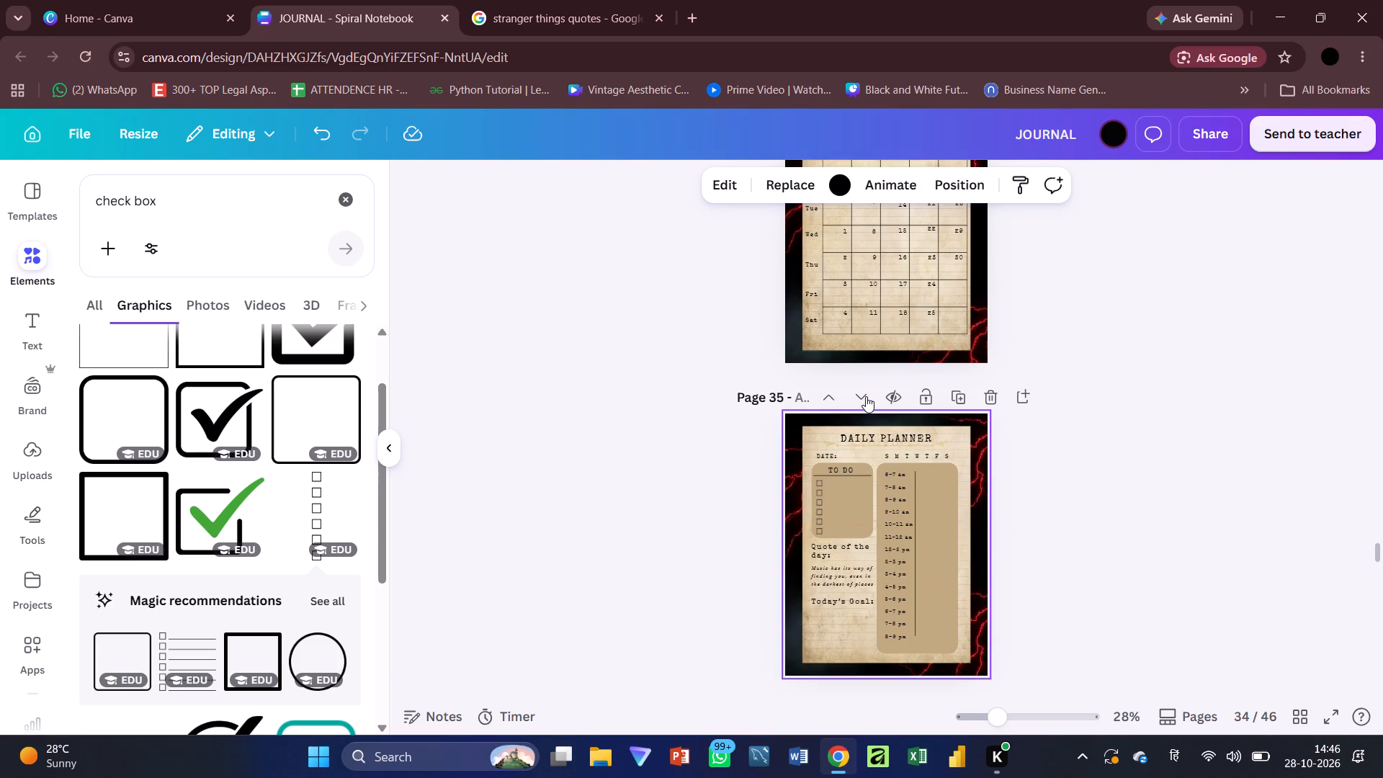
left_click(866, 396)
Place daily planner copies after the October and November weekly planners, as pages 40 and 44.
left_click(962, 392)
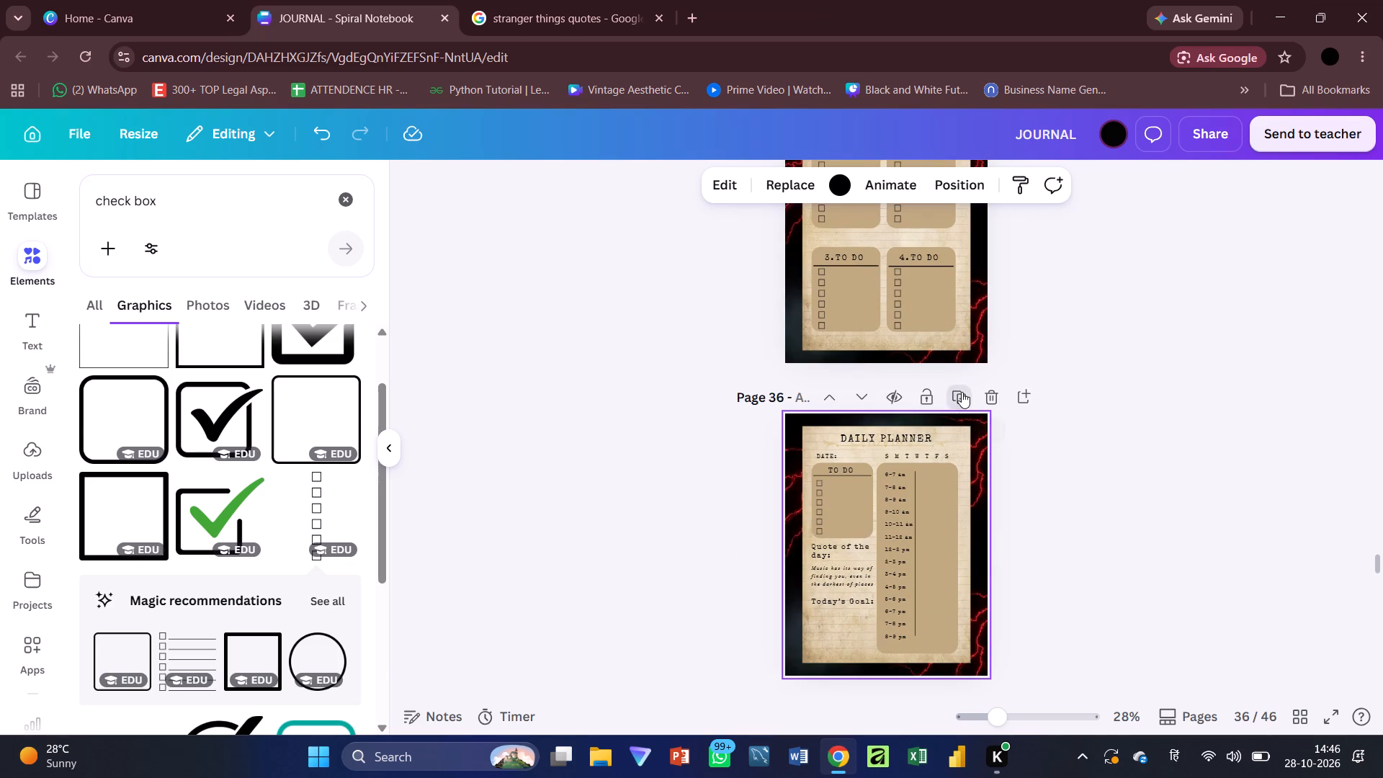
left_click(856, 392)
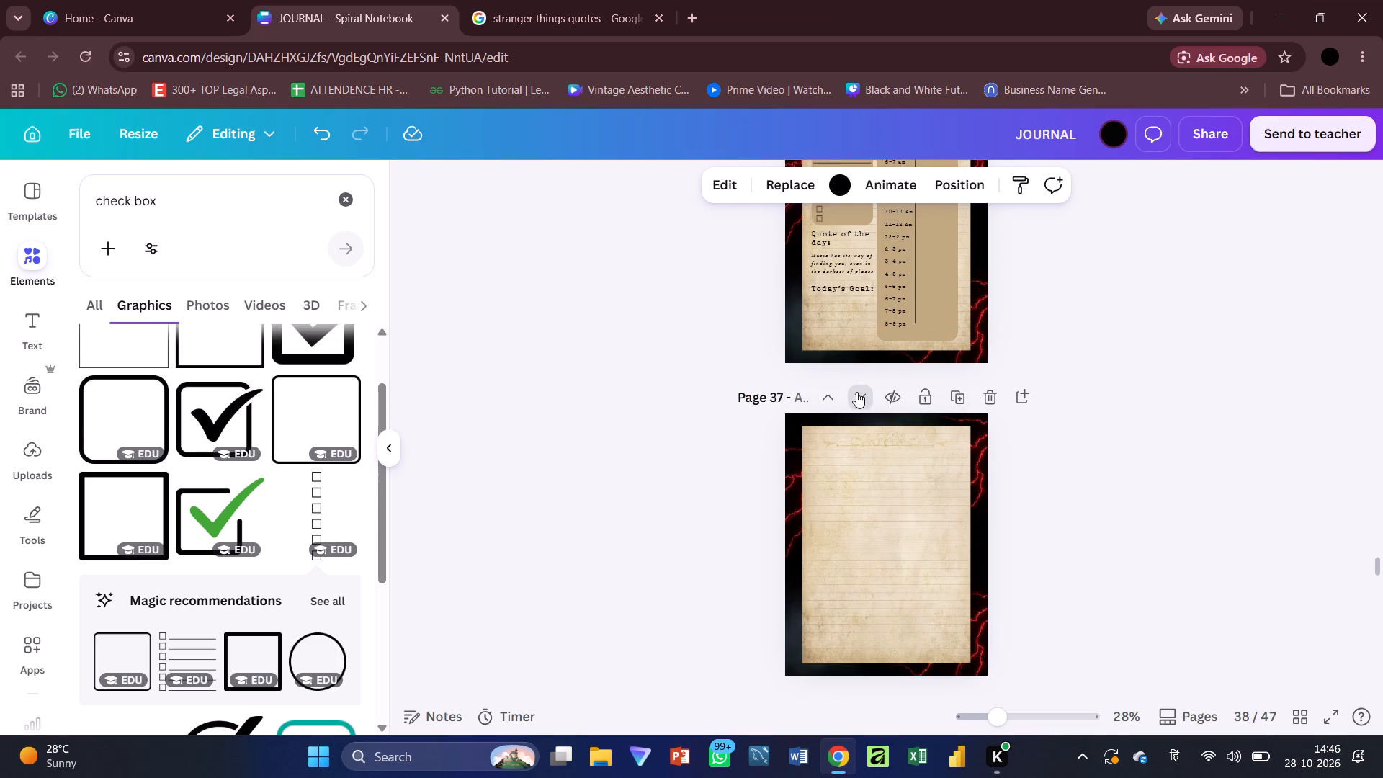
left_click(856, 392)
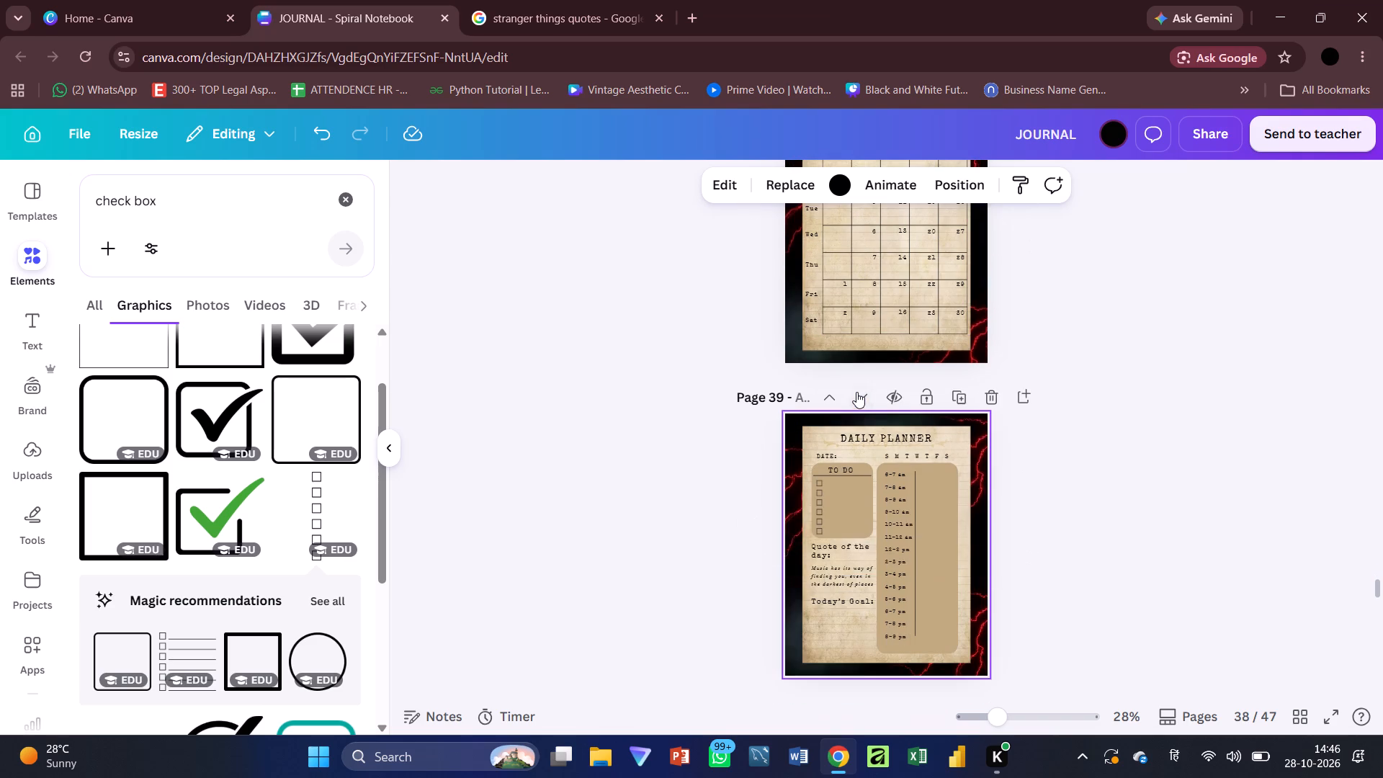
left_click(856, 392)
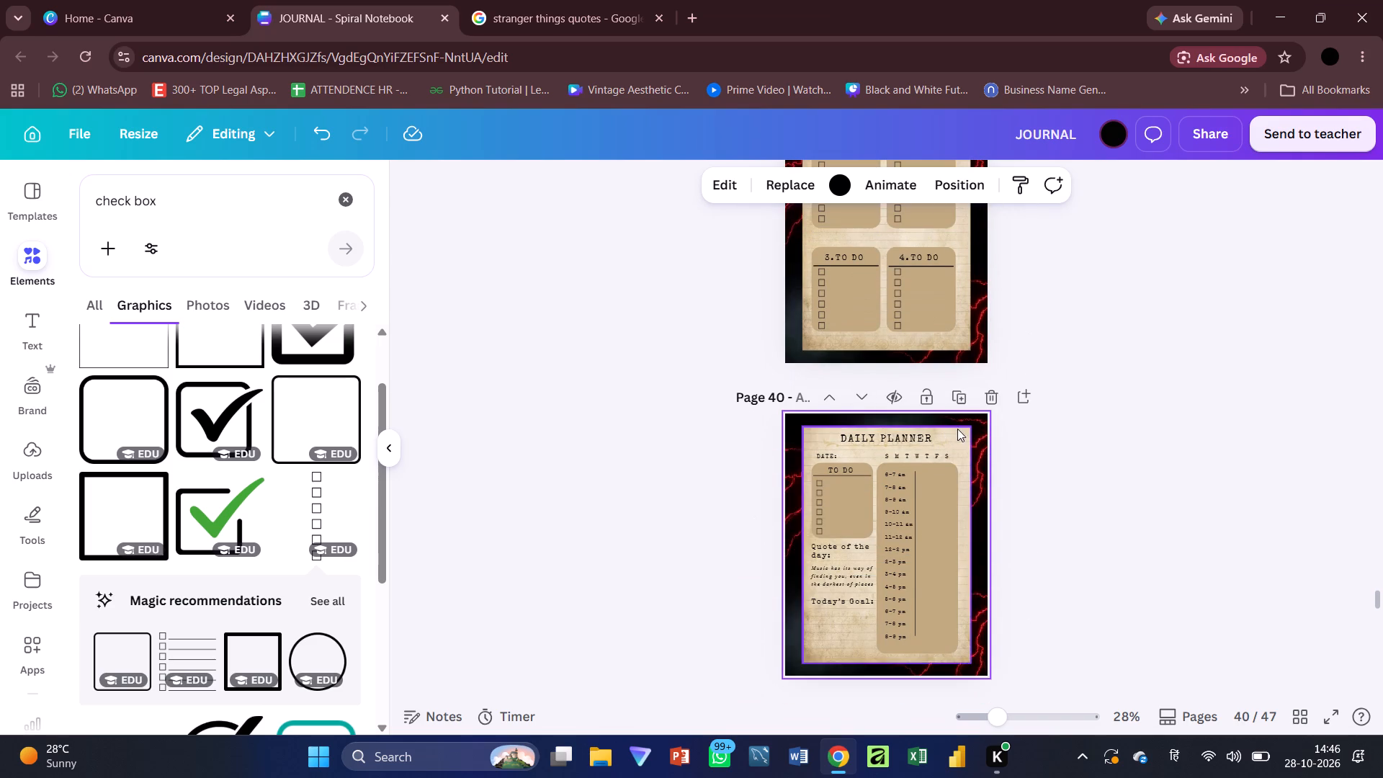
left_click(959, 392)
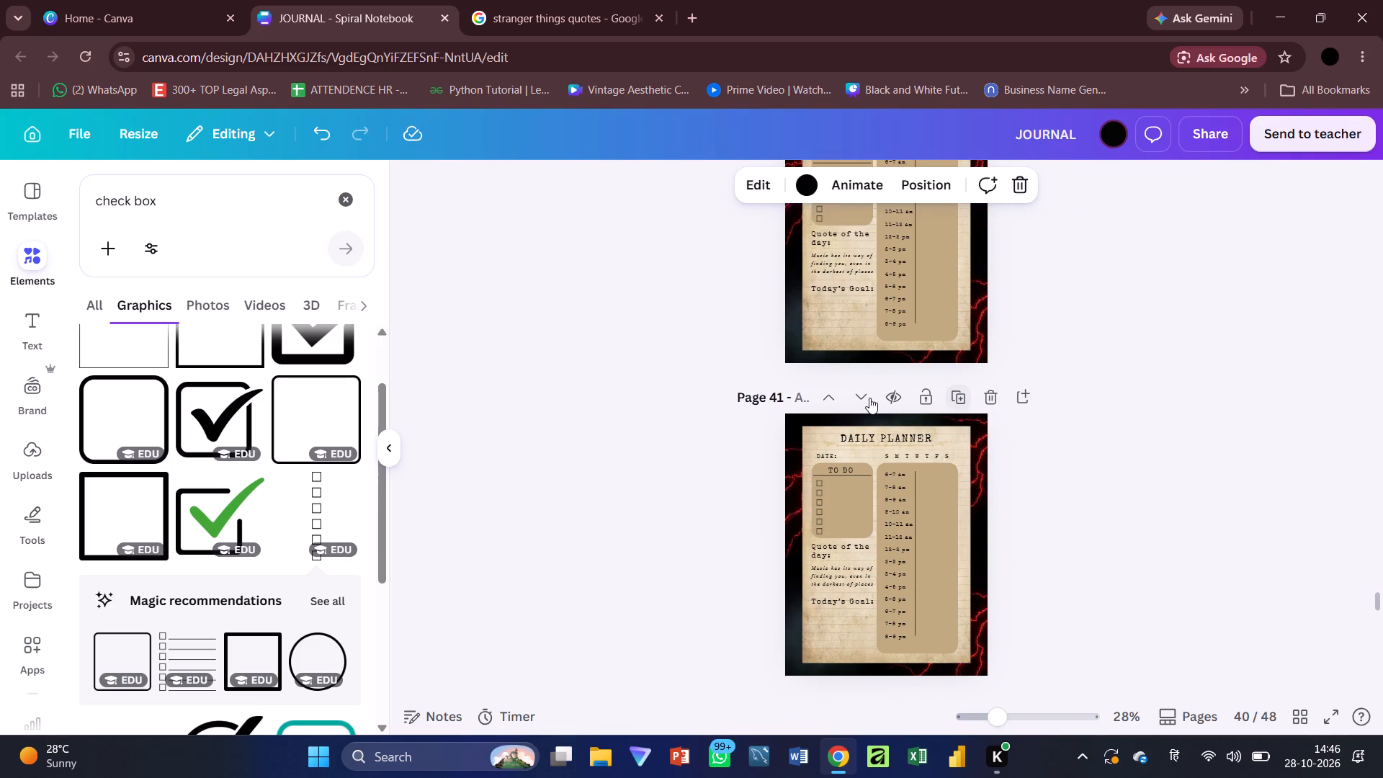
left_click(865, 400)
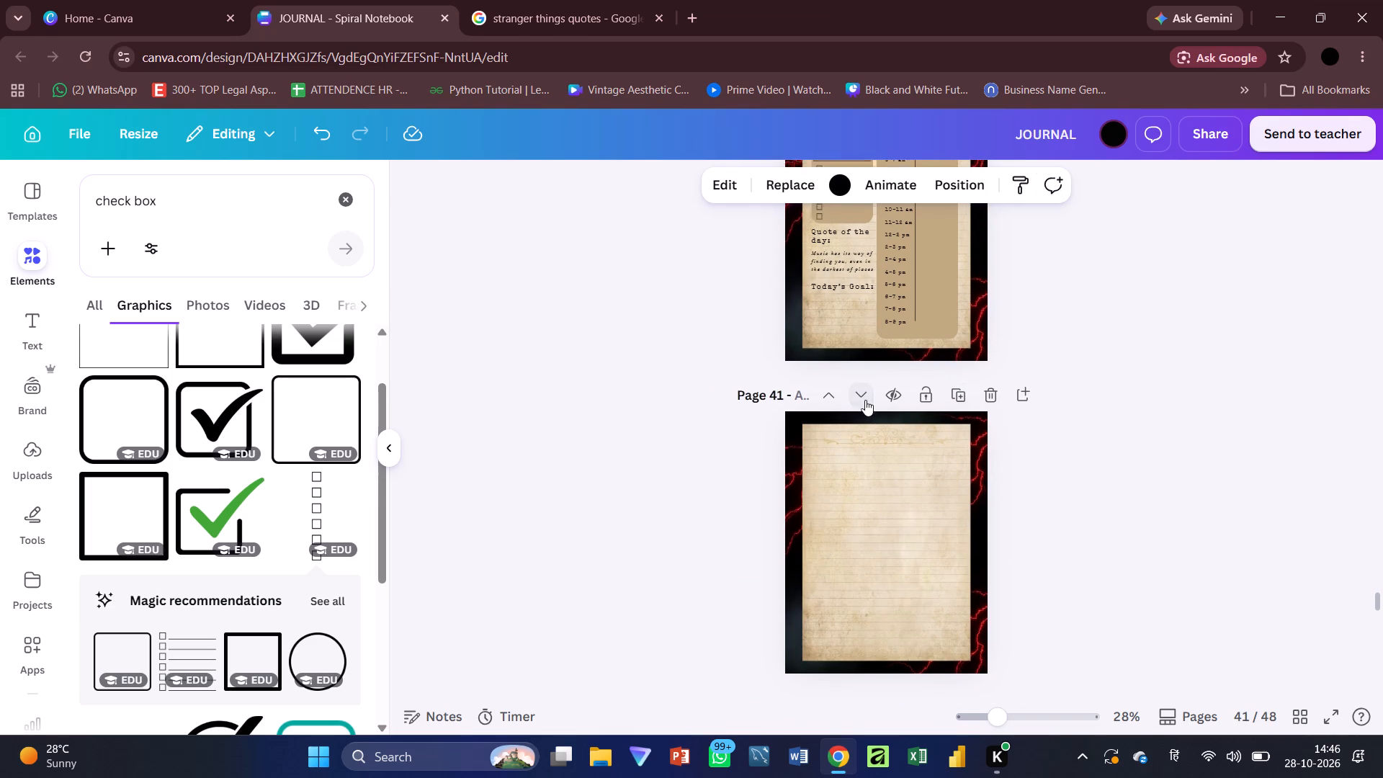
left_click(865, 400)
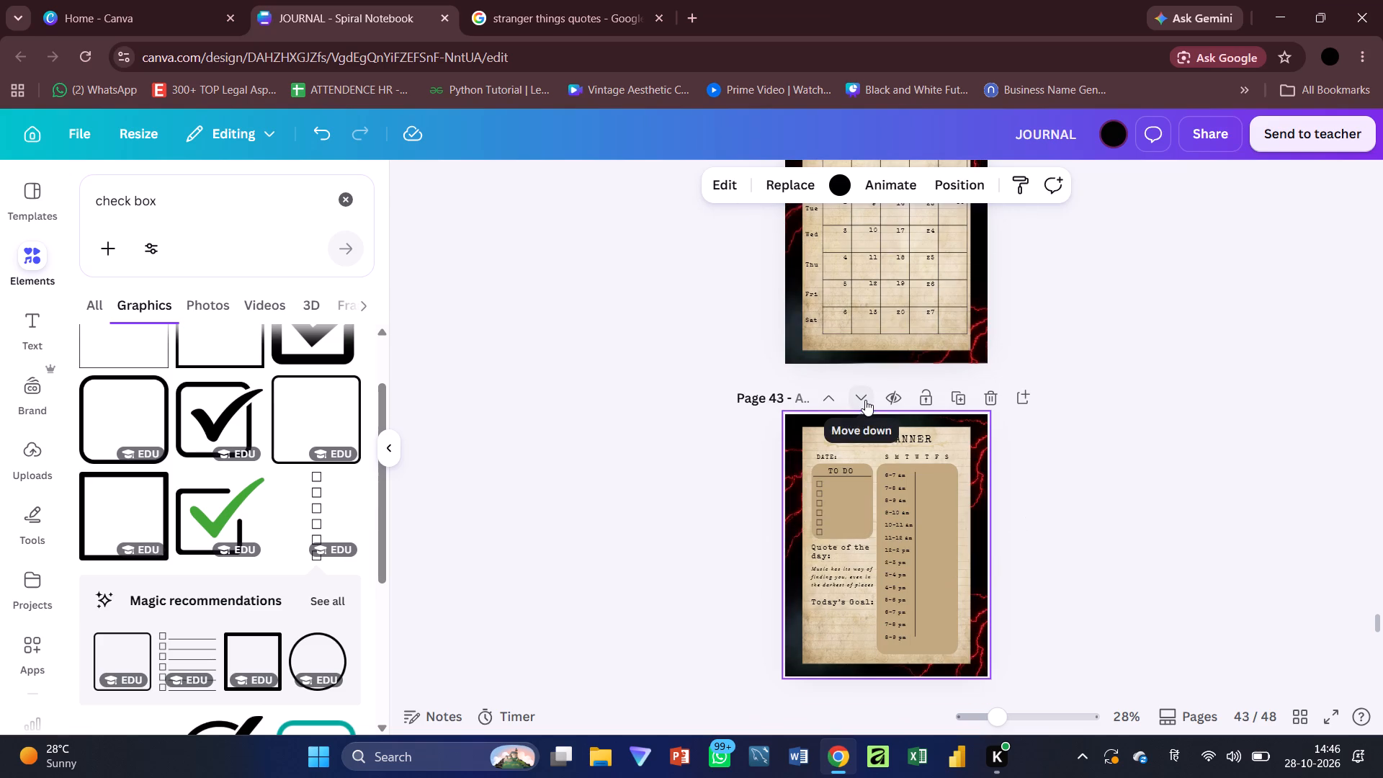
left_click(865, 400)
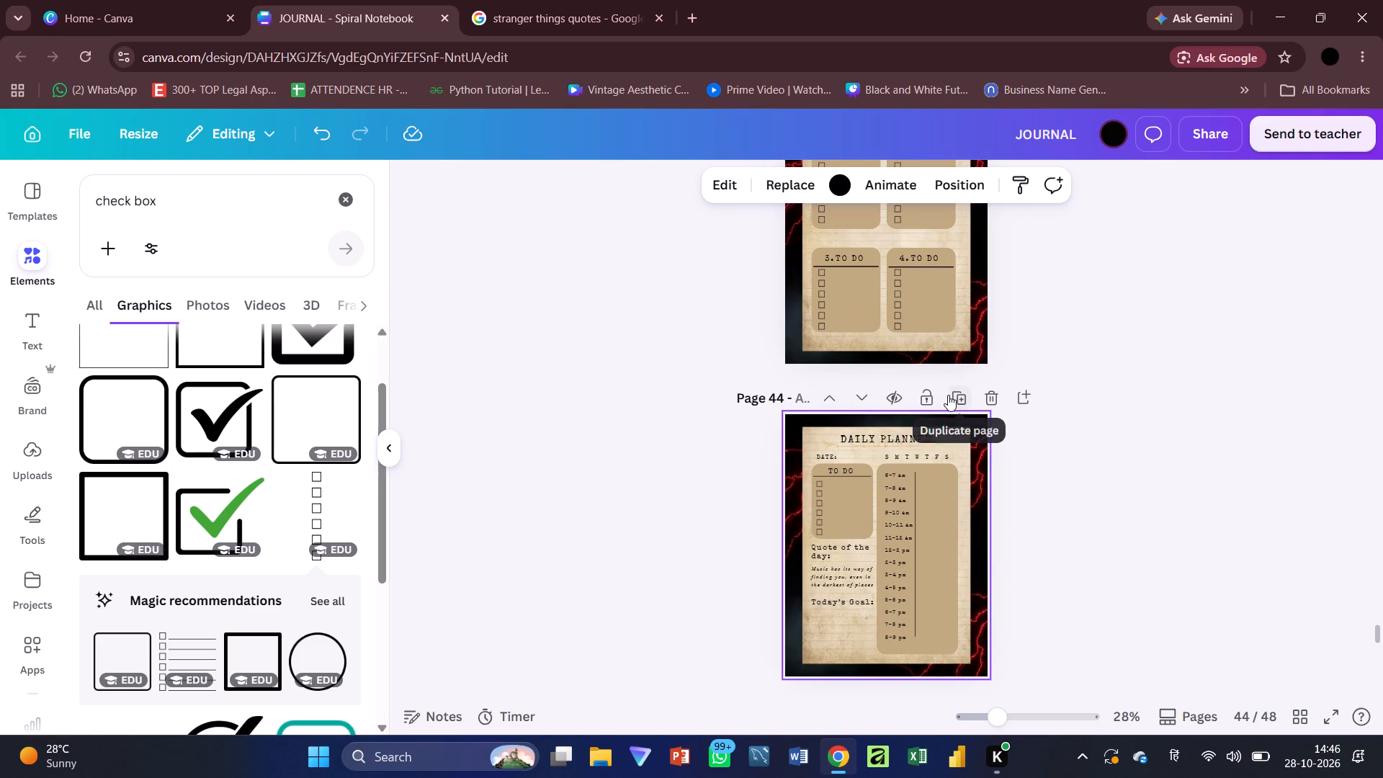
Duplicate the daily planner on page 44 and move the copy down to page 48, after December's weekly planner.
left_click(951, 395)
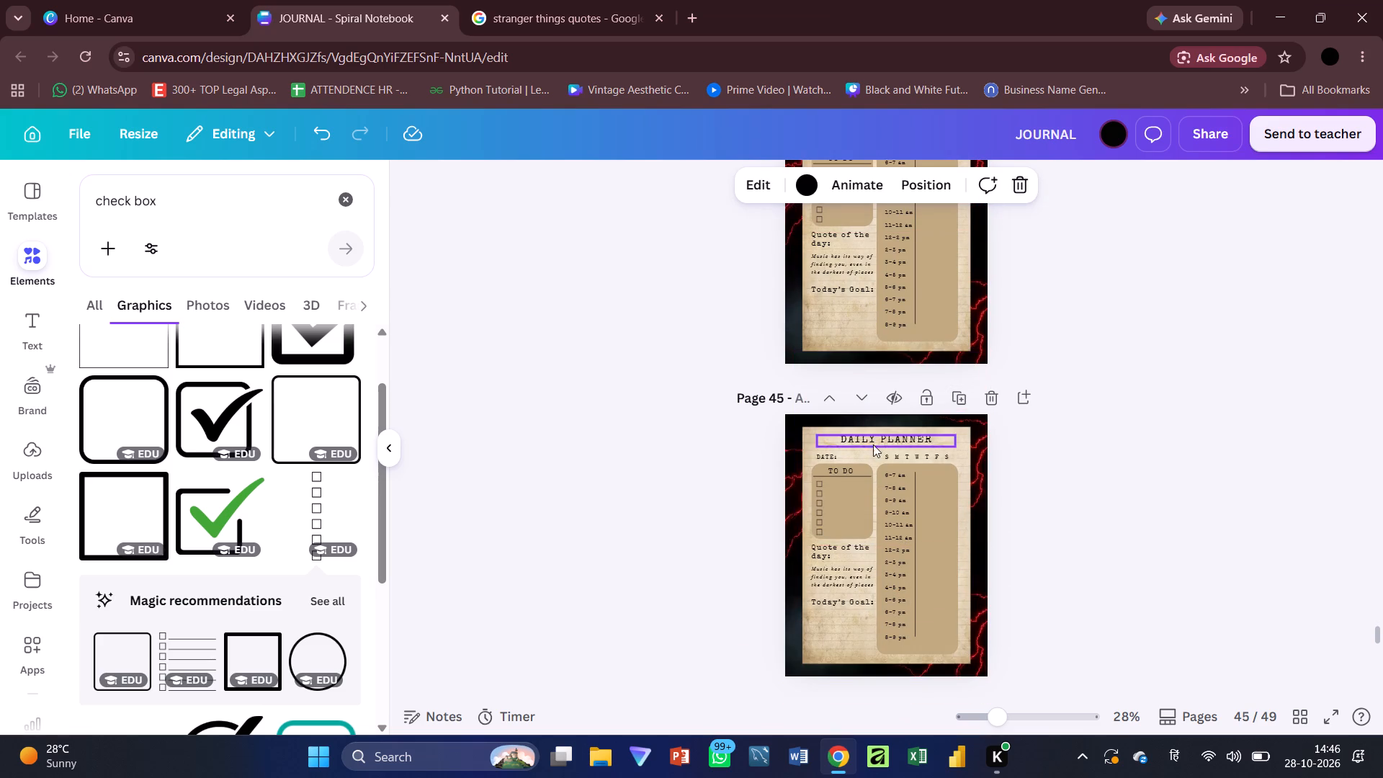
left_click(864, 402)
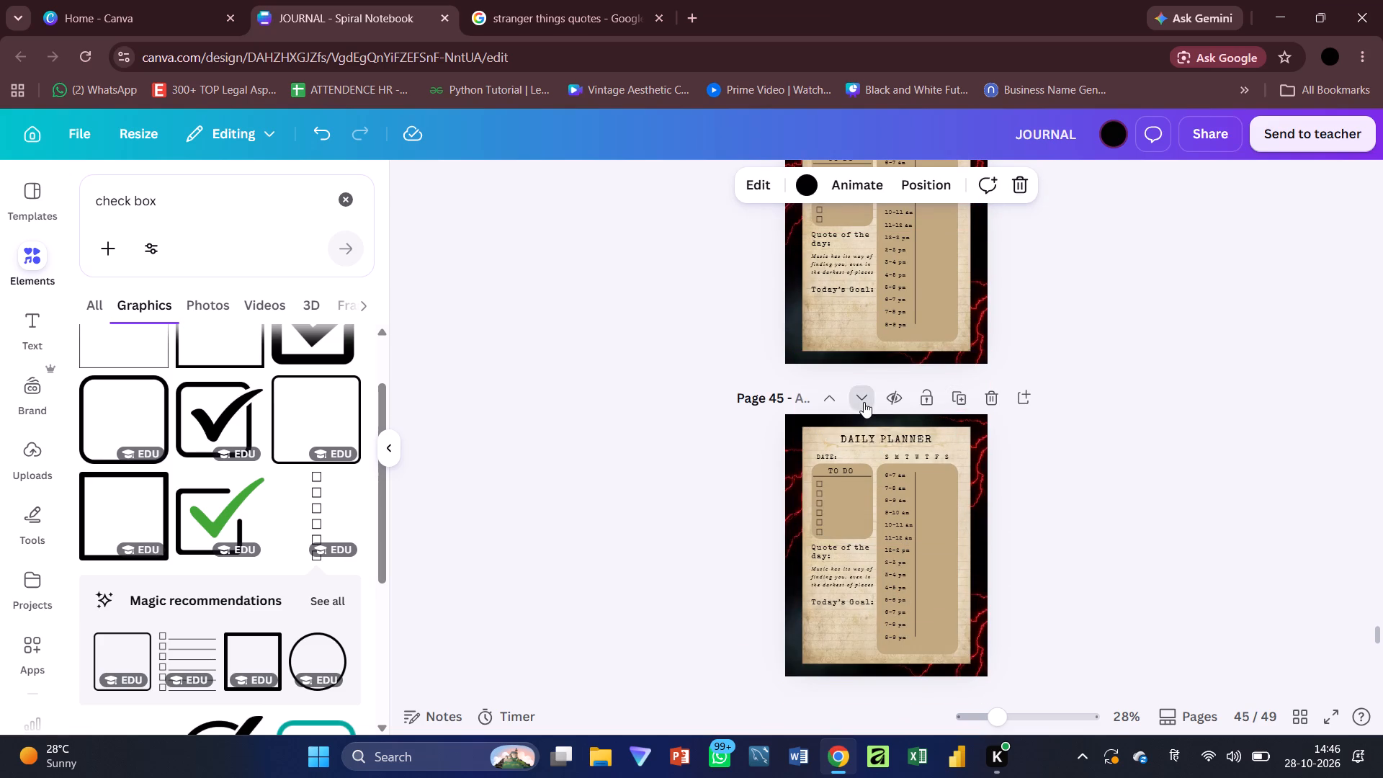
left_click(864, 402)
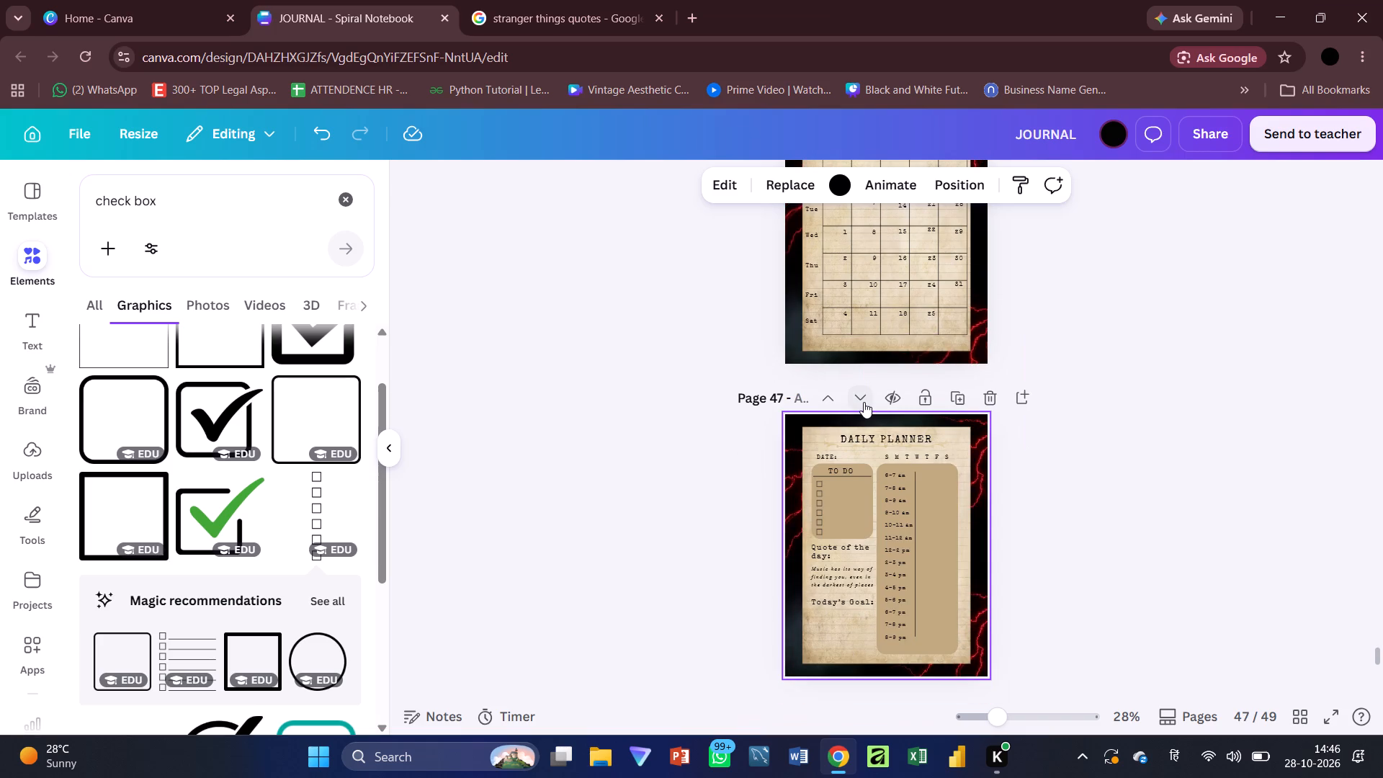
left_click(864, 402)
Review the page order from the December pages back up to the June calendar.
scroll(983, 462, "down", 2)
scroll(983, 462, "right", 1)
scroll(983, 462, "up", 4)
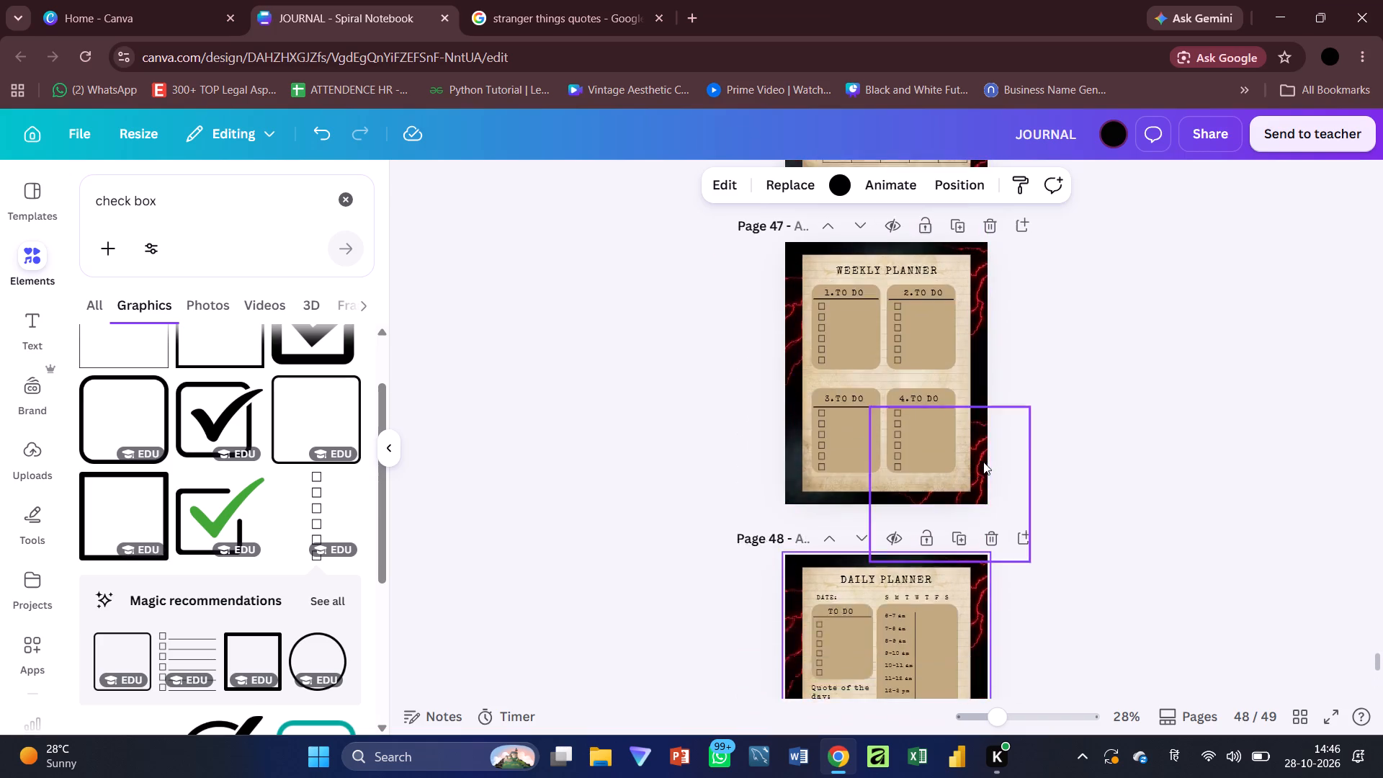
scroll(983, 462, "up", 10)
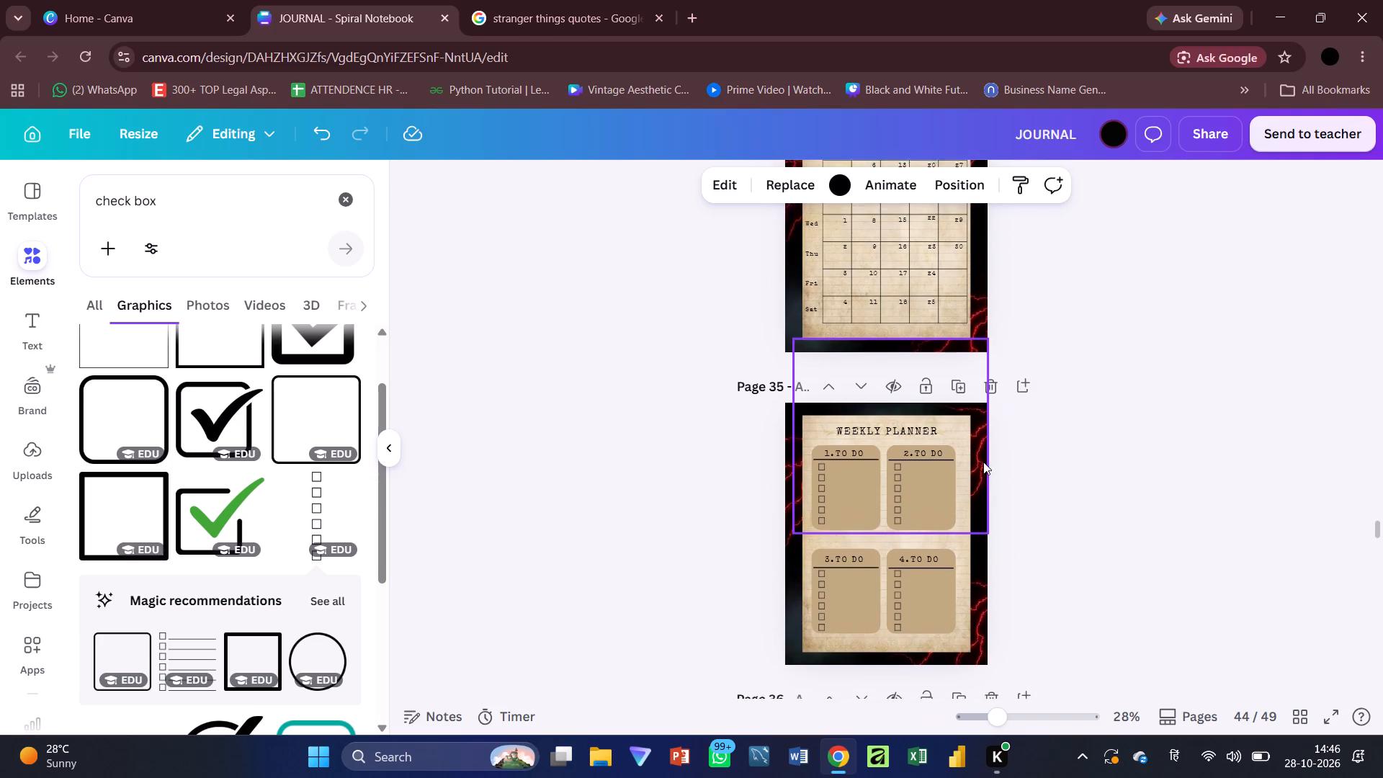
scroll(983, 462, "up", 6)
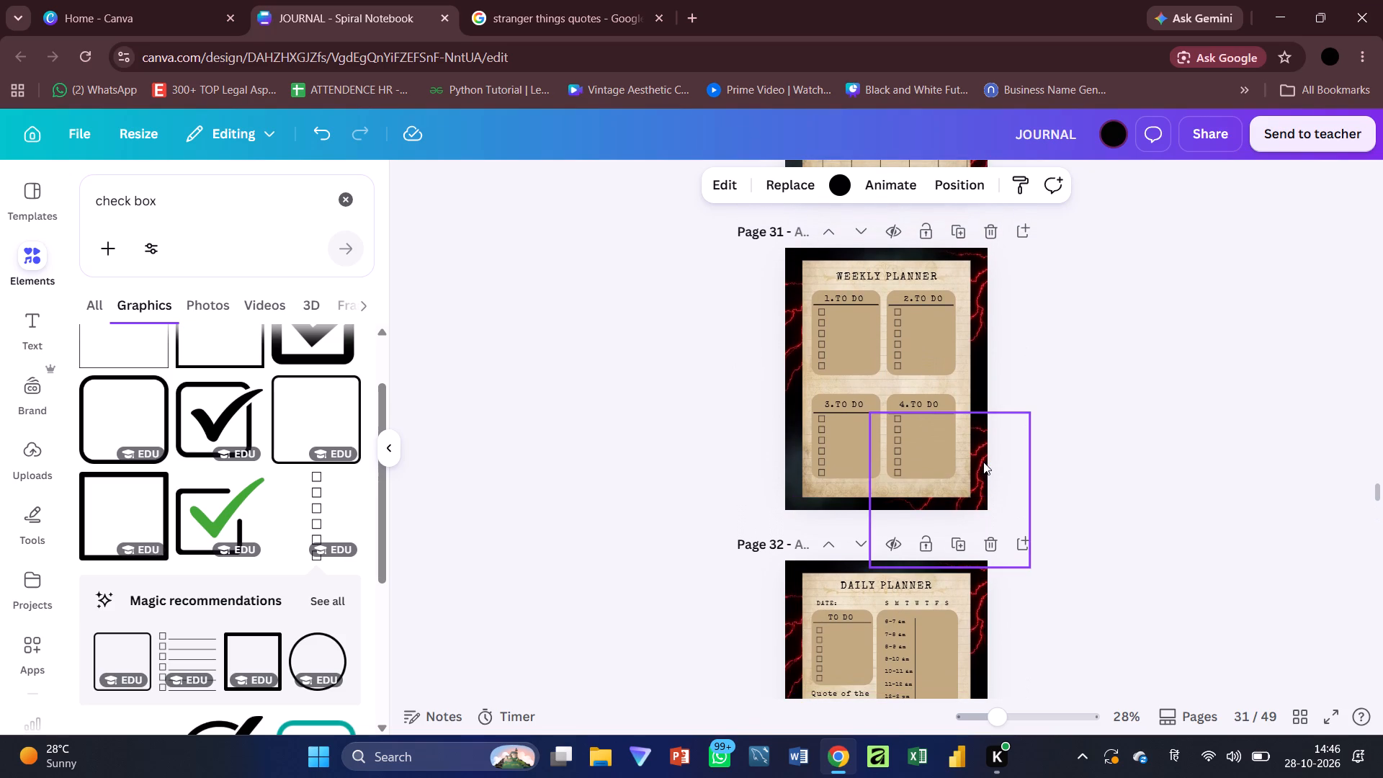
scroll(983, 462, "up", 6)
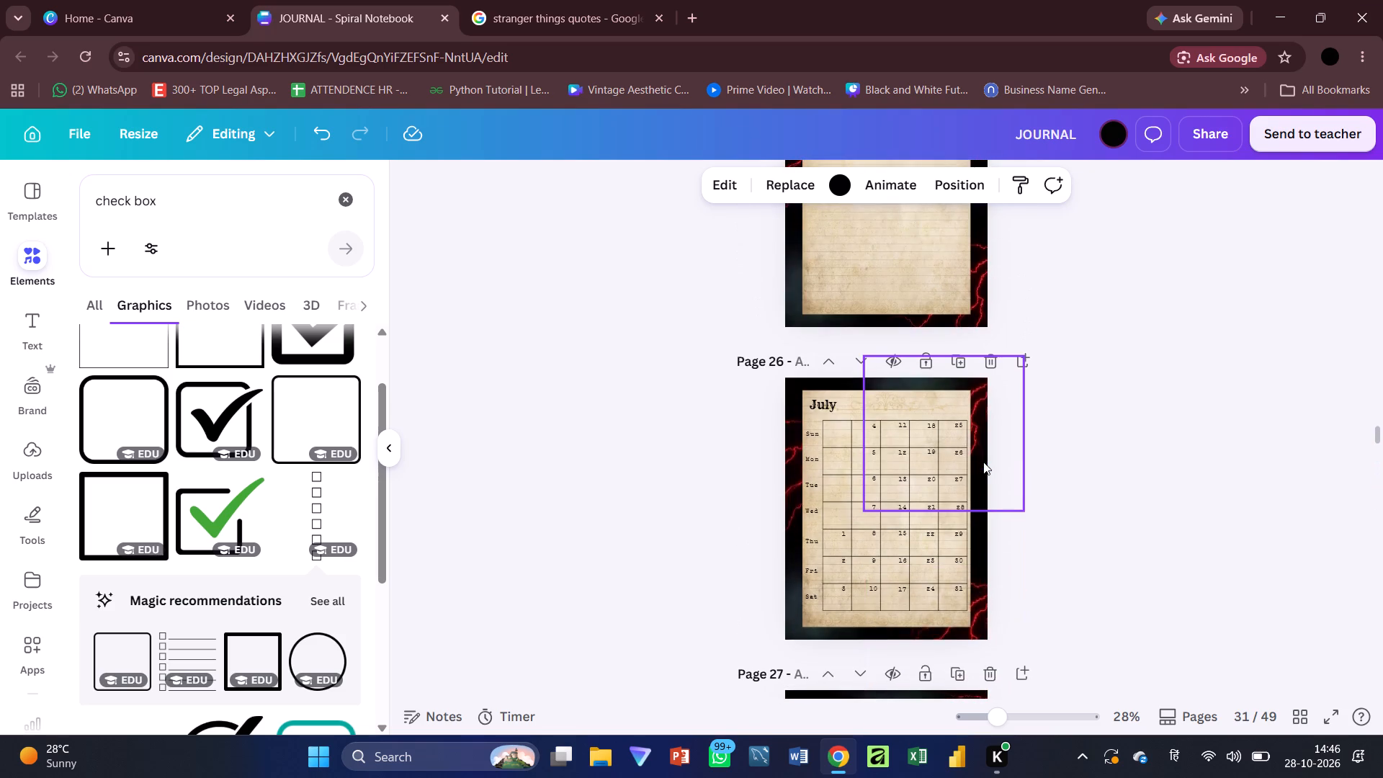
scroll(983, 462, "up", 9)
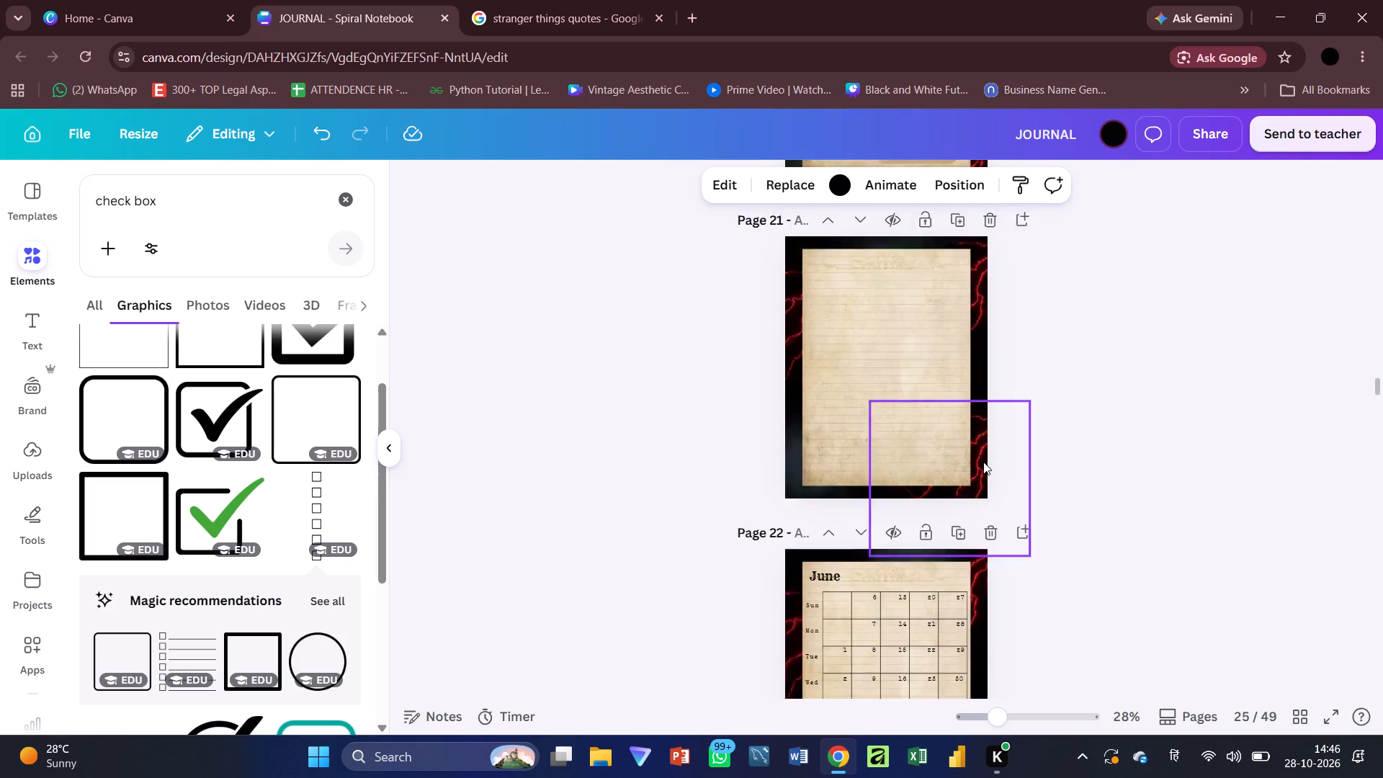
Review the page order from the June calendar back up to the weekly planner on page 7.
scroll(983, 462, "up", 5)
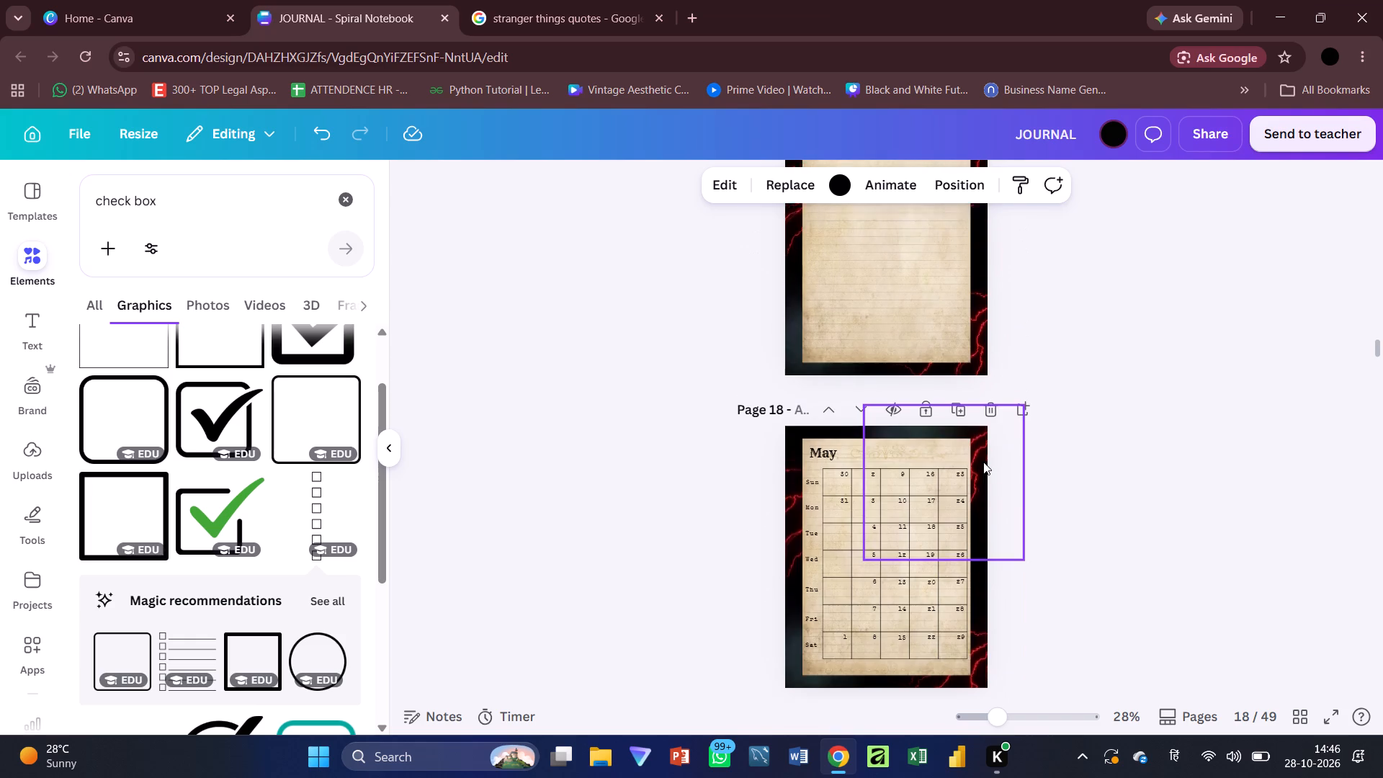
scroll(983, 462, "up", 8)
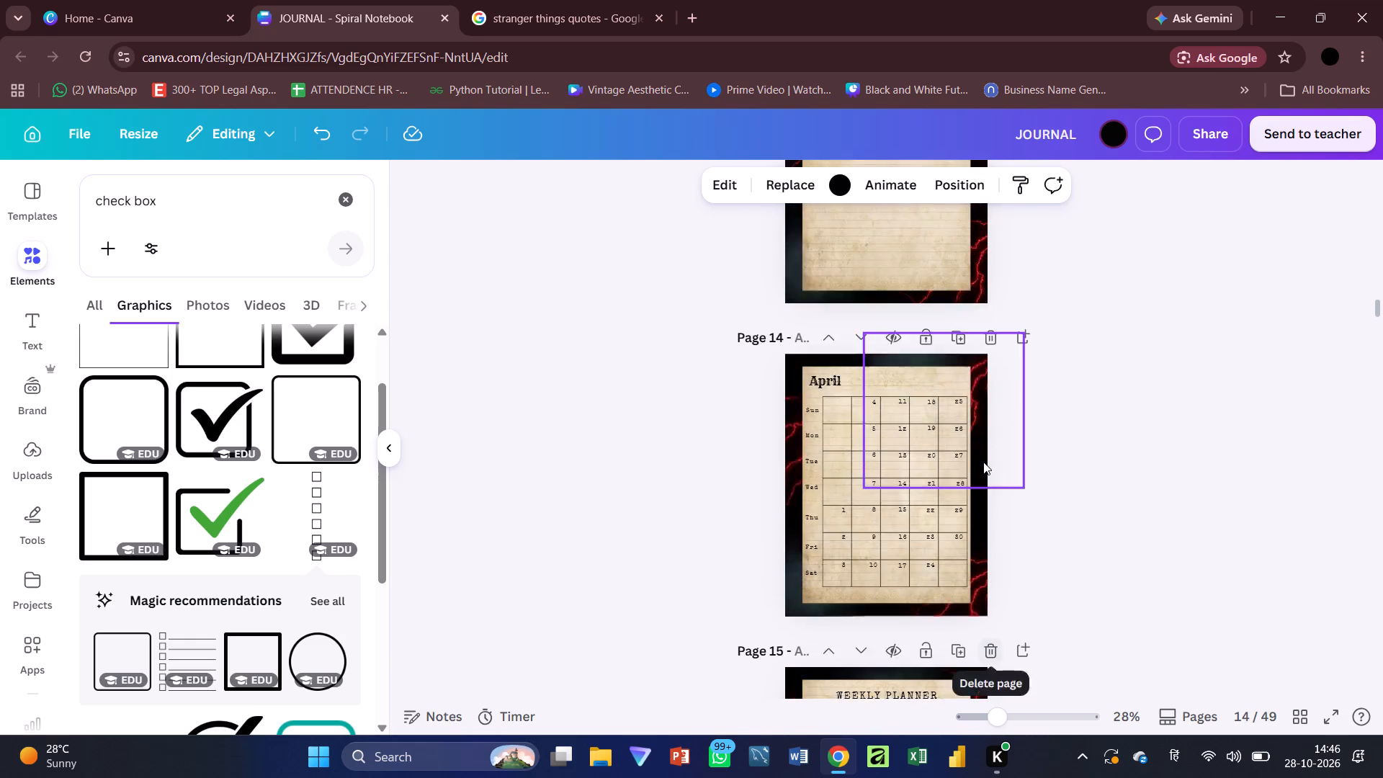
scroll(983, 462, "up", 5)
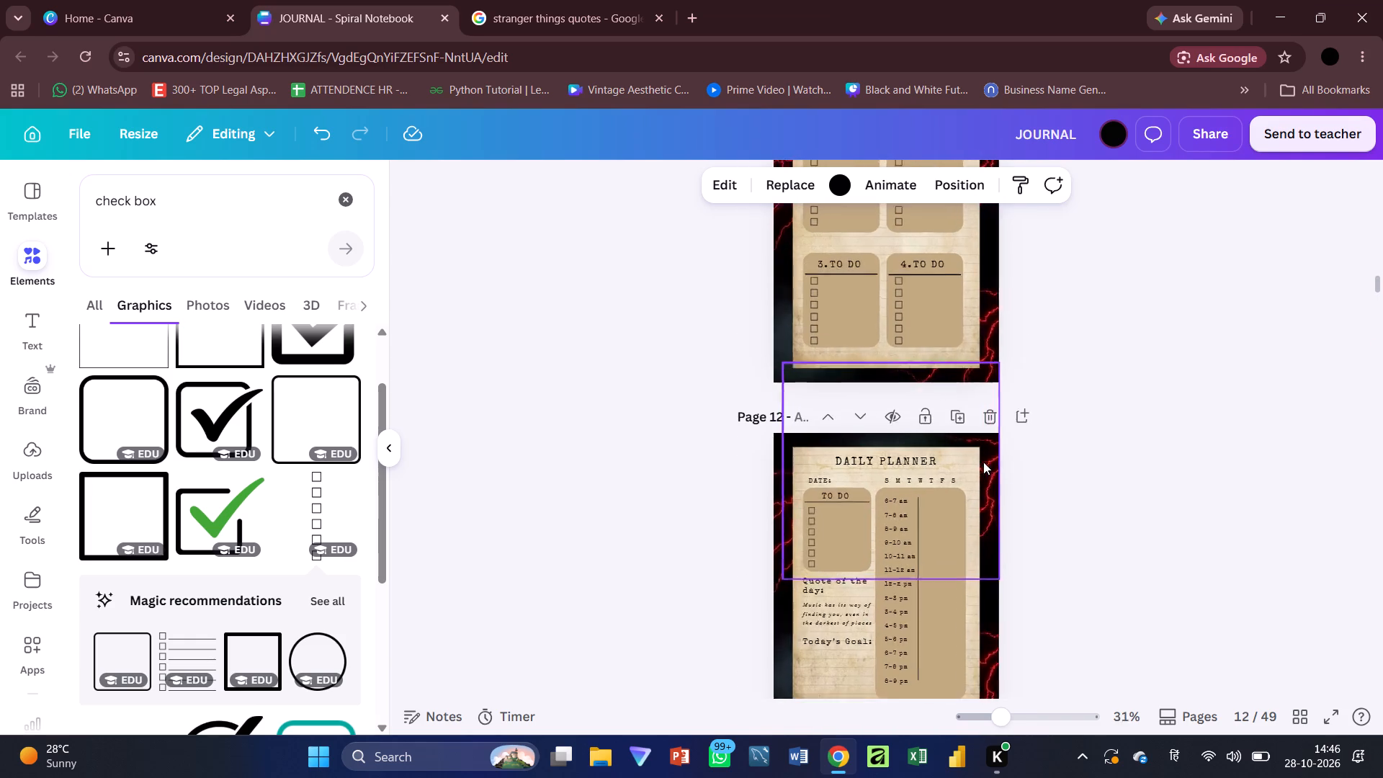
scroll(983, 462, "up", 9)
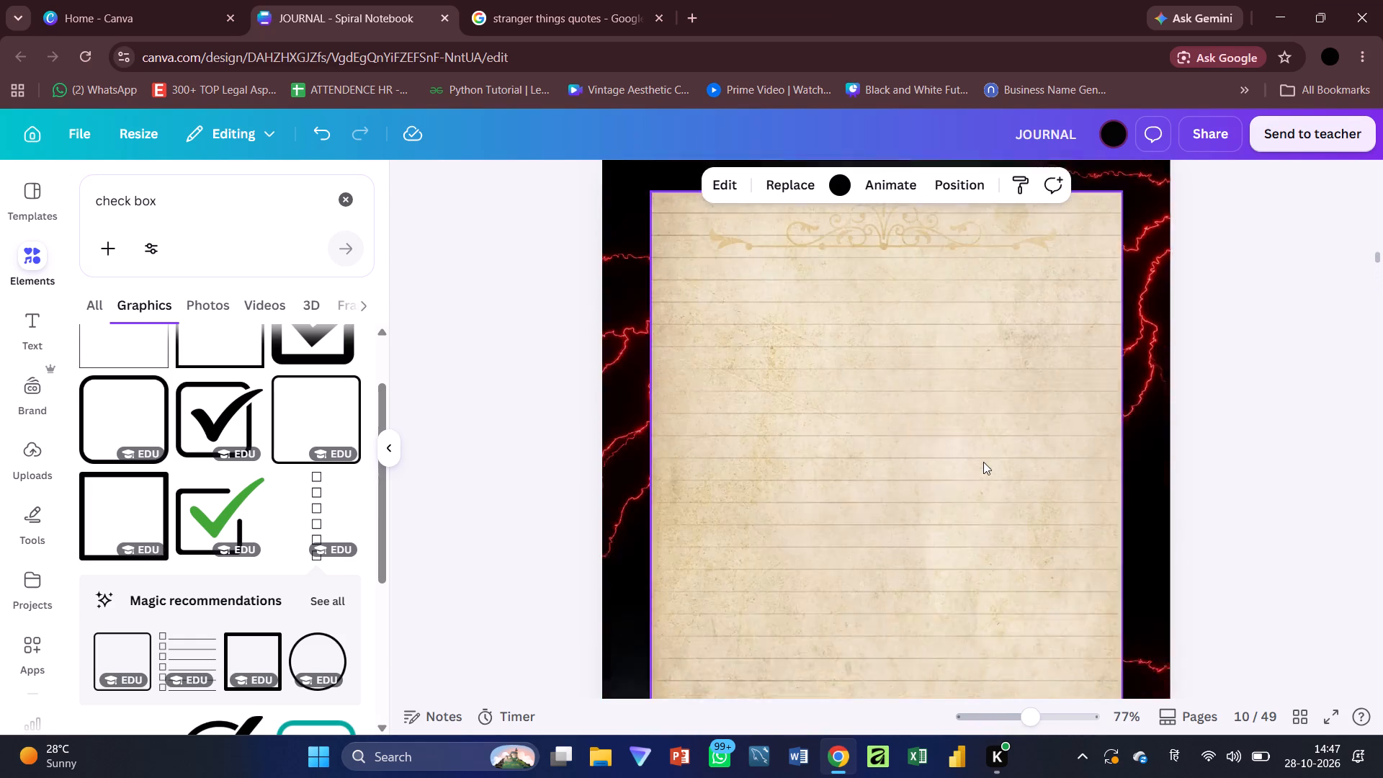
scroll(983, 462, "up", 9)
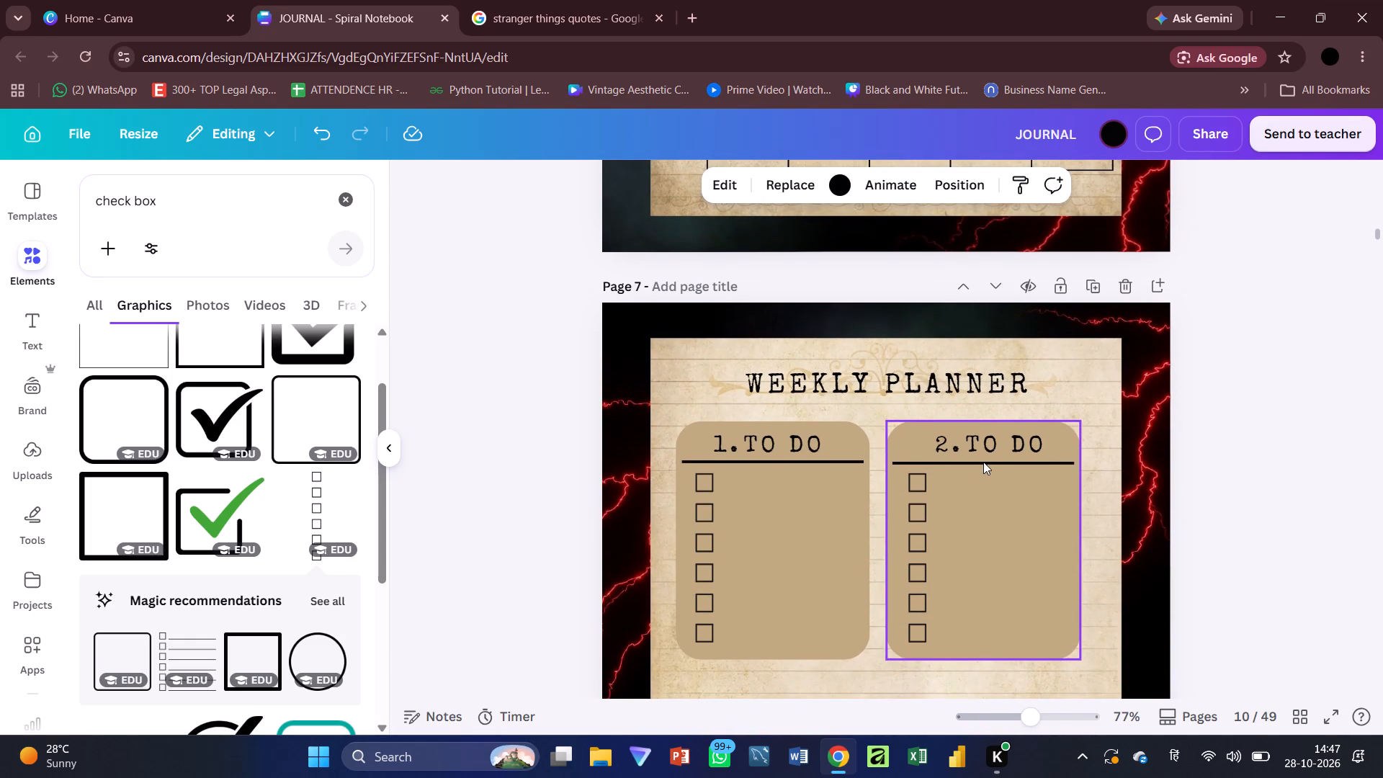
Delete the "Music has its way of finding you" quote from March's daily planner on page 12.
scroll(983, 462, "down", 18)
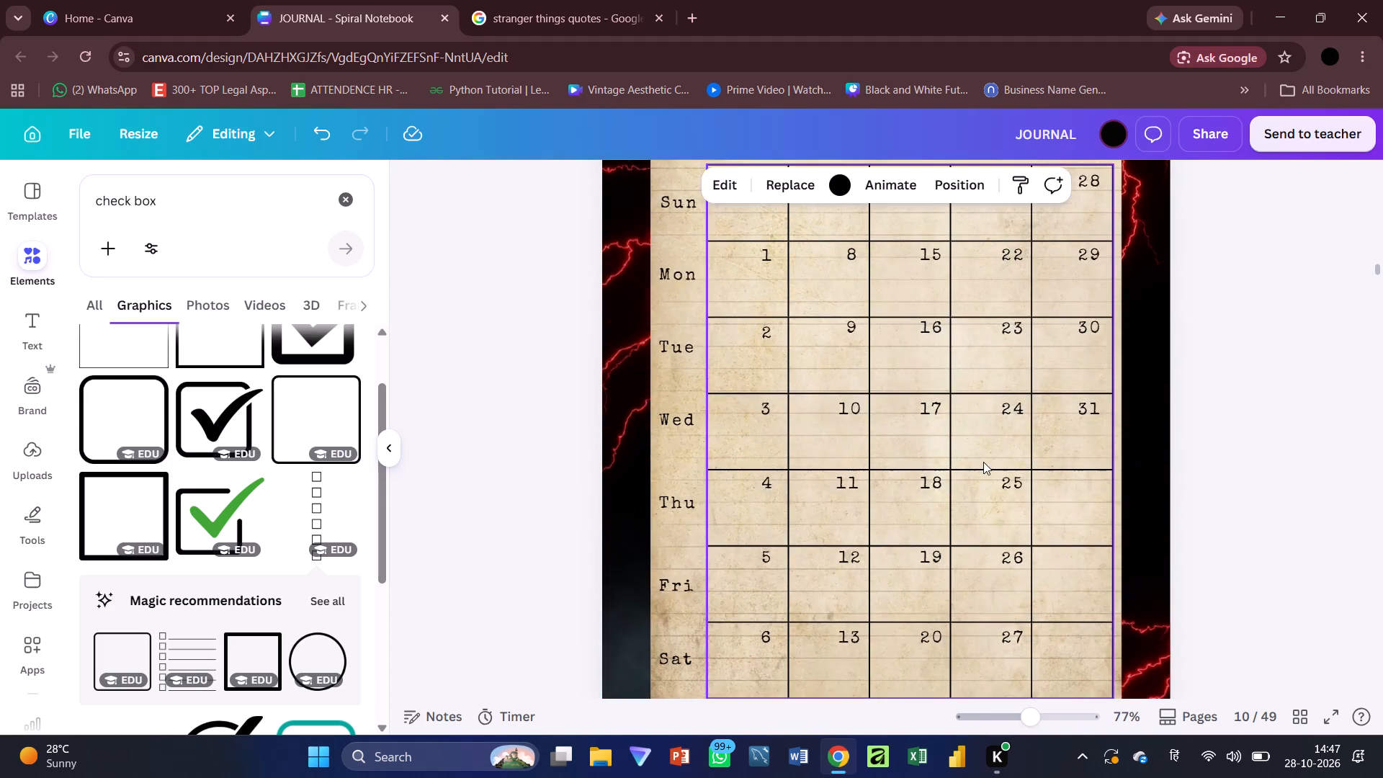
scroll(983, 462, "down", 9)
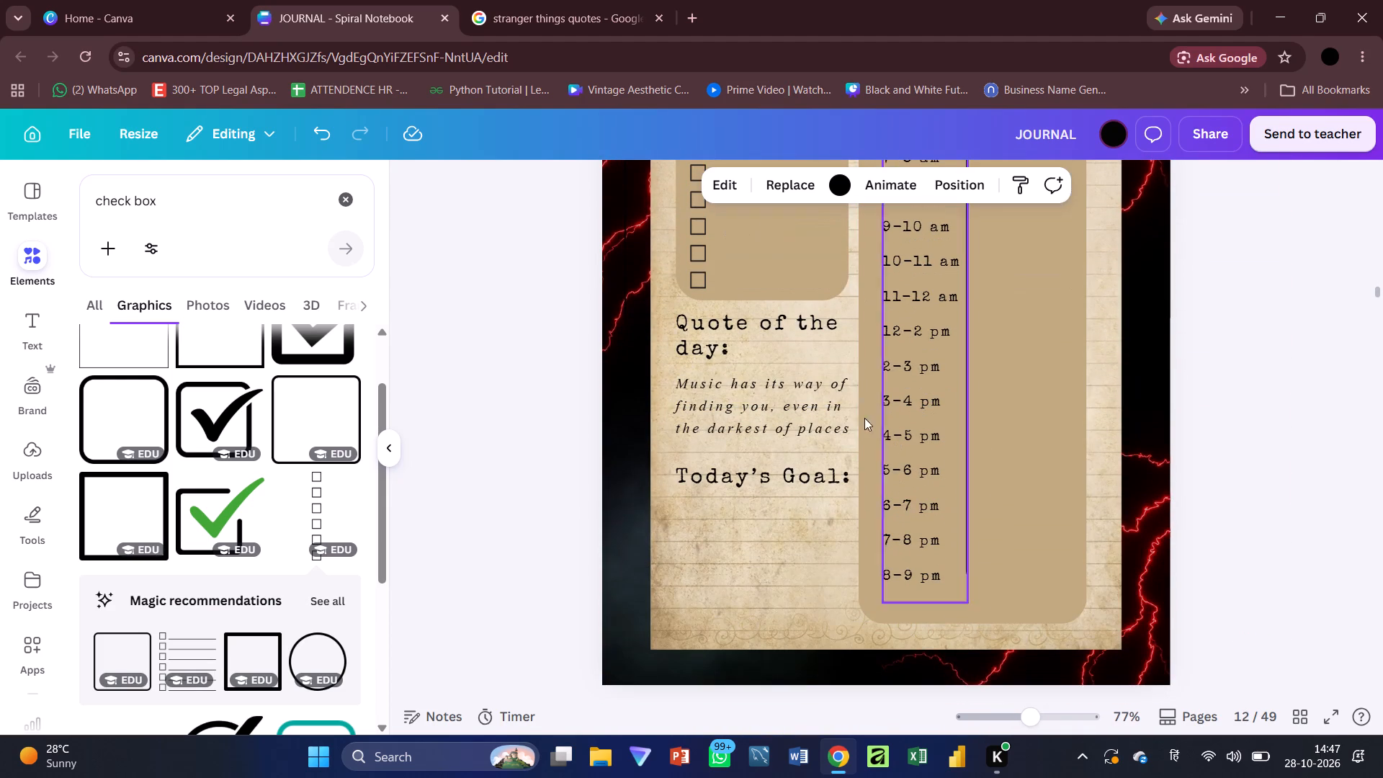
double_click(729, 391)
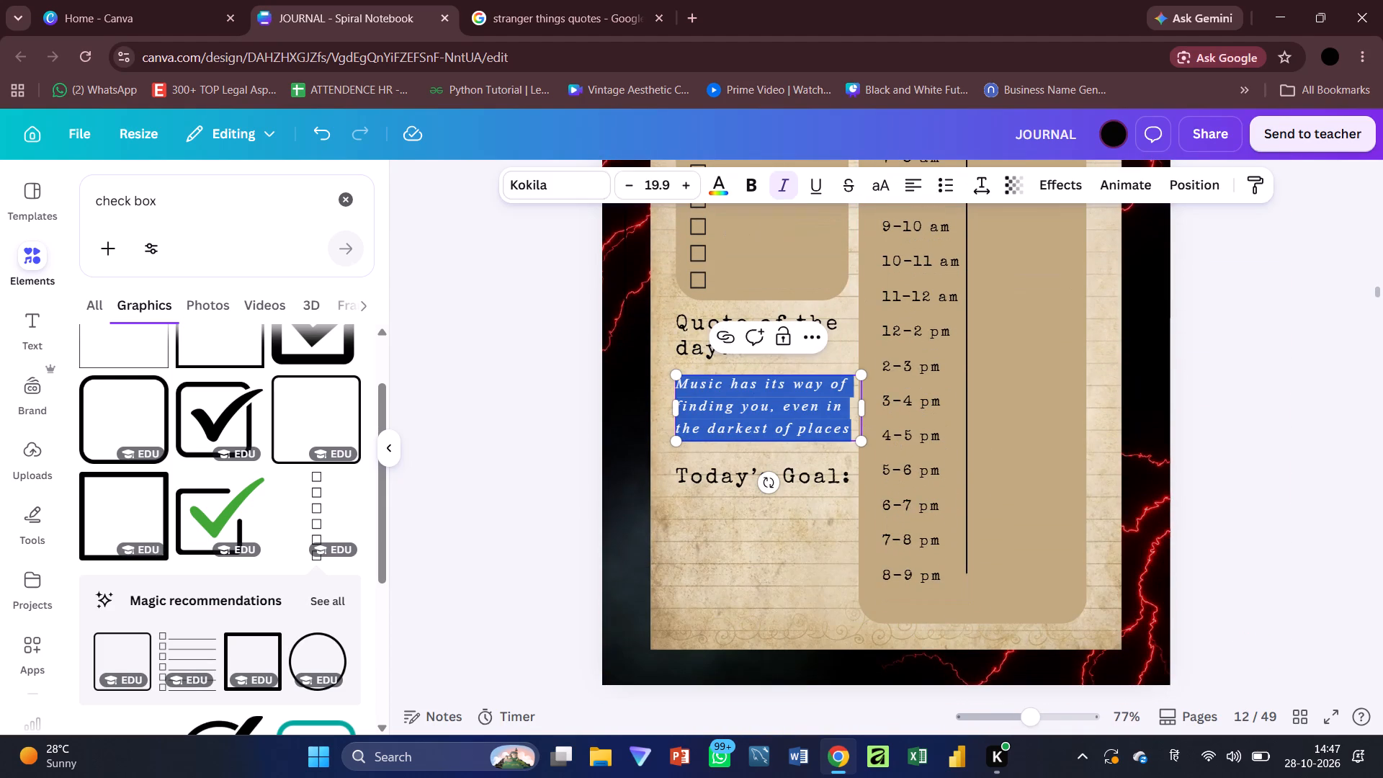
key("BackSpace")
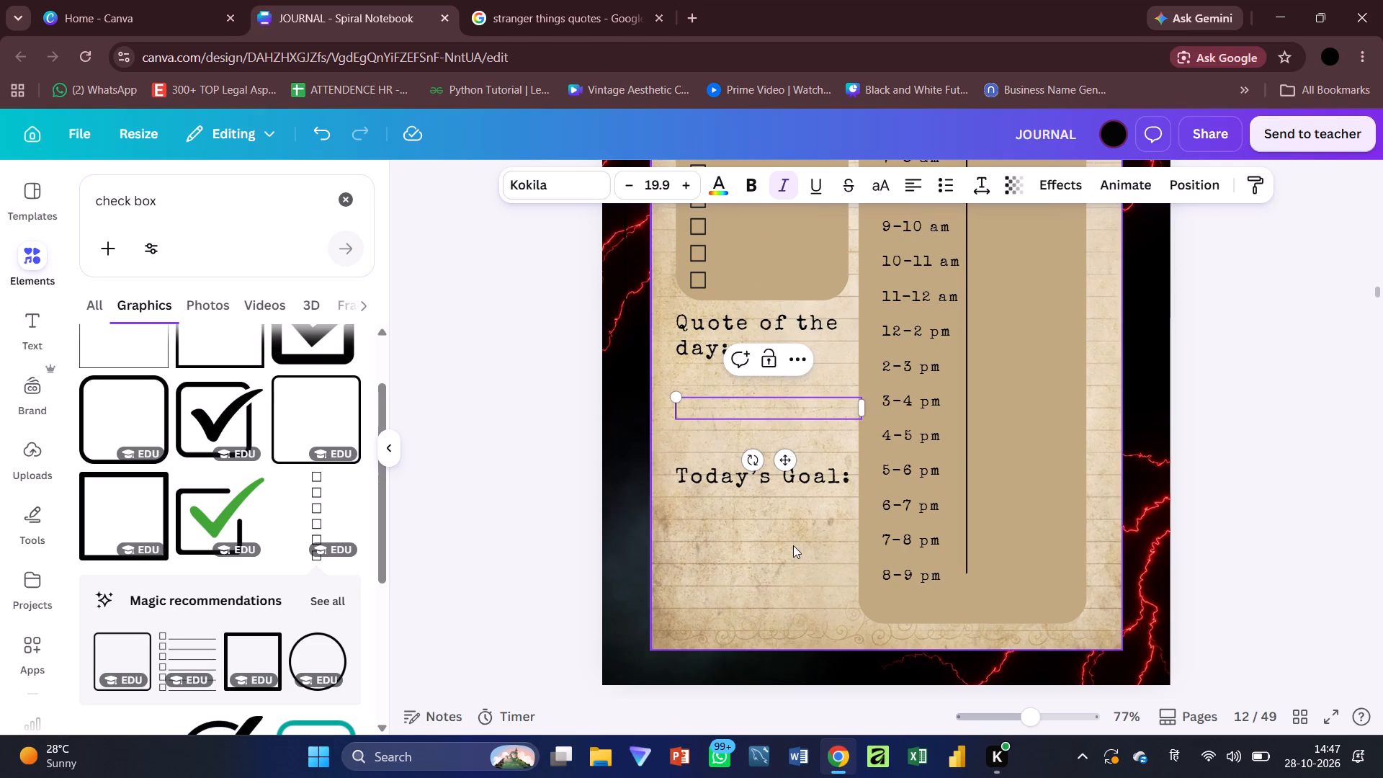
left_click(793, 545)
Delete the music quote under "Quote of the day" on April's daily planner, page 16.
scroll(793, 545, "down", 9)
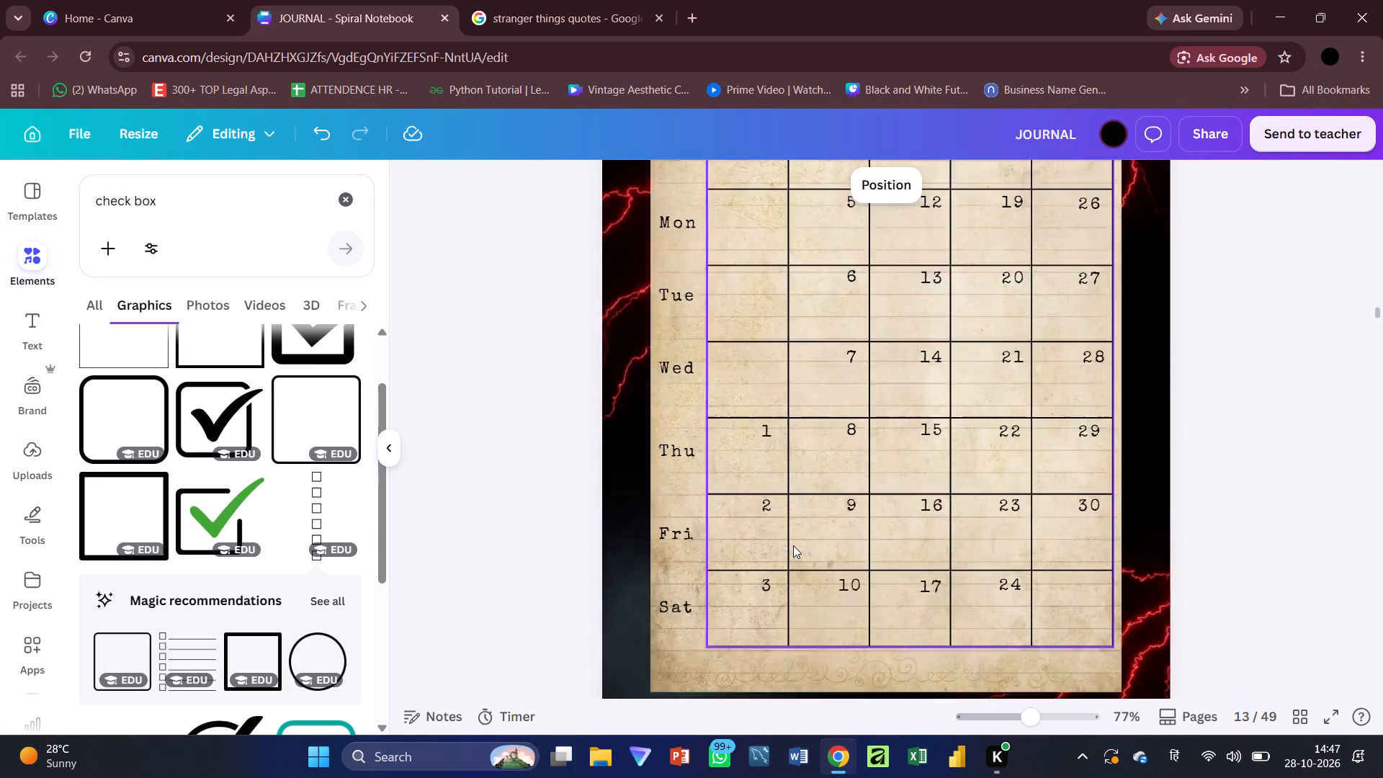
scroll(793, 545, "down", 2)
scroll(793, 545, "up", 4)
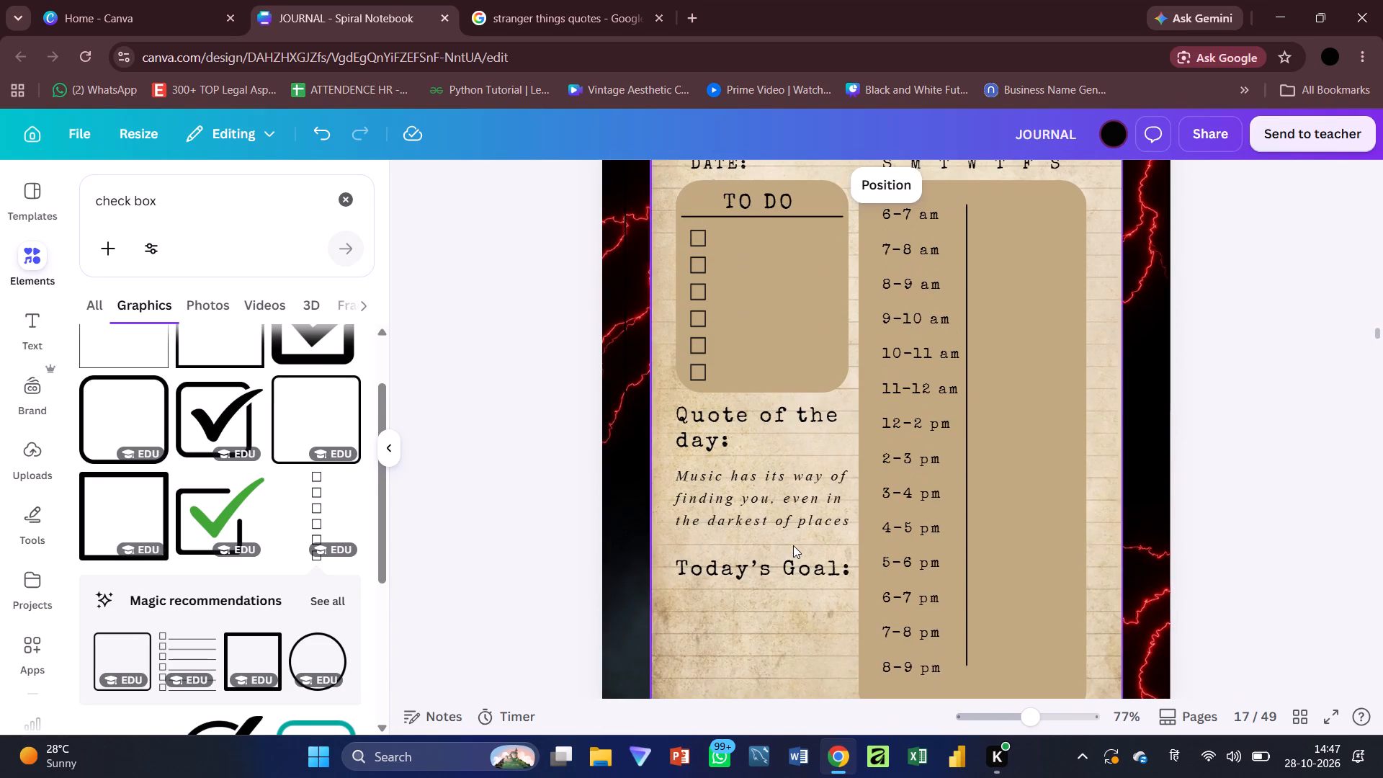
left_click(759, 504)
key("Delete")
Delete the music quote under "Quote of the day" on May's daily planner, page 20.
scroll(759, 504, "down", 5)
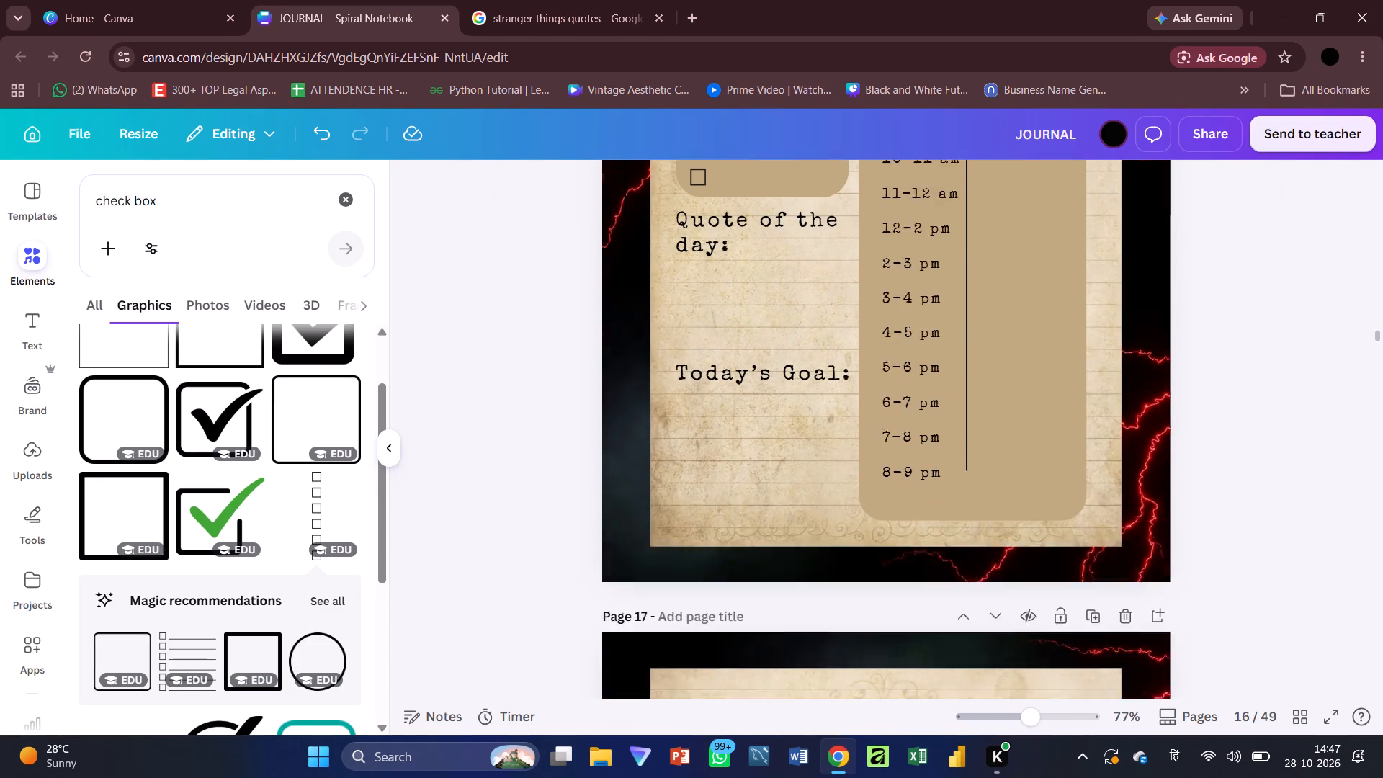
scroll(759, 504, "down", 7)
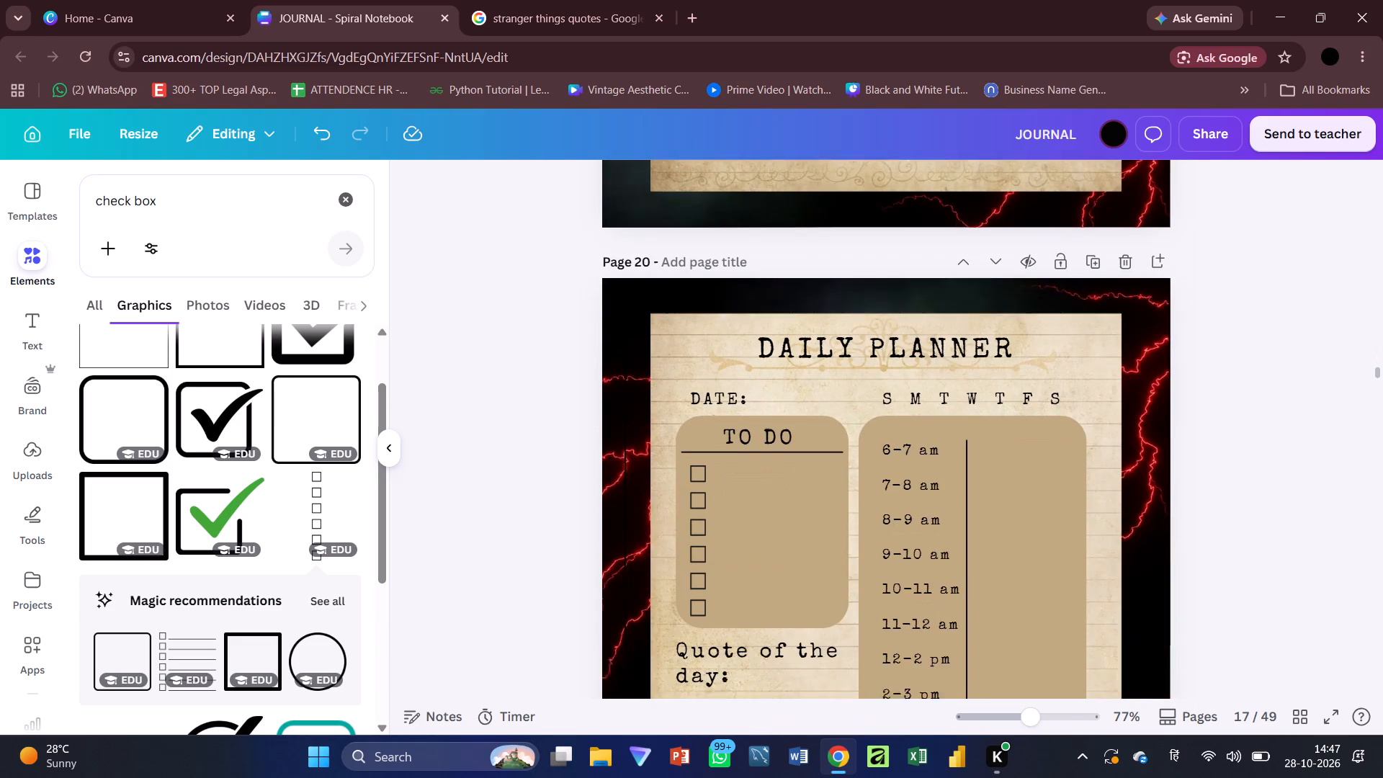
scroll(759, 504, "down", 2)
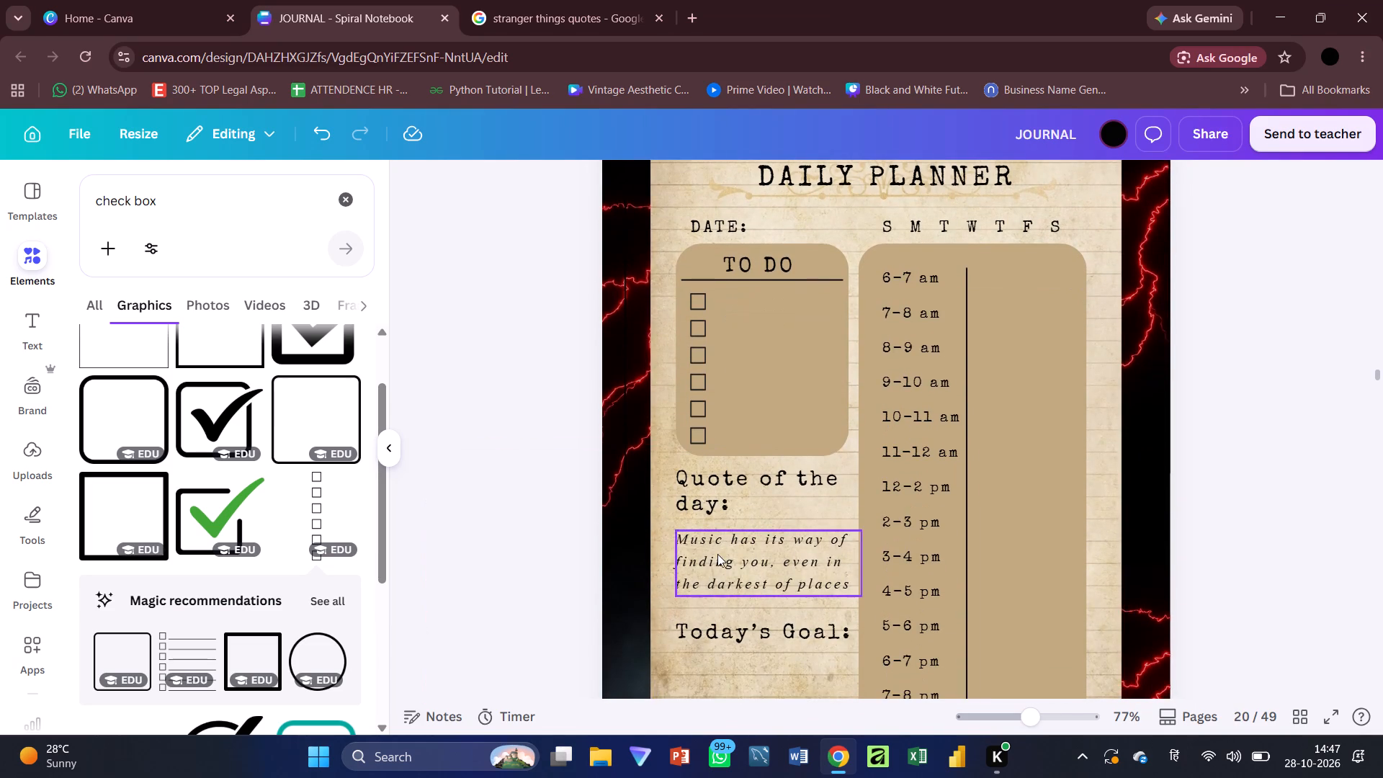
left_click(718, 555)
key("Delete")
Delete the music quote under "Quote of the day" on June's daily planner, page 24.
scroll(718, 555, "down", 5)
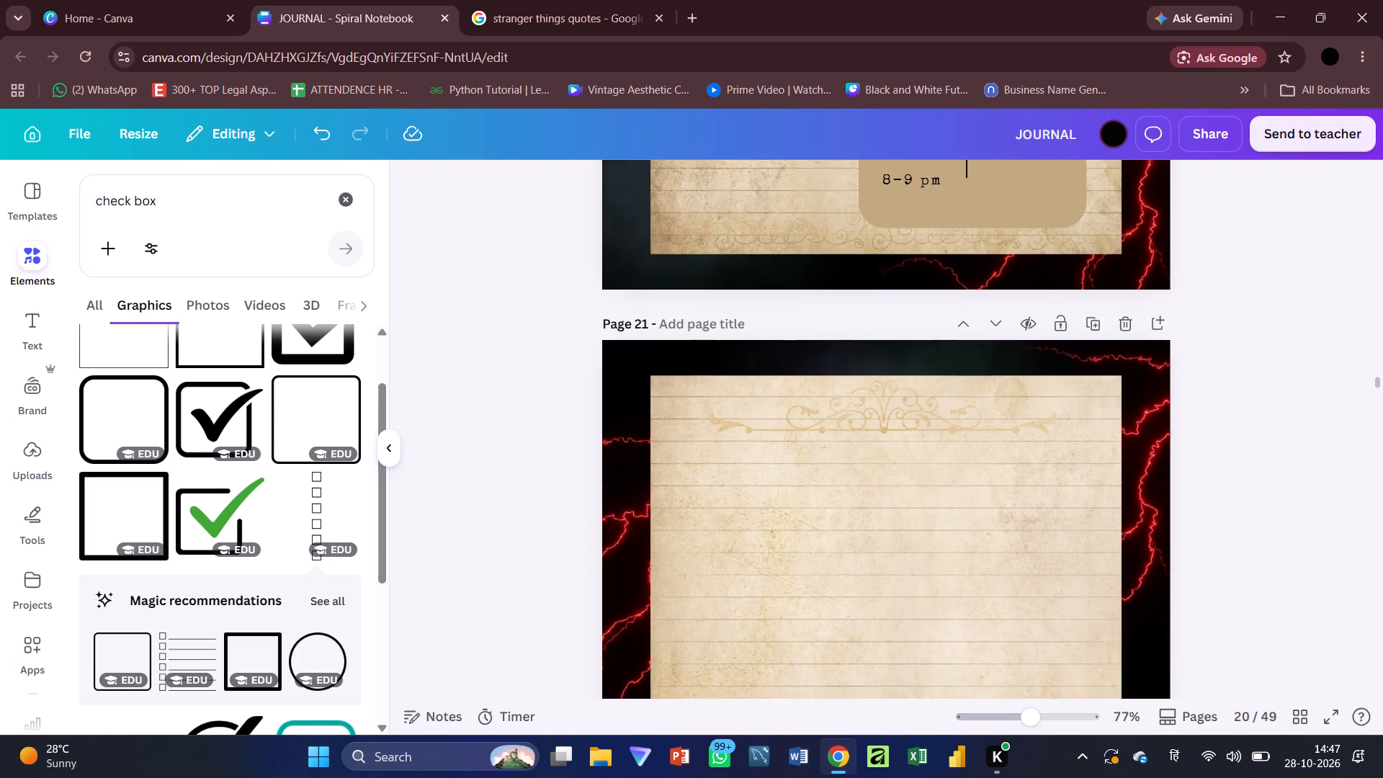
scroll(718, 555, "down", 8)
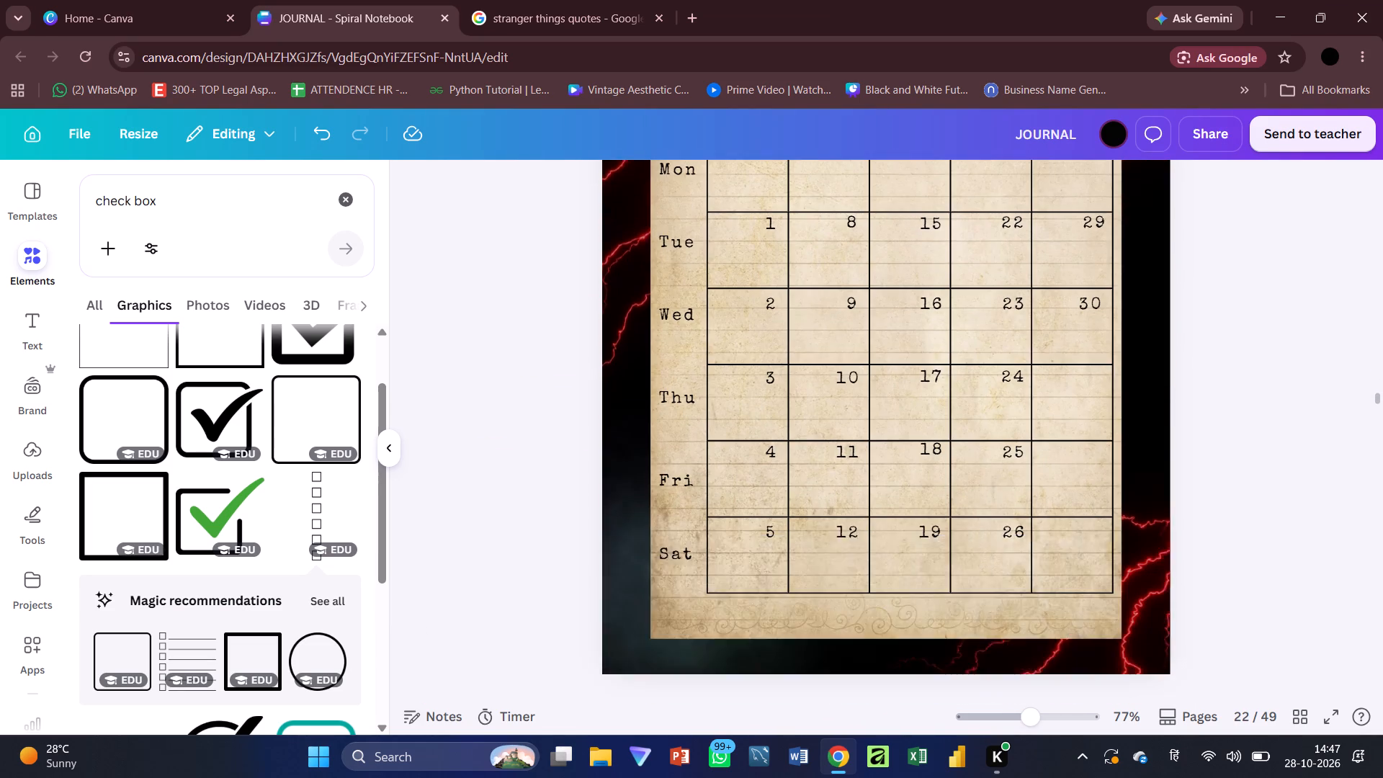
scroll(718, 555, "down", 8)
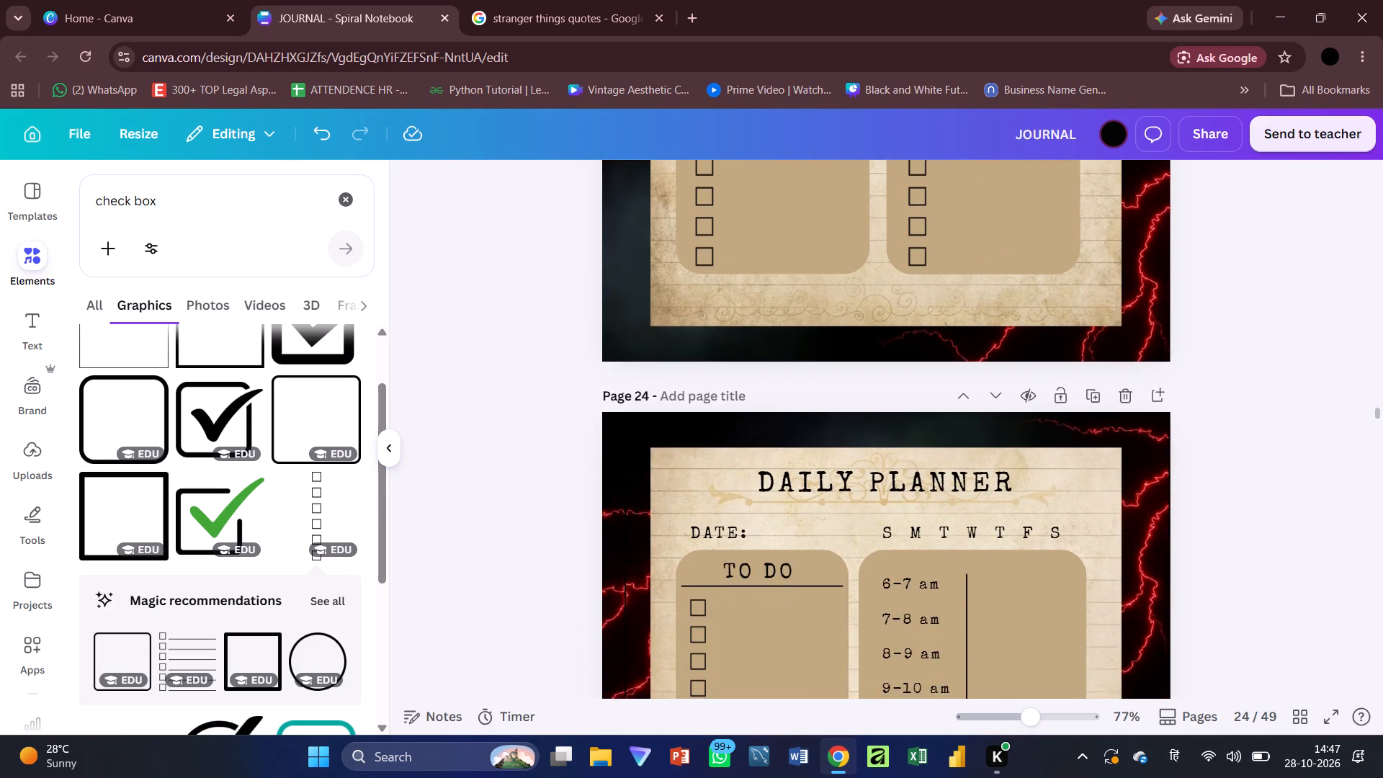
scroll(718, 555, "down", 1)
left_click(795, 297)
key("Delete")
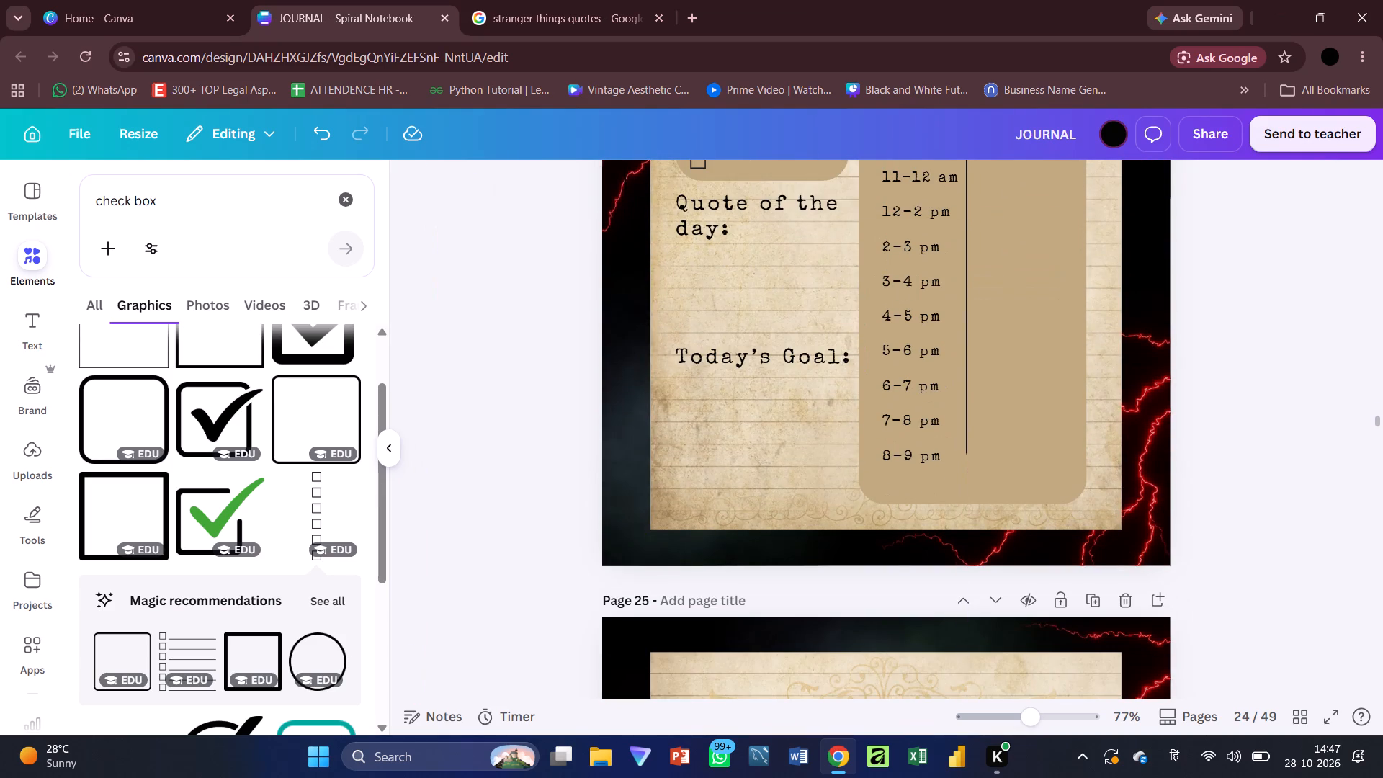
Delete the music quote under "Quote of the day" on July's daily planner, page 28.
scroll(795, 297, "down", 5)
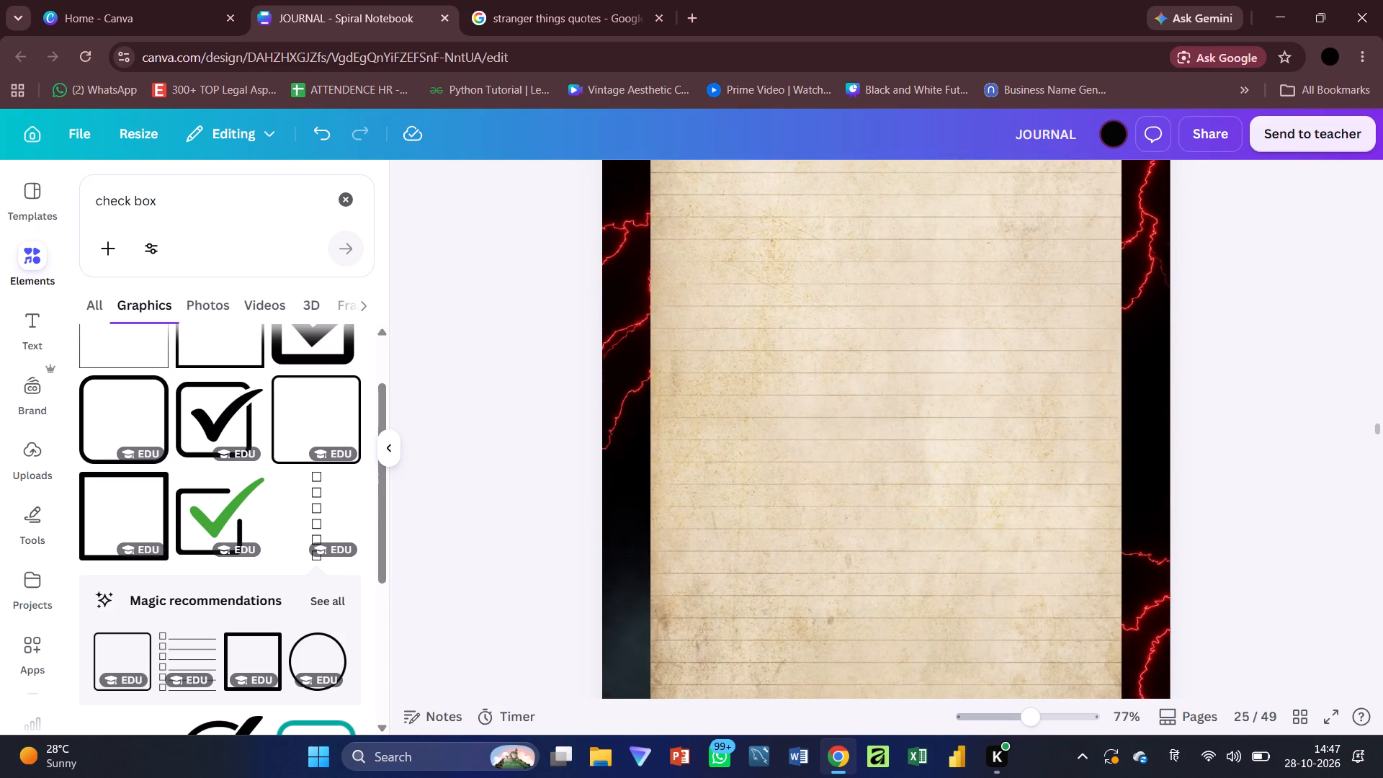
scroll(795, 297, "down", 6)
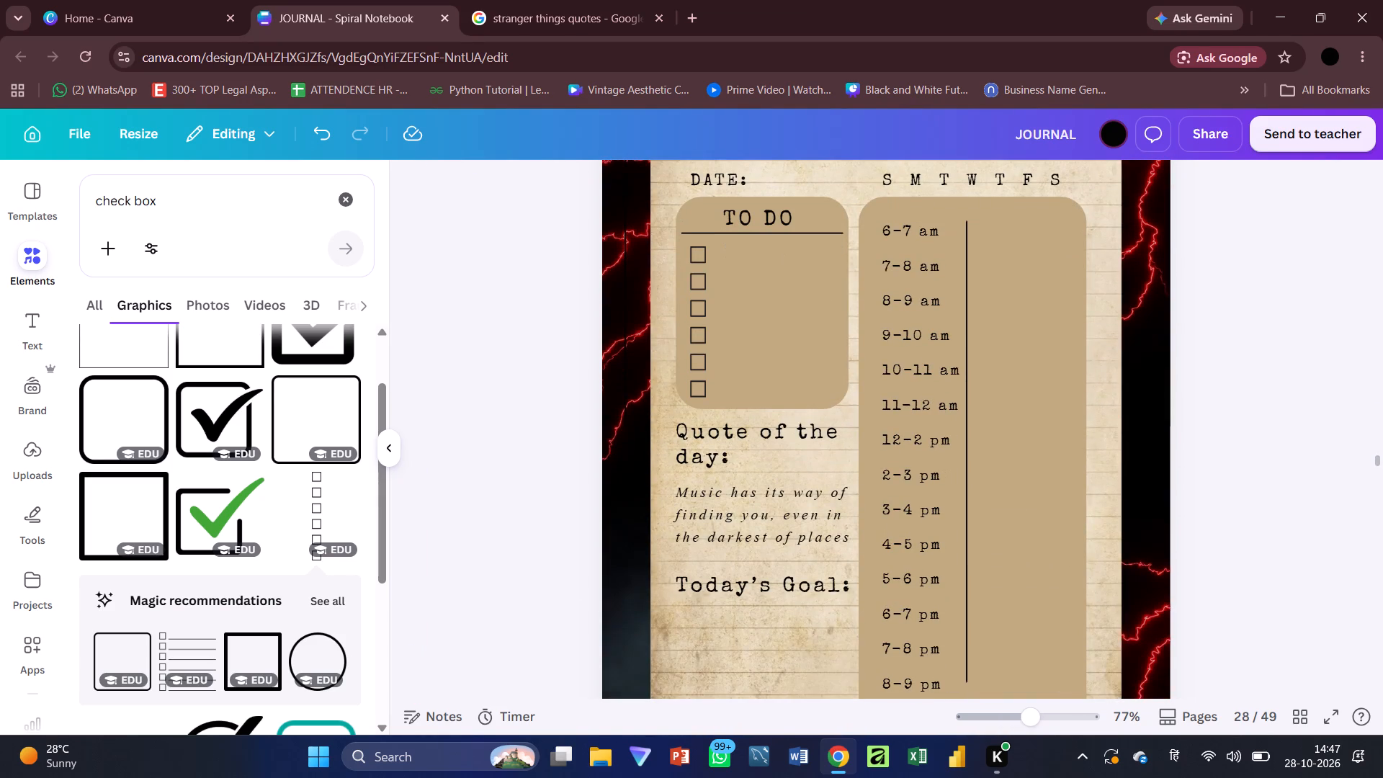
left_click(776, 519)
key("Delete")
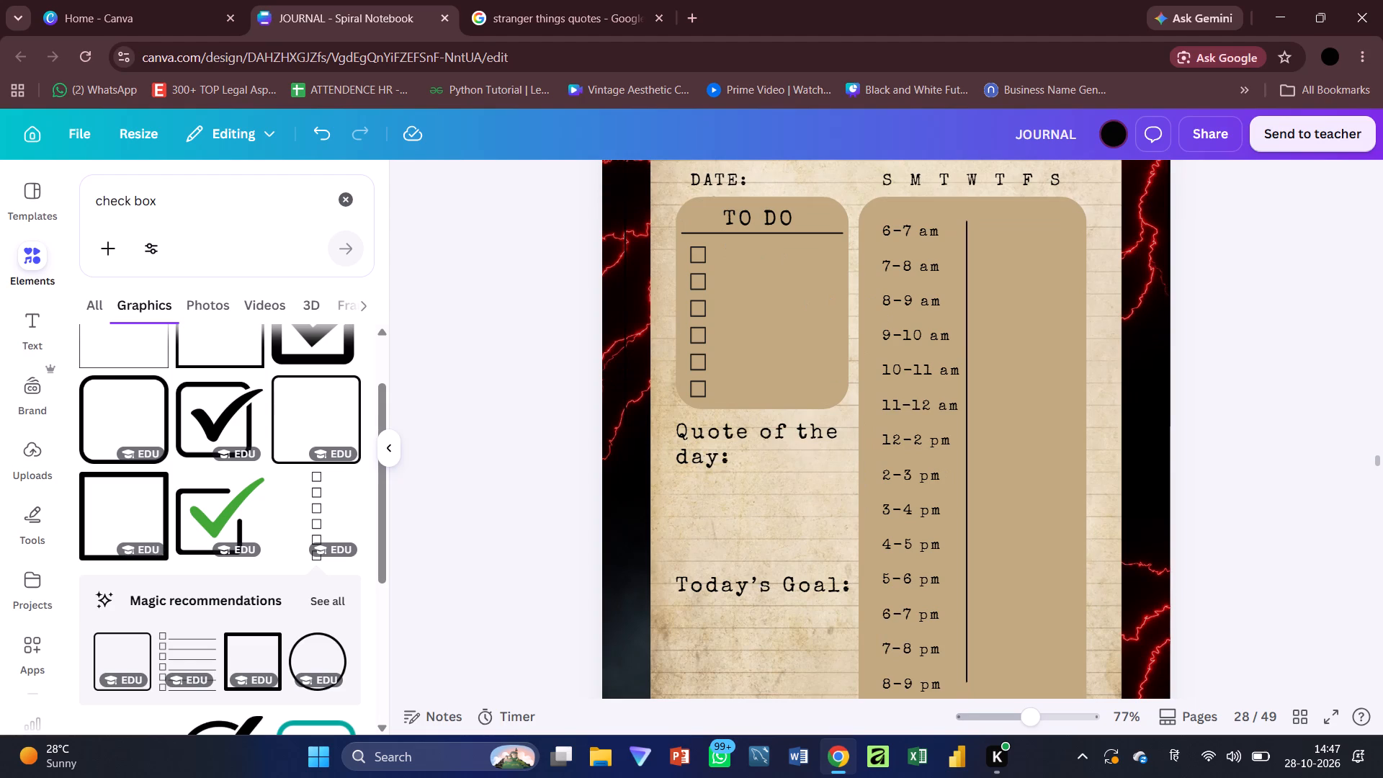
Delete the music quote under "Quote of the day" on August's daily planner, page 32.
scroll(776, 519, "down", 4)
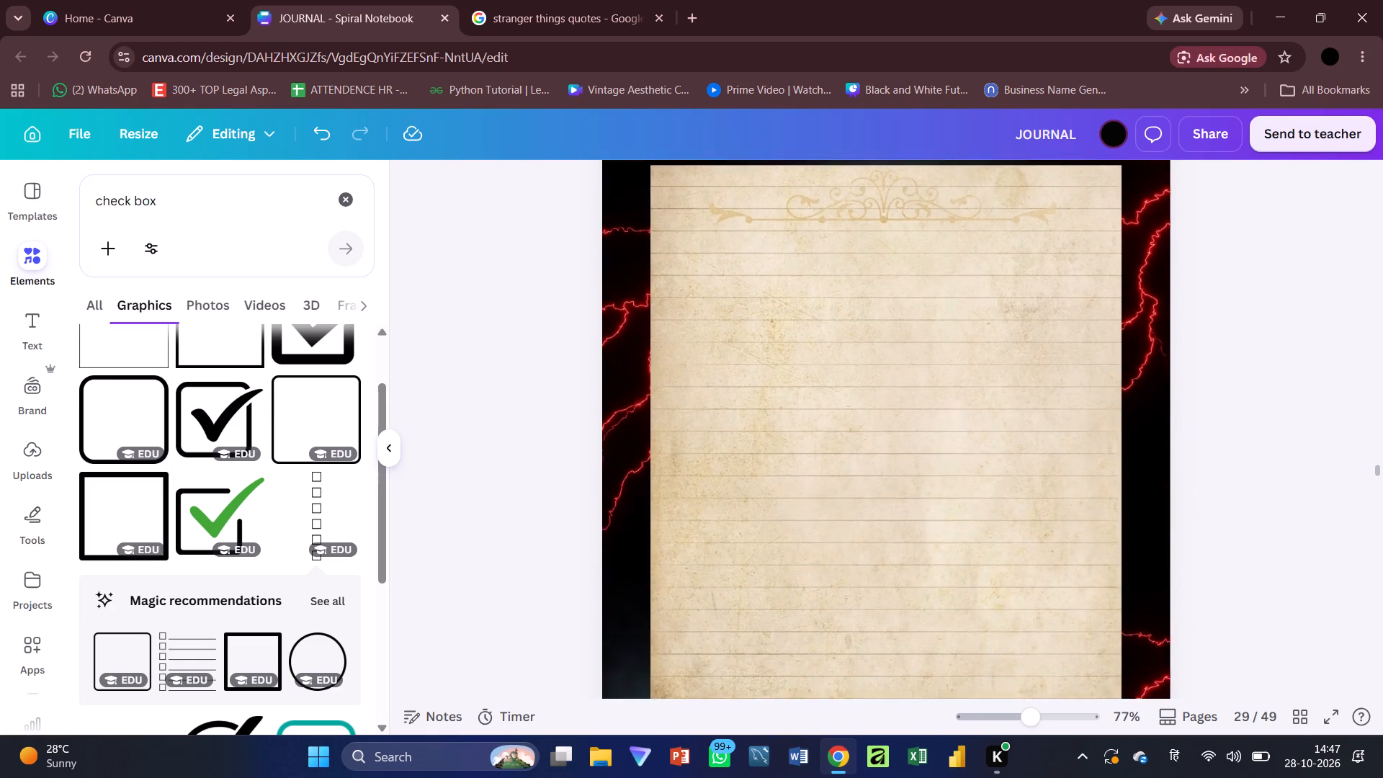
scroll(776, 519, "down", 9)
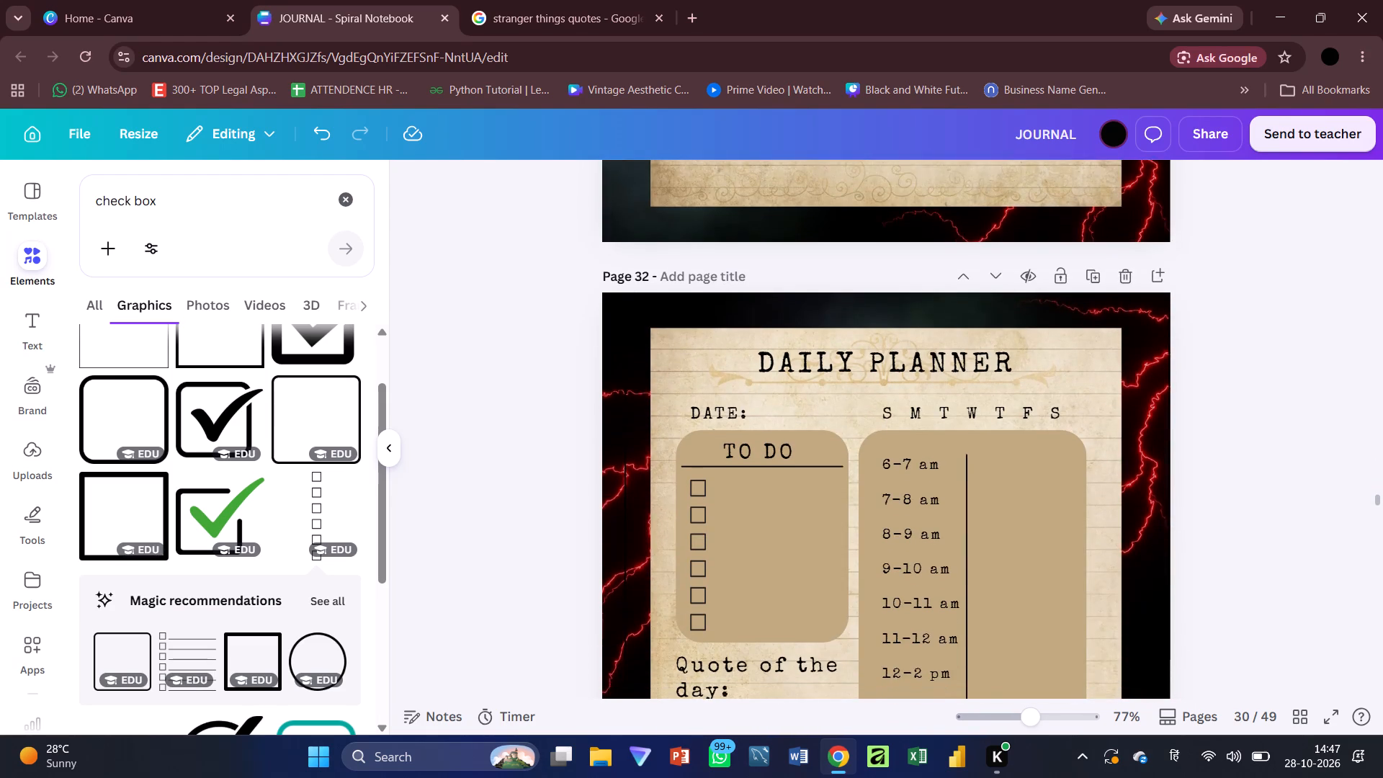
scroll(776, 519, "down", 1)
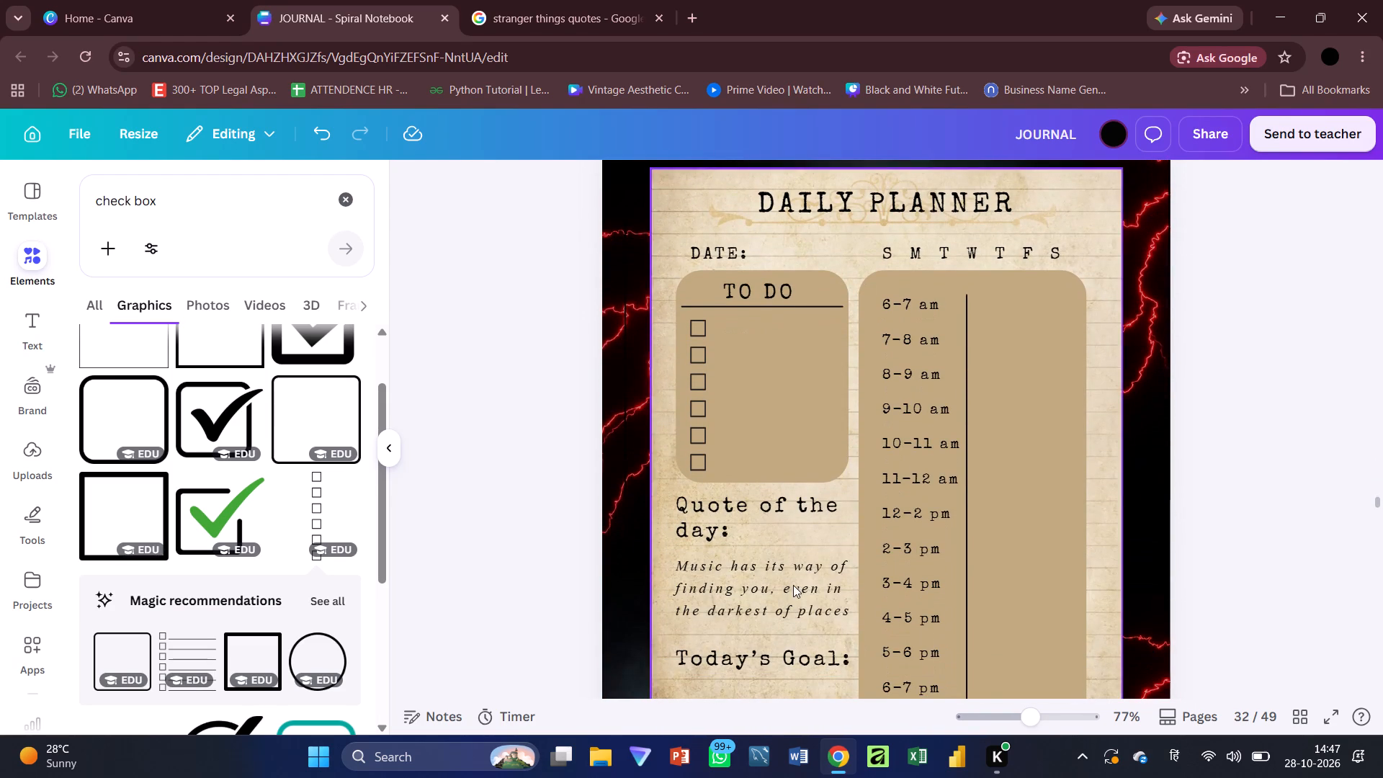
left_click(793, 585)
key("Delete")
Delete the music quote under "Quote of the day" on September's daily planner, page 36.
scroll(793, 585, "down", 4)
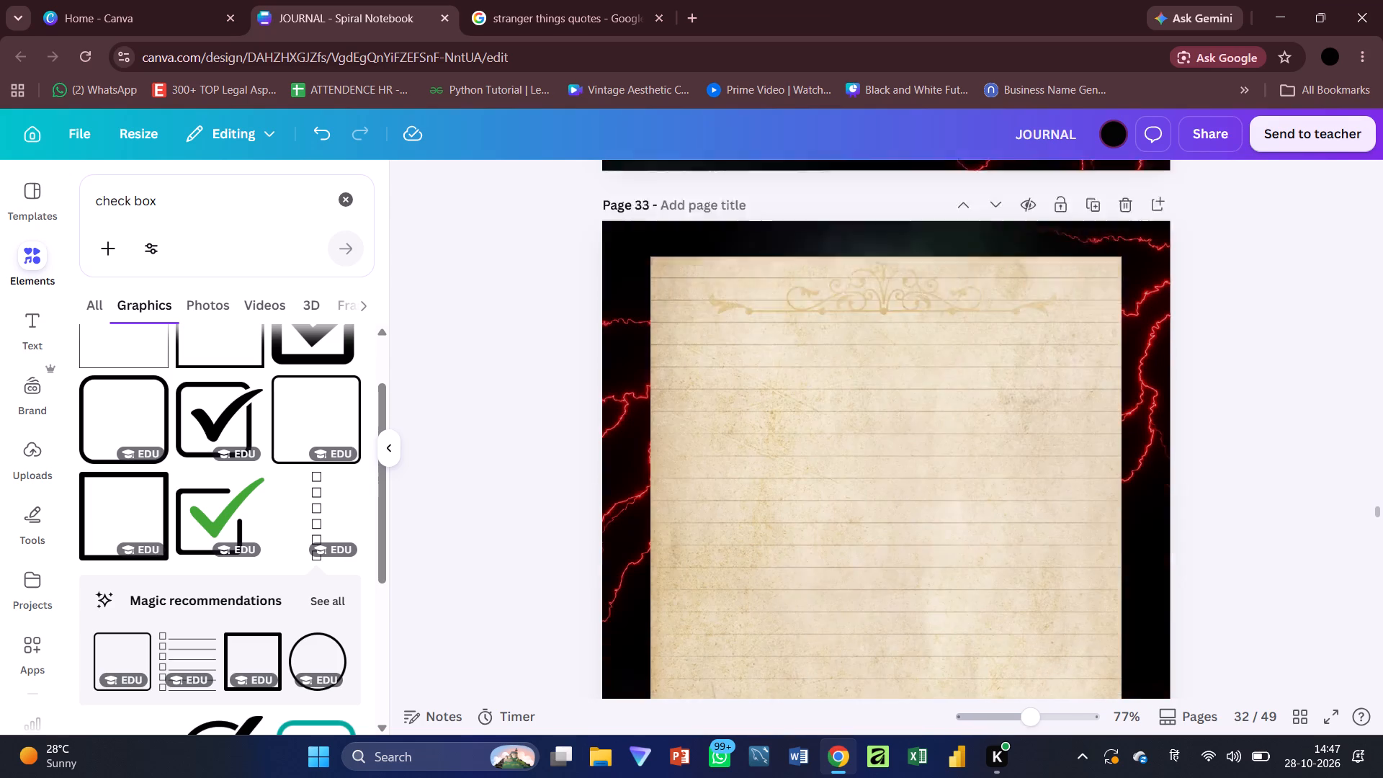
scroll(793, 585, "down", 8)
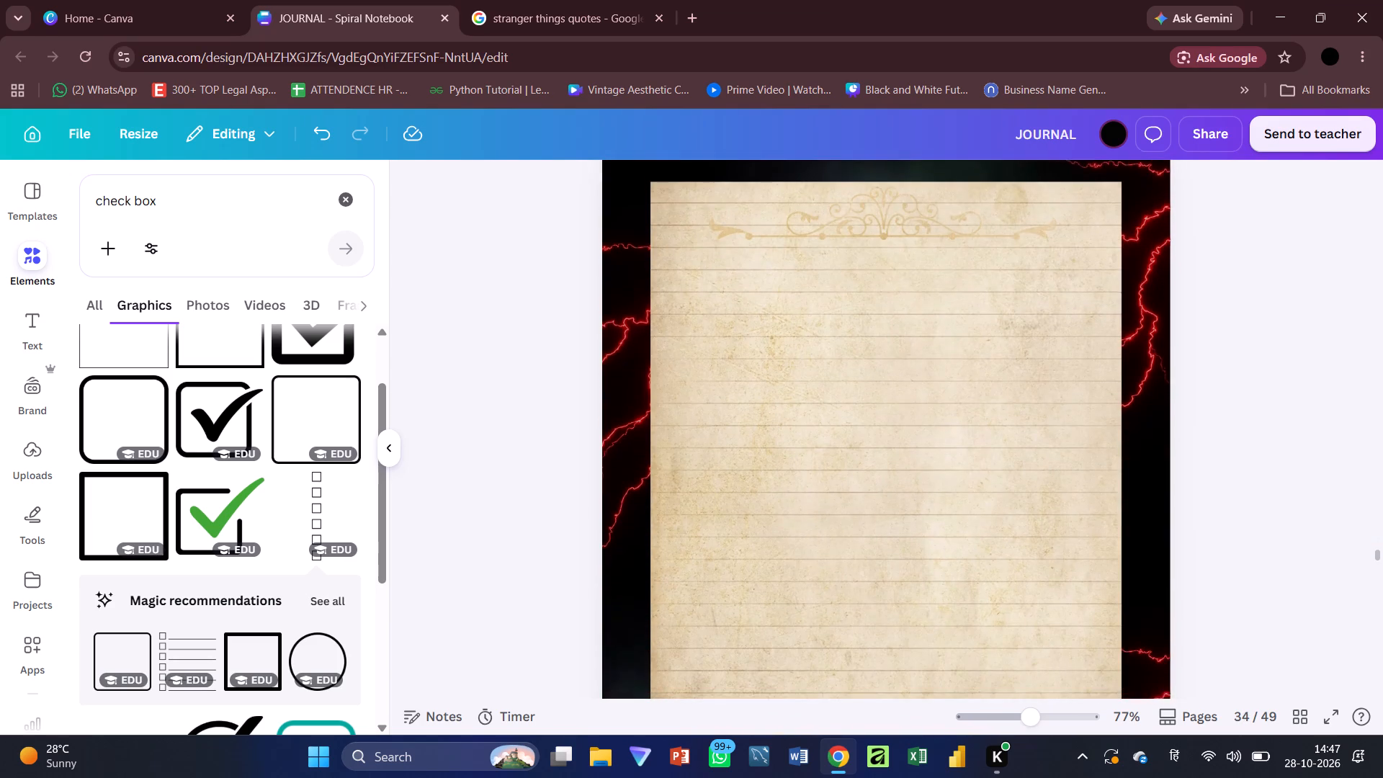
scroll(793, 585, "down", 4)
scroll(793, 585, "up", 1)
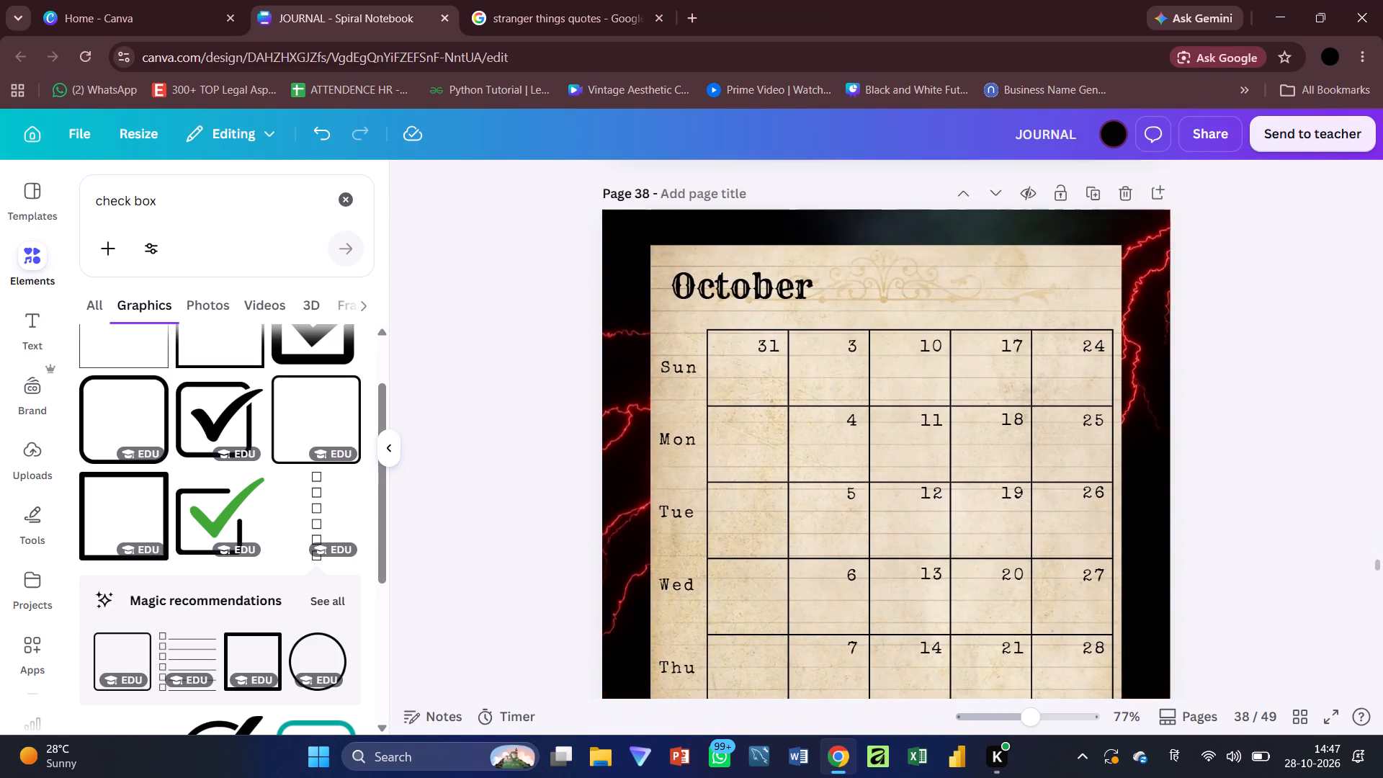
scroll(793, 585, "up", 2)
left_click(733, 337)
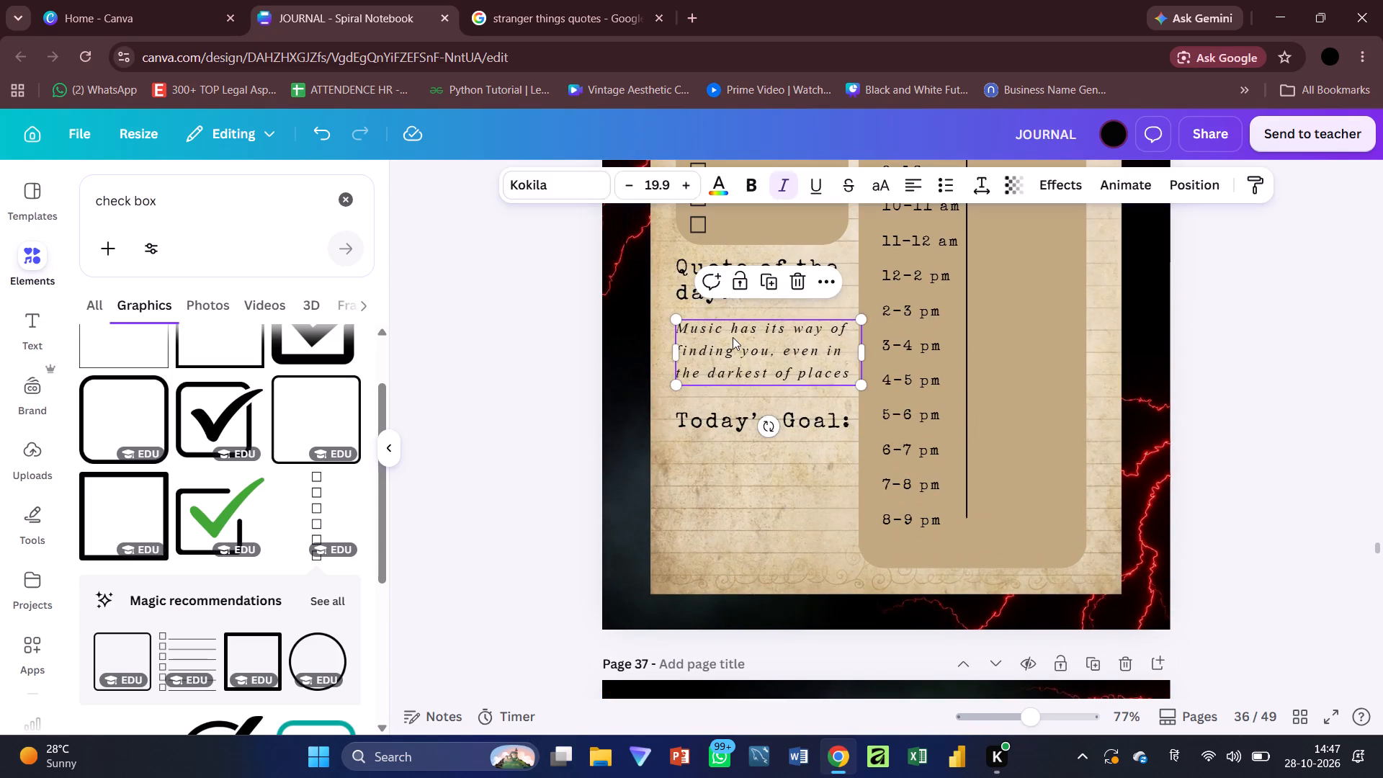
key("Delete")
Delete the music quote under "Quote of the day" on October's daily planner, page 40.
scroll(733, 337, "down", 8)
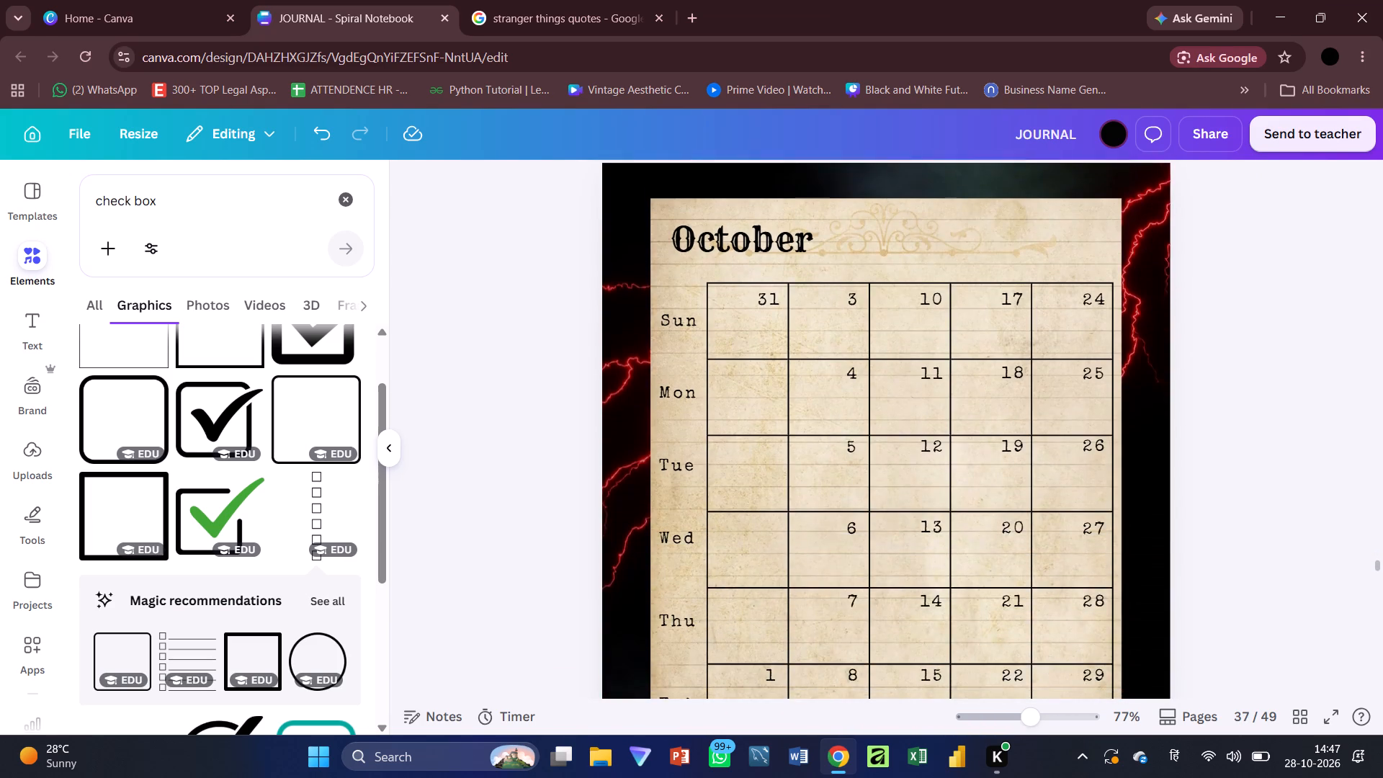
scroll(733, 337, "down", 5)
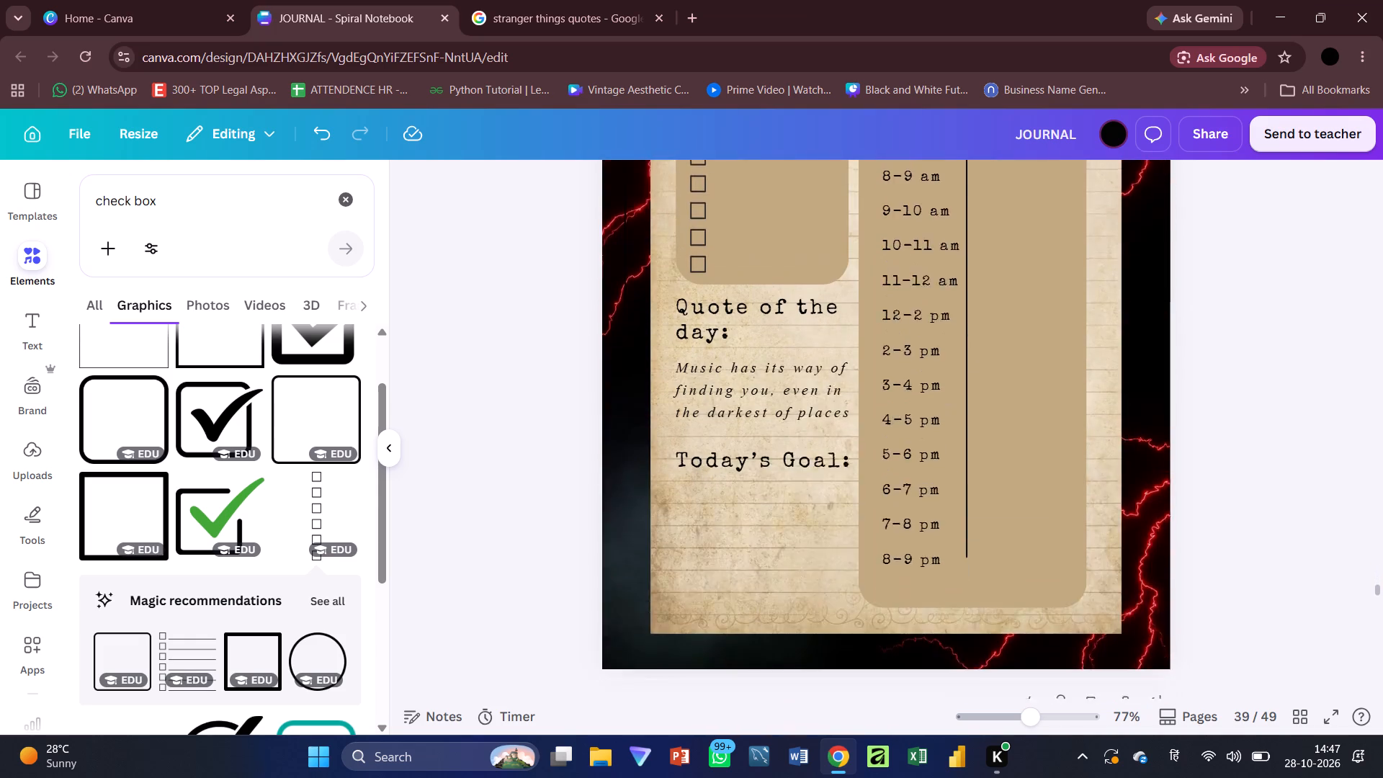
left_click(745, 277)
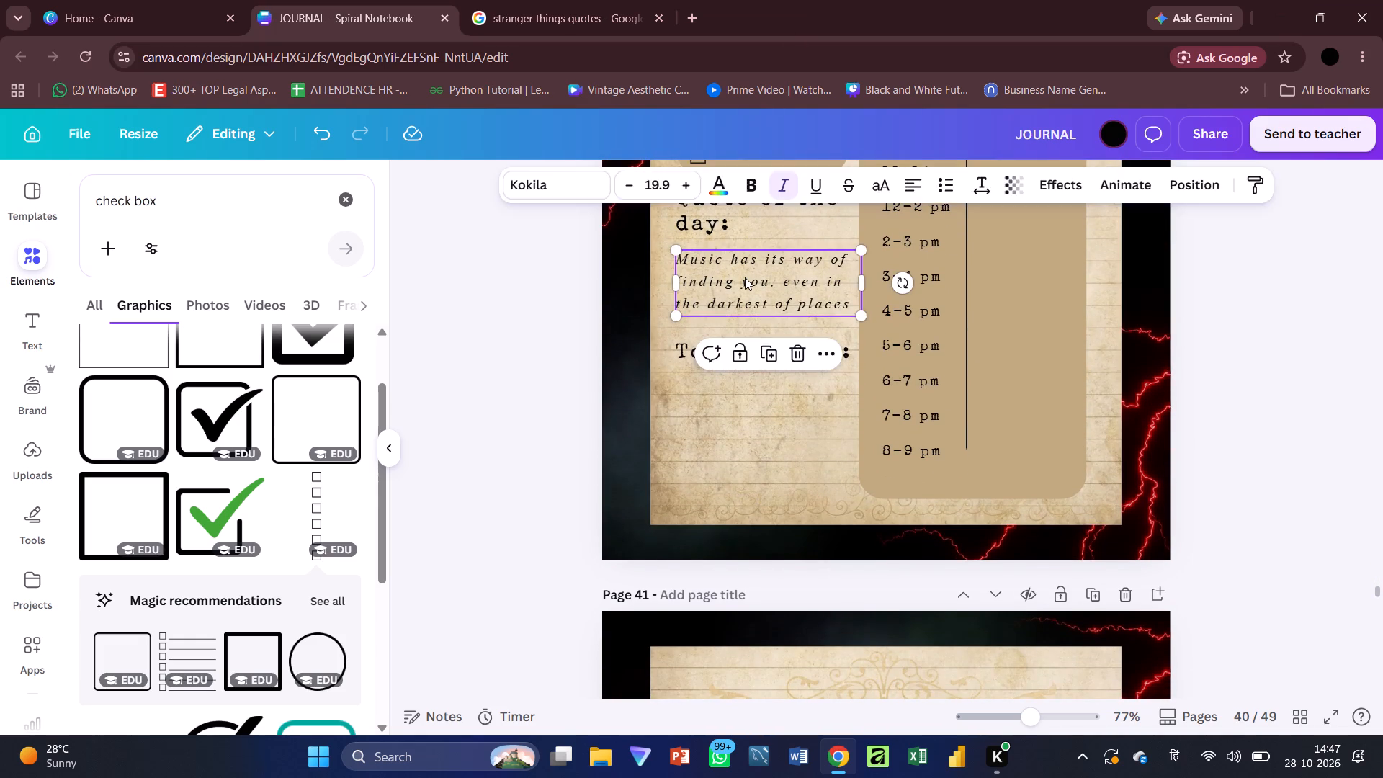
key("BackSpace")
Delete the music quote under "Quote of the day" on November's daily planner, page 44.
scroll(745, 277, "down", 9)
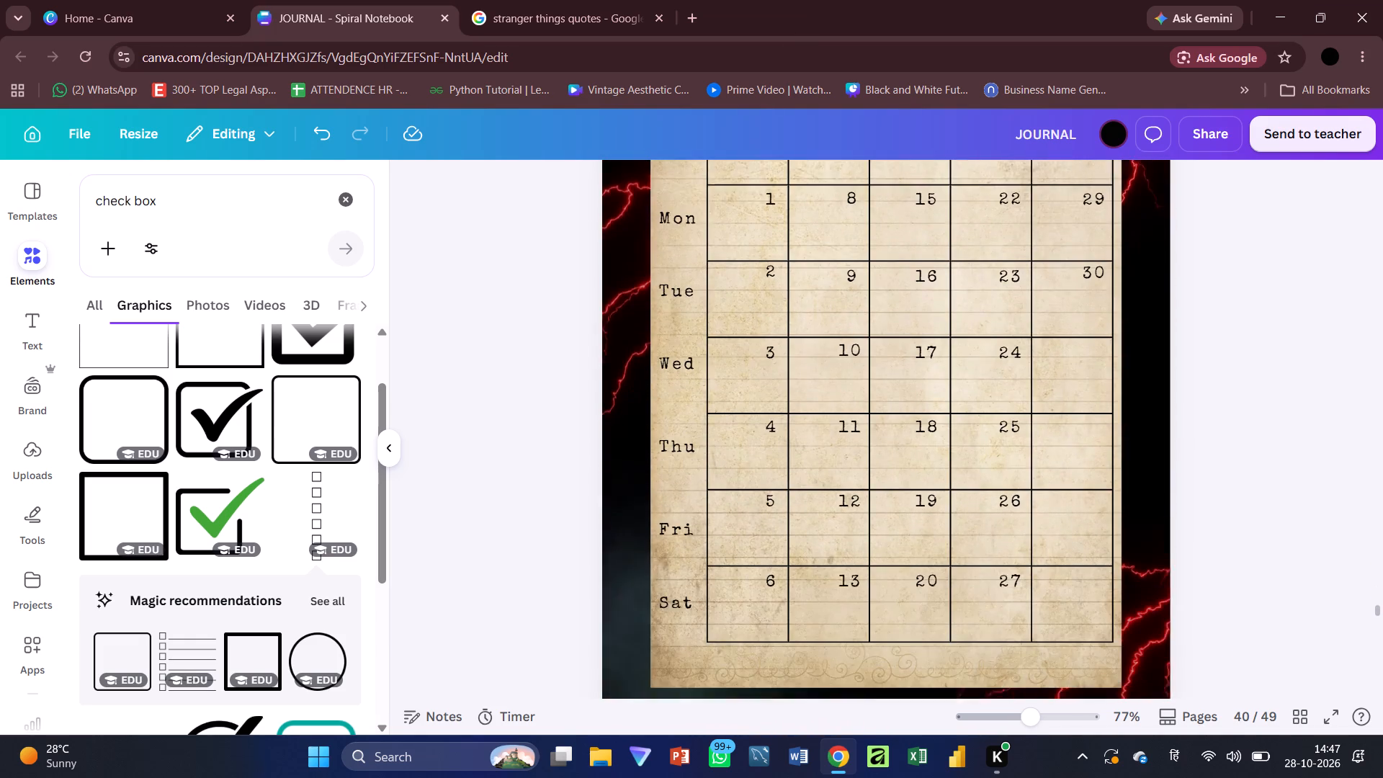
scroll(745, 277, "down", 7)
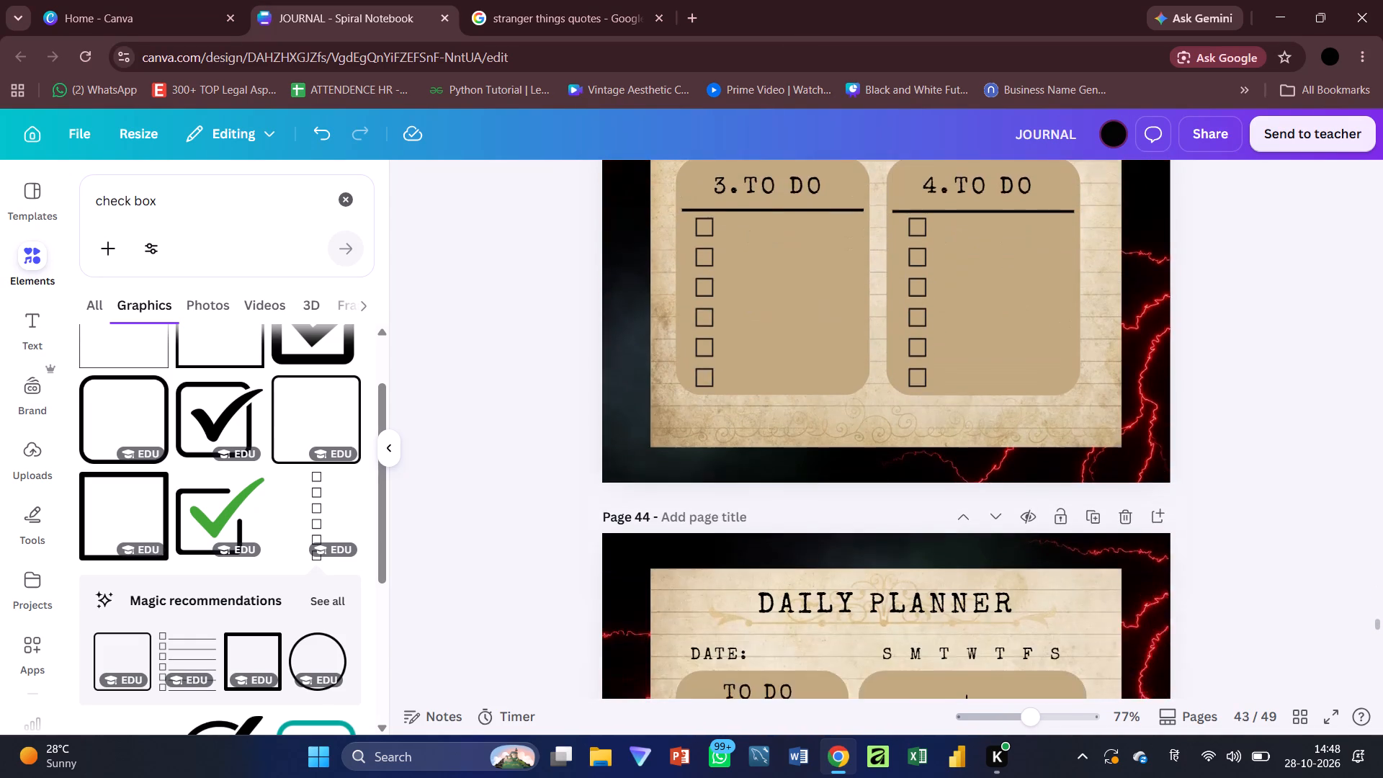
scroll(745, 277, "down", 3)
scroll(745, 277, "right", 2)
left_click(732, 501)
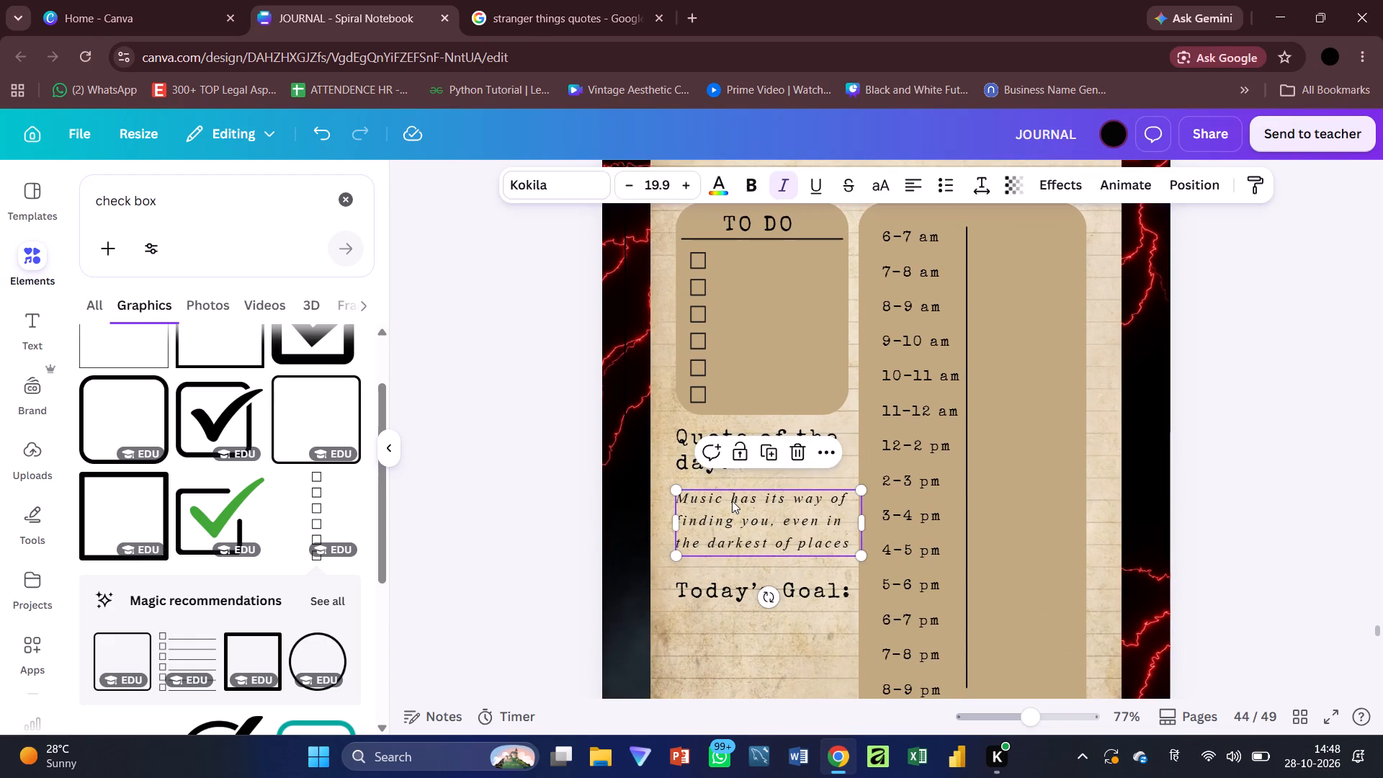
key("Delete")
Delete the music quote under "Quote of the day" on December's daily planner, page 48.
scroll(732, 501, "down", 7)
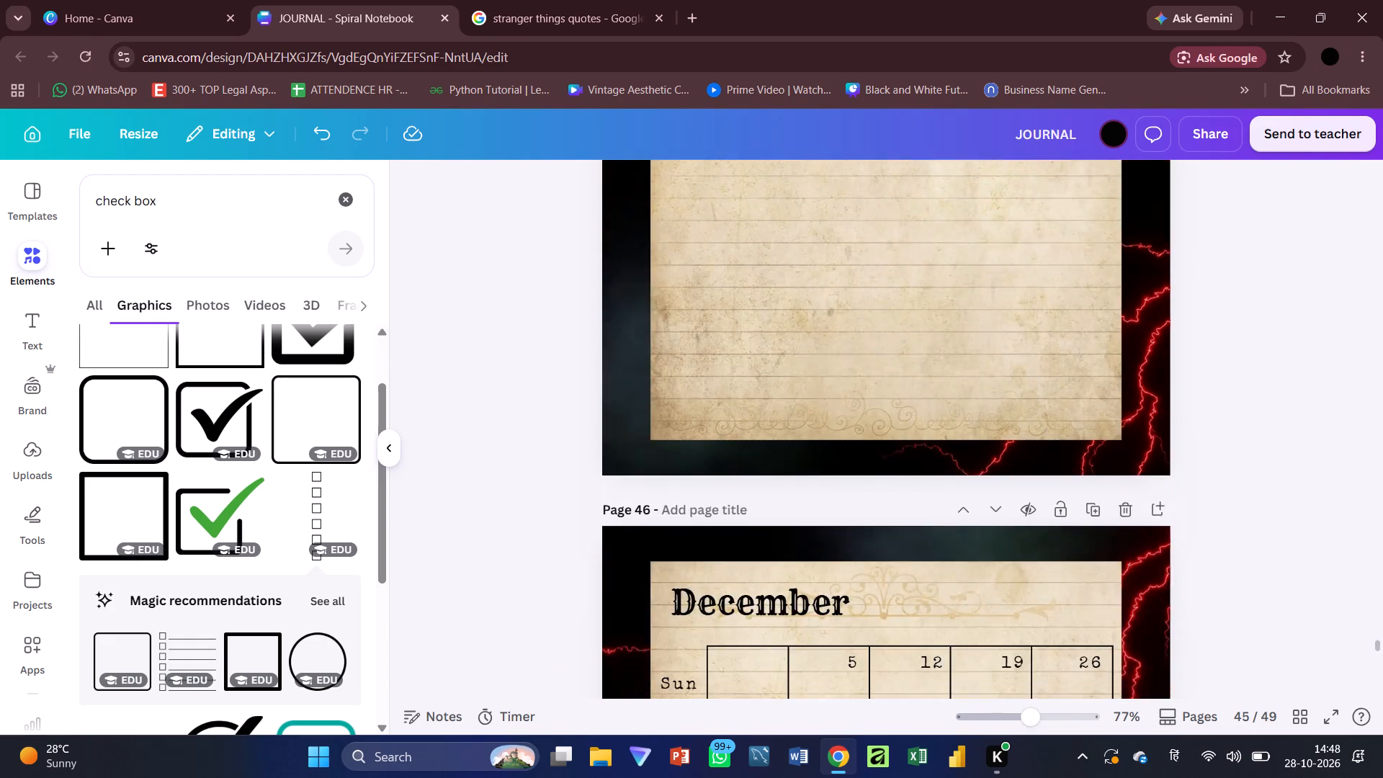
scroll(732, 501, "down", 7)
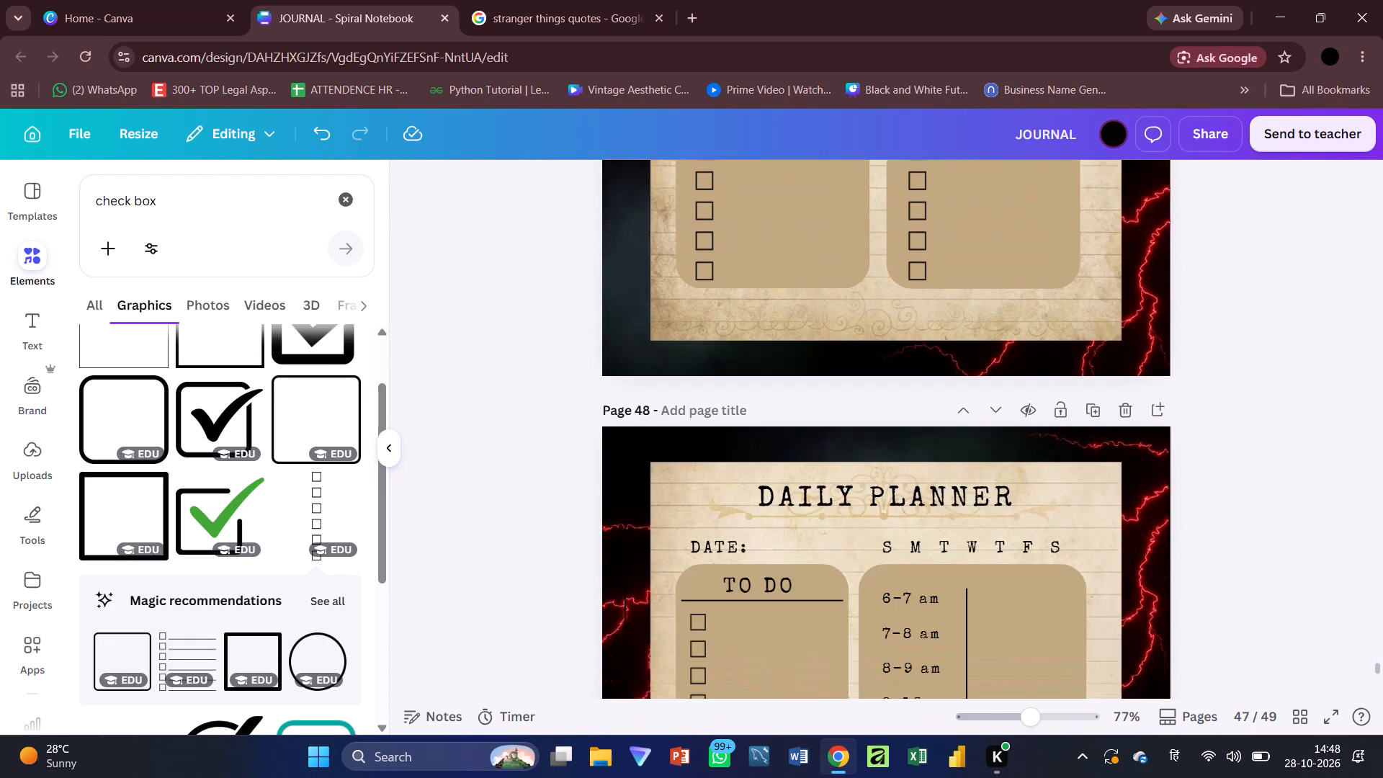
scroll(732, 501, "down", 4)
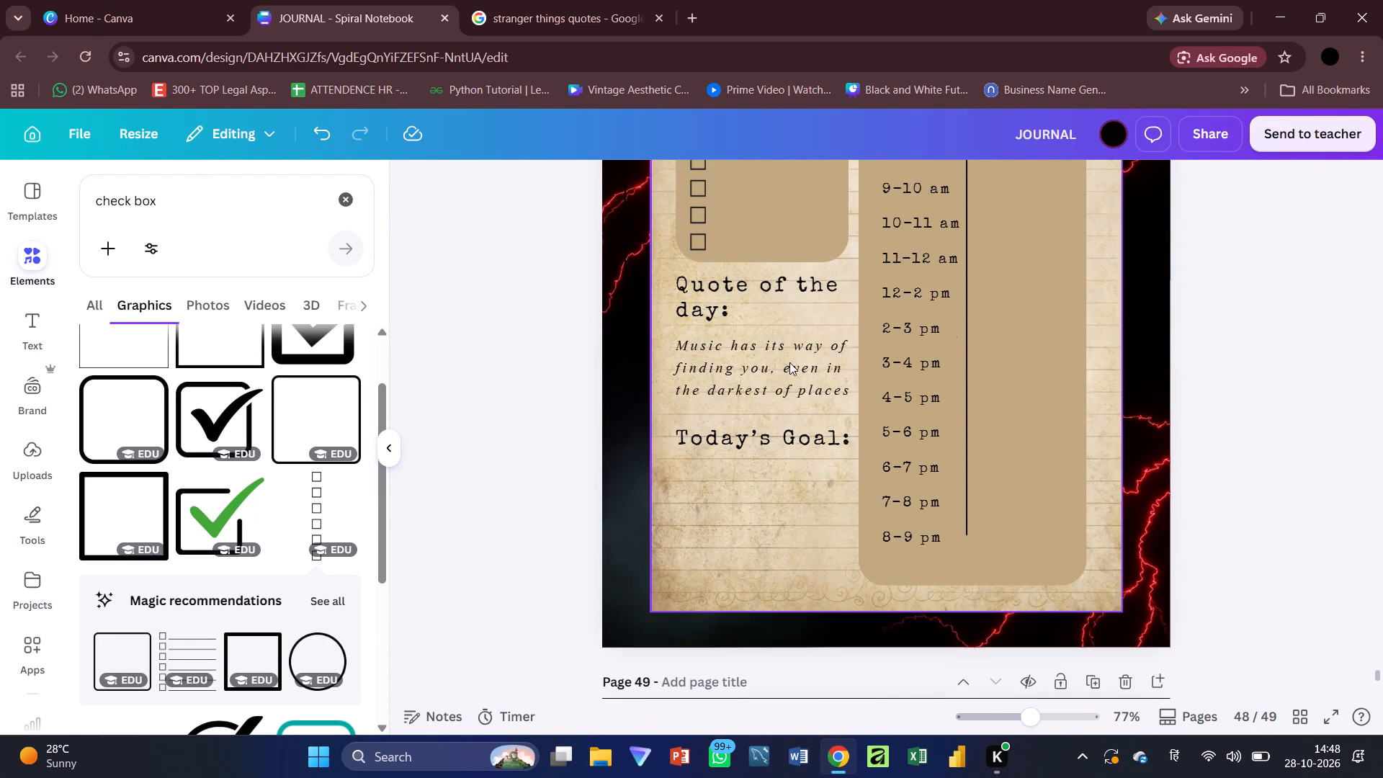
left_click(789, 362)
key("Delete")
Delete the blank lined page 49 at the end of the journal, after December's daily planner.
scroll(789, 362, "up", 20)
scroll(789, 362, "up", 11)
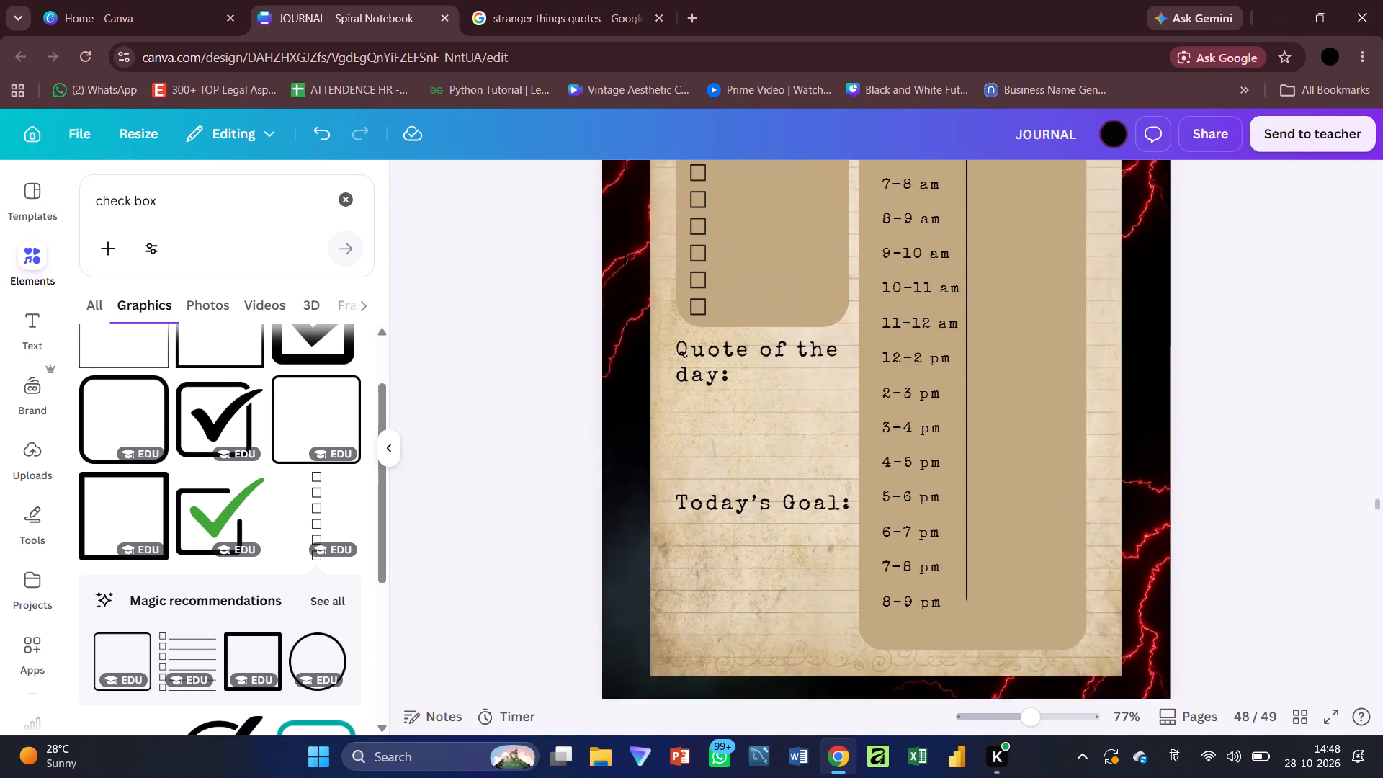
scroll(789, 362, "up", 14)
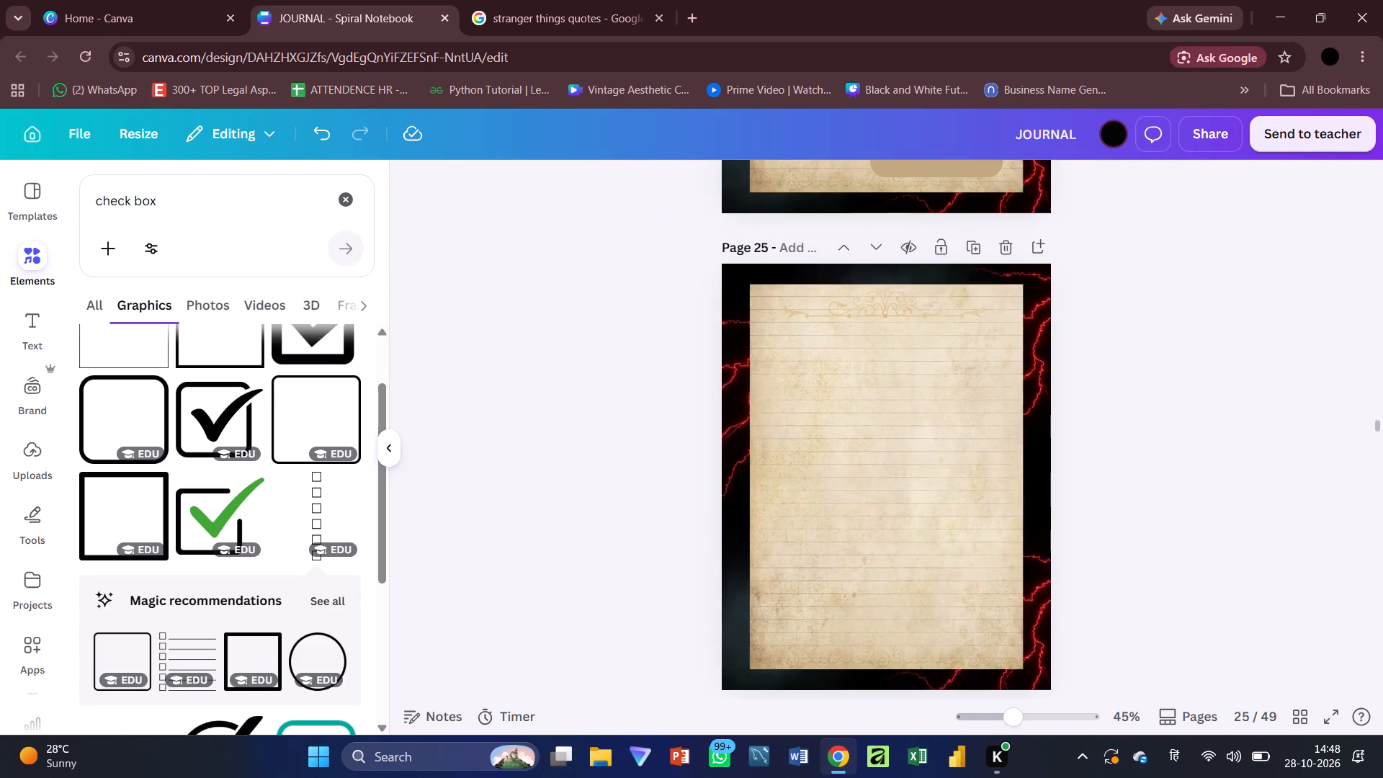
scroll(789, 362, "down", 17)
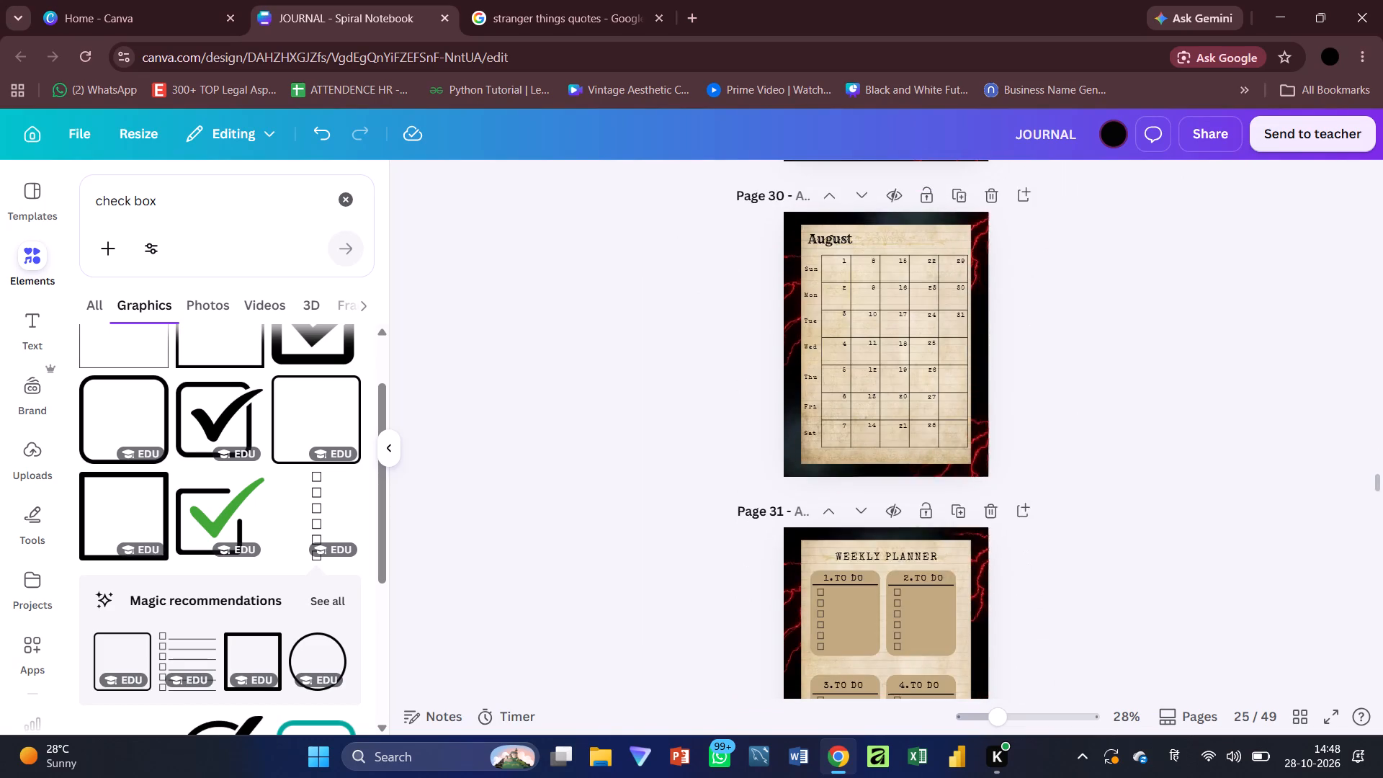
scroll(898, 362, "down", 7)
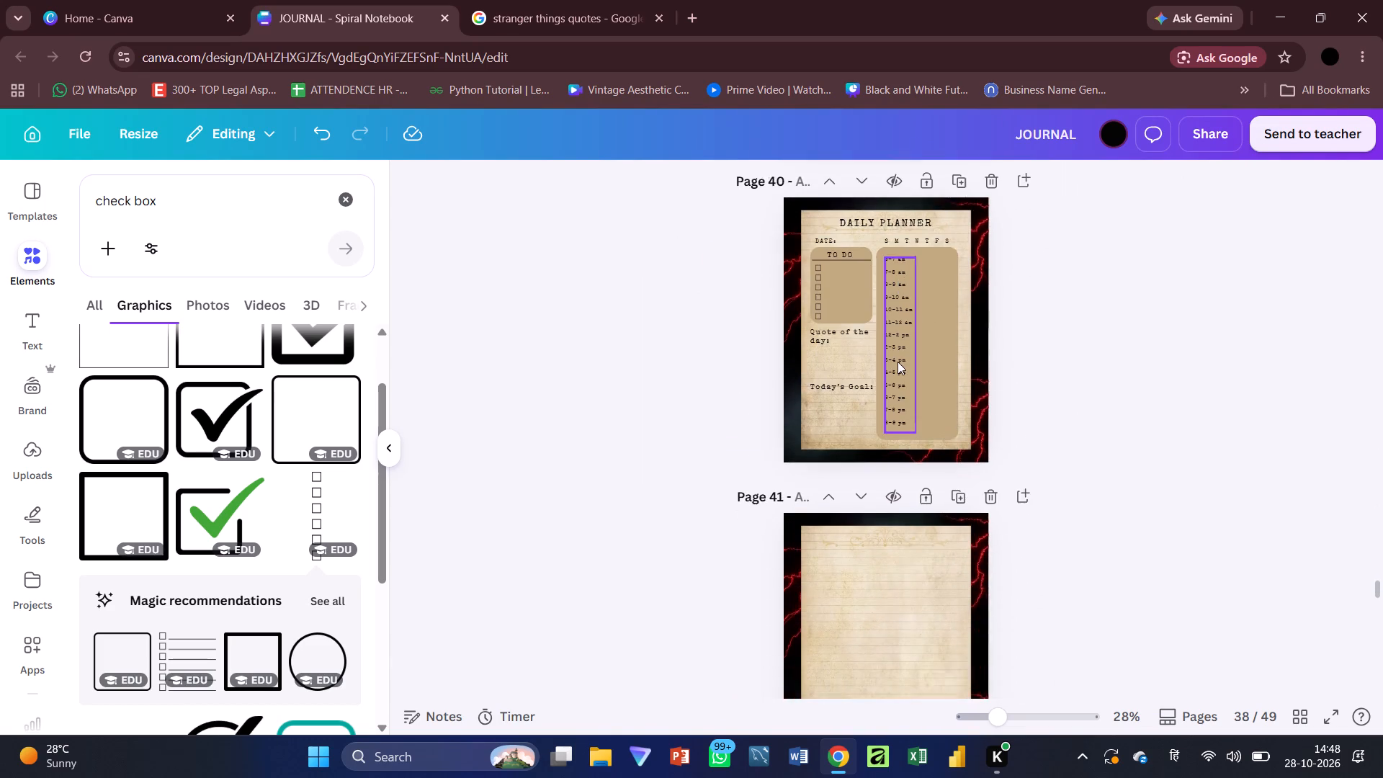
scroll(898, 362, "down", 14)
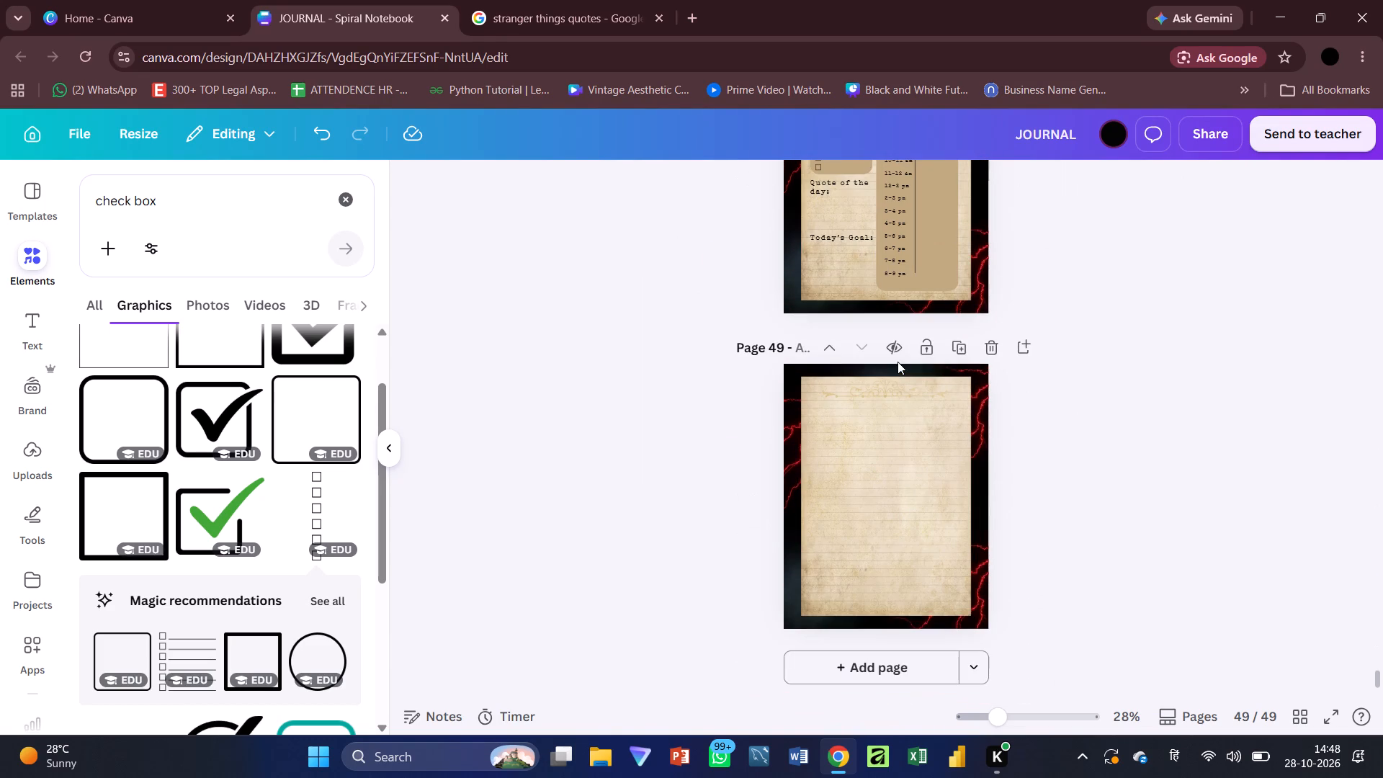
left_click(985, 346)
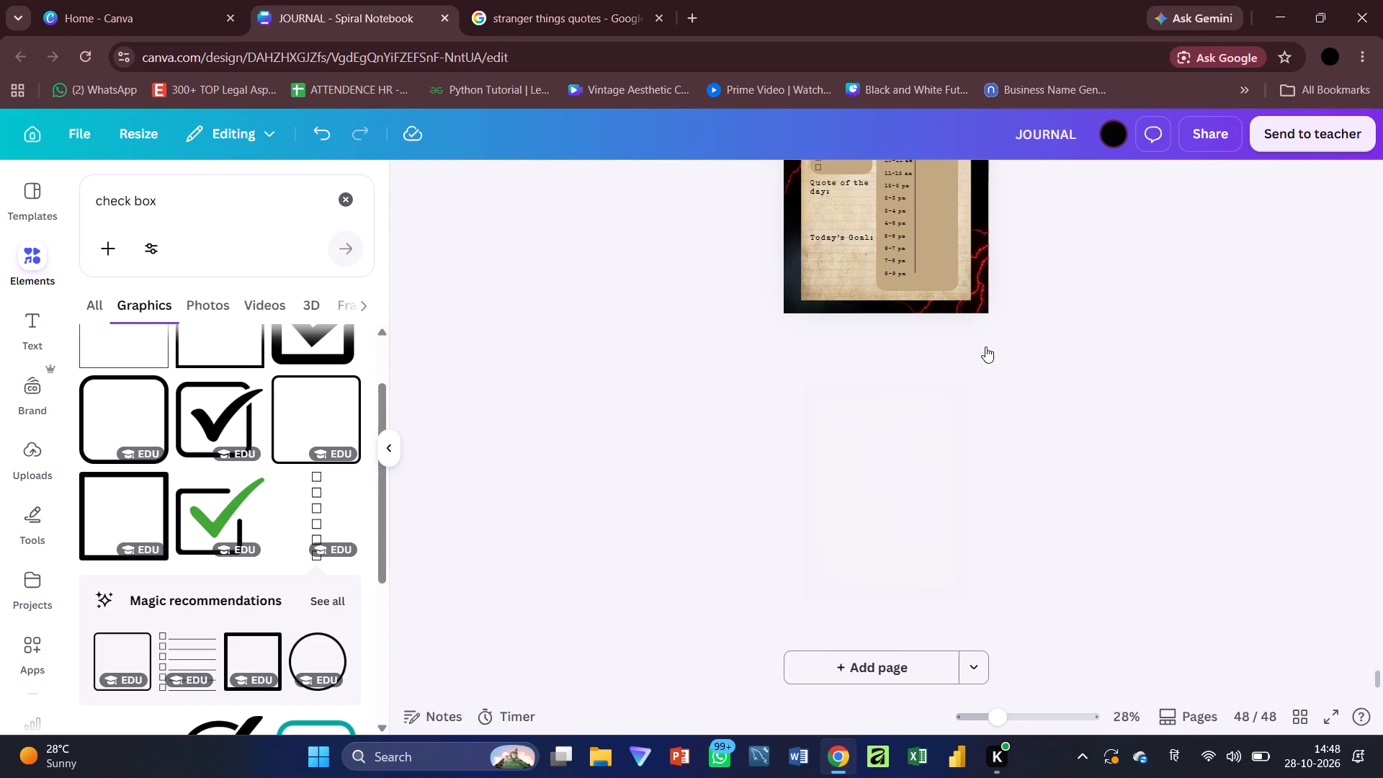
scroll(985, 346, "up", 6)
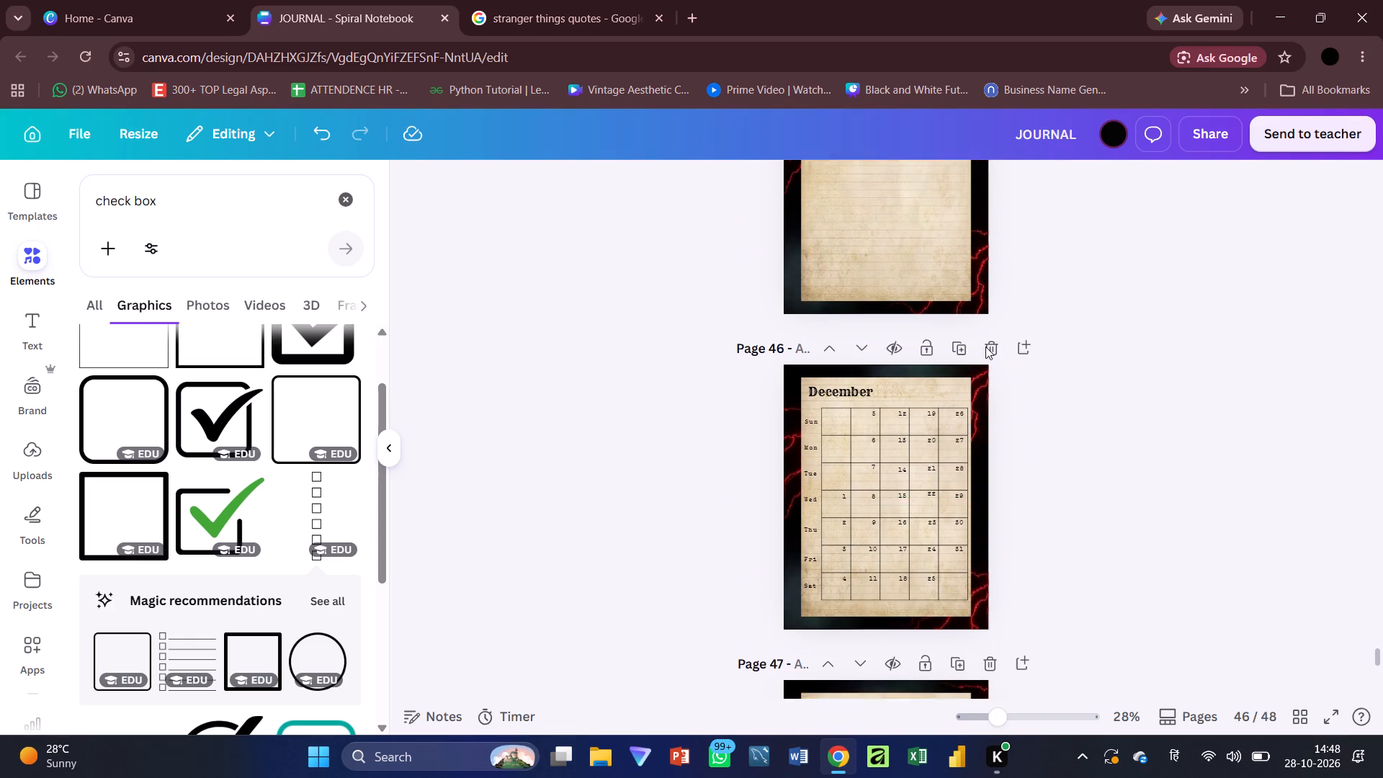
scroll(985, 346, "up", 3)
left_click(995, 269)
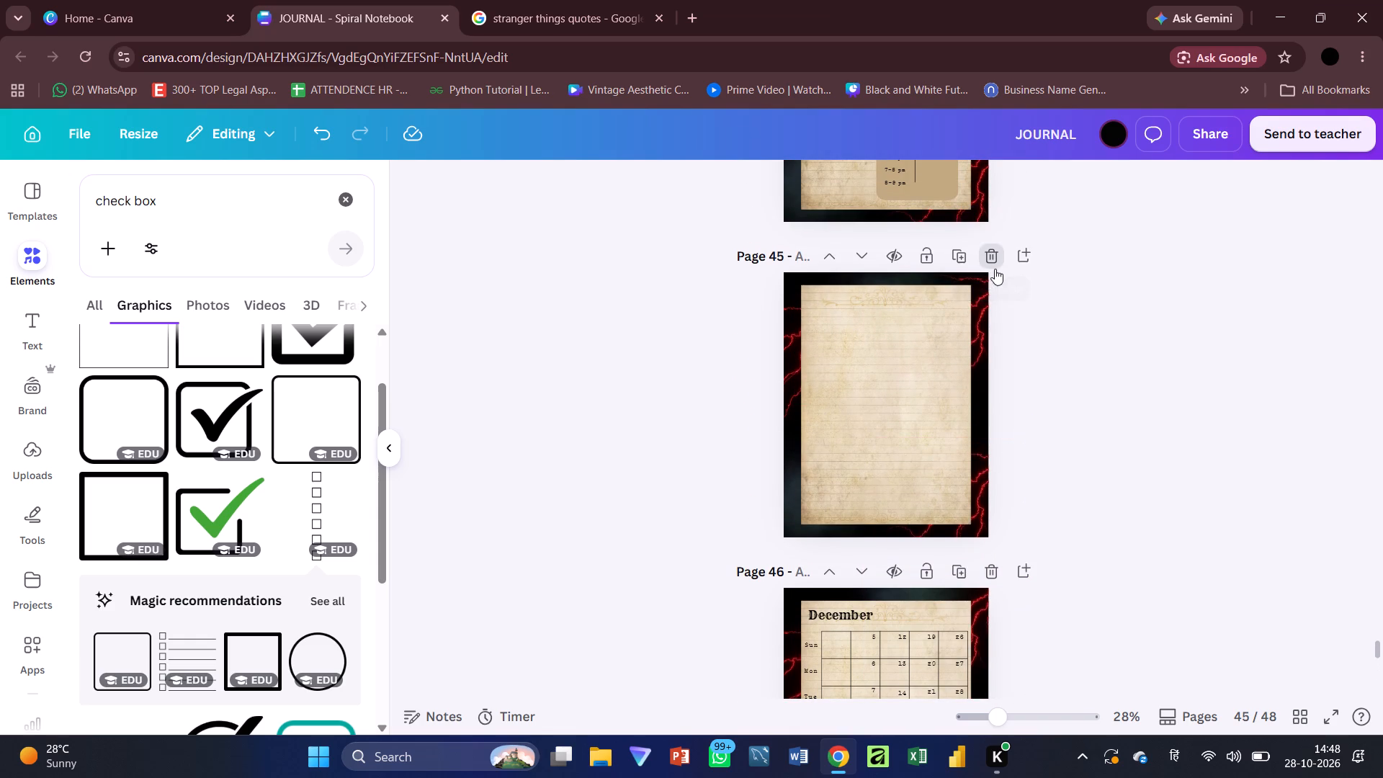
scroll(995, 269, "up", 6)
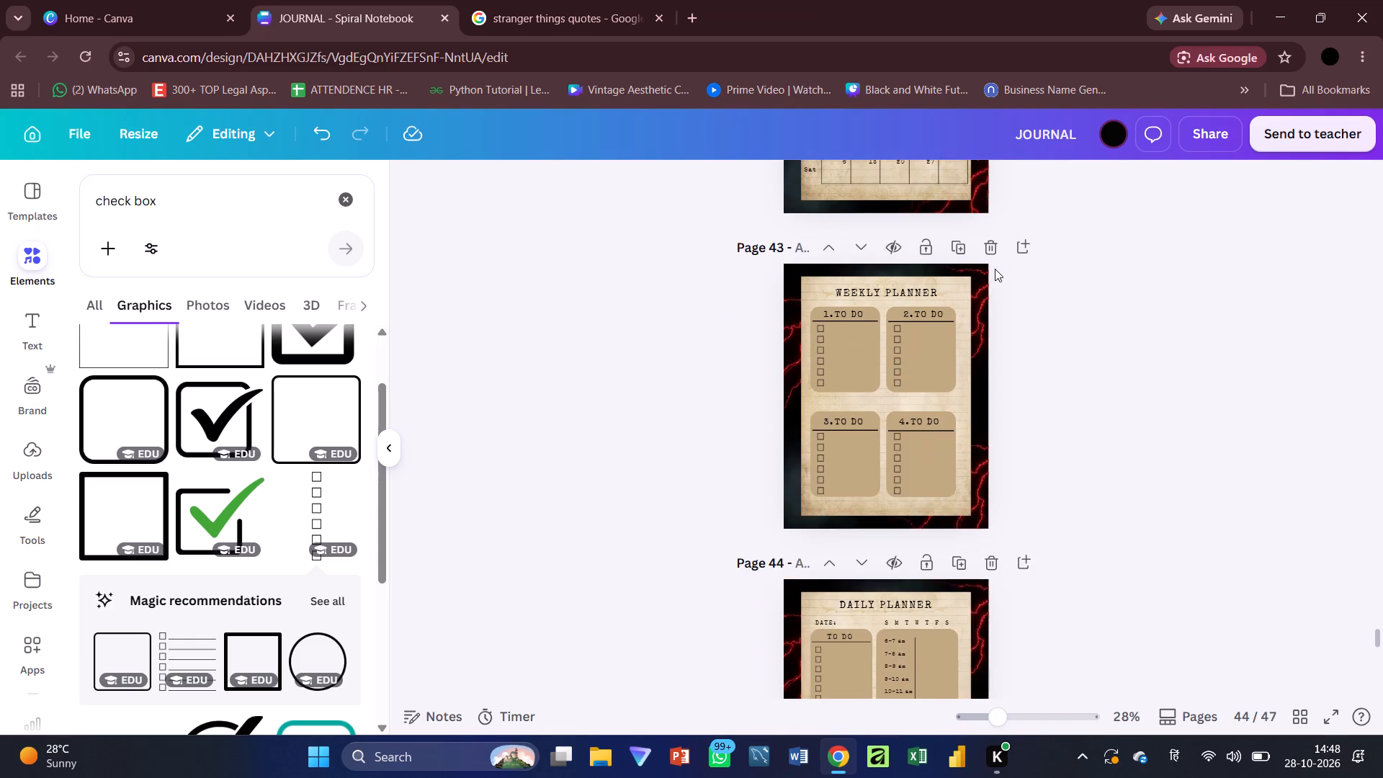
scroll(995, 269, "up", 6)
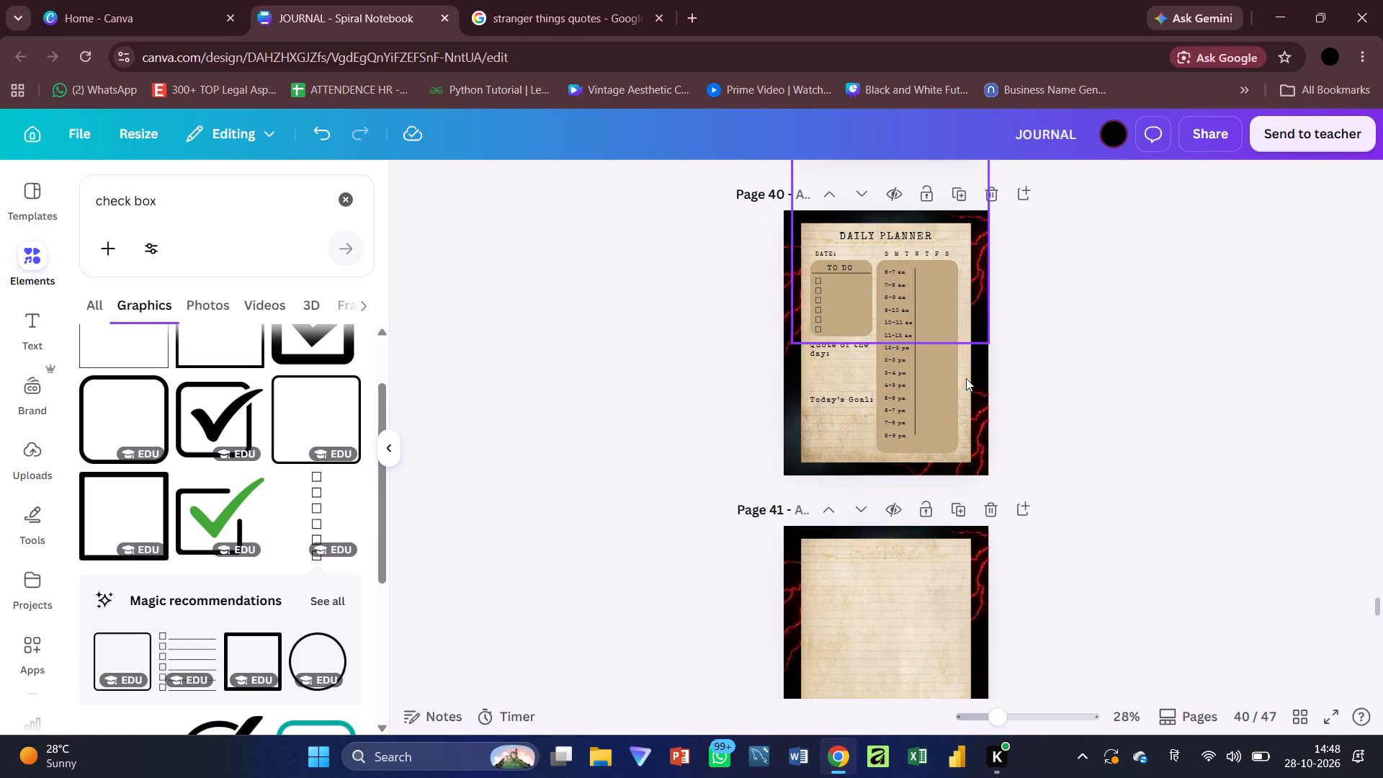
left_click(992, 509)
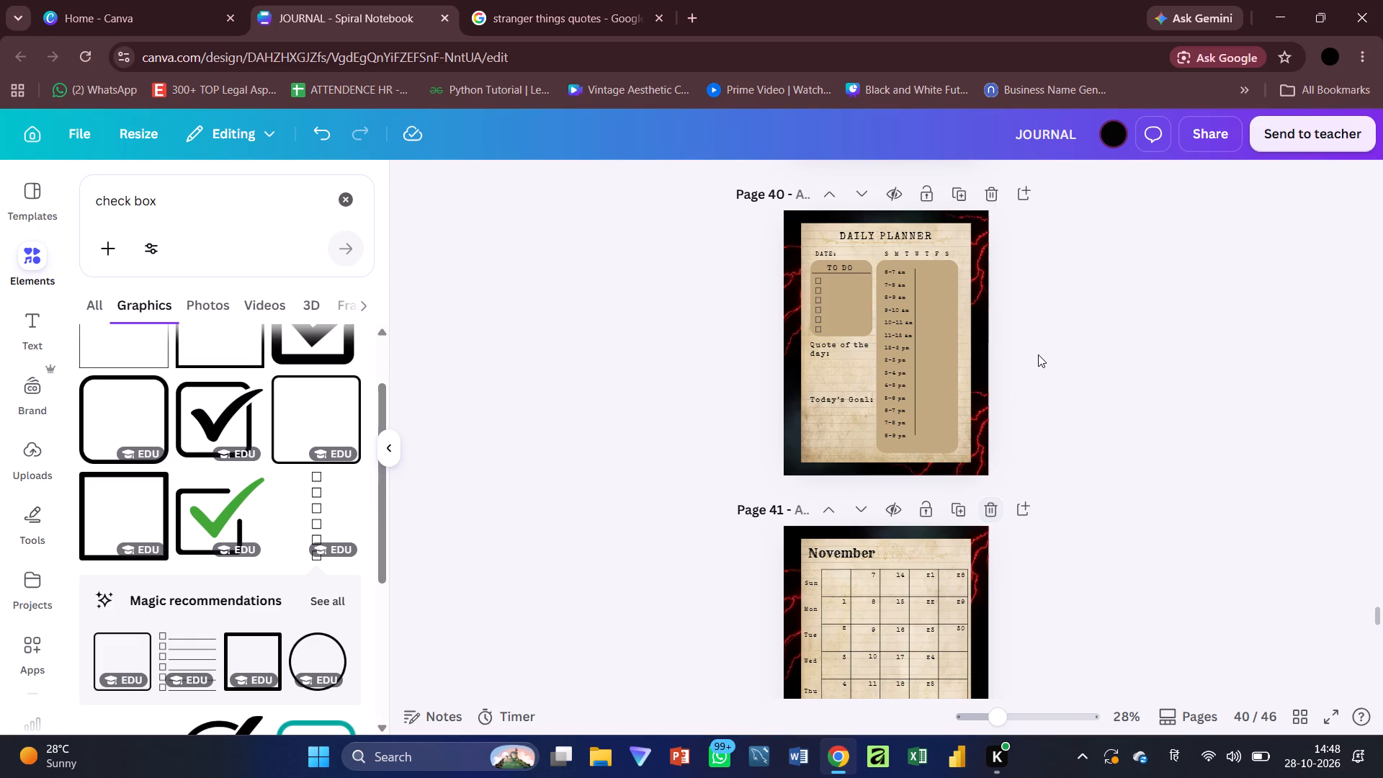
scroll(1038, 354, "up", 8)
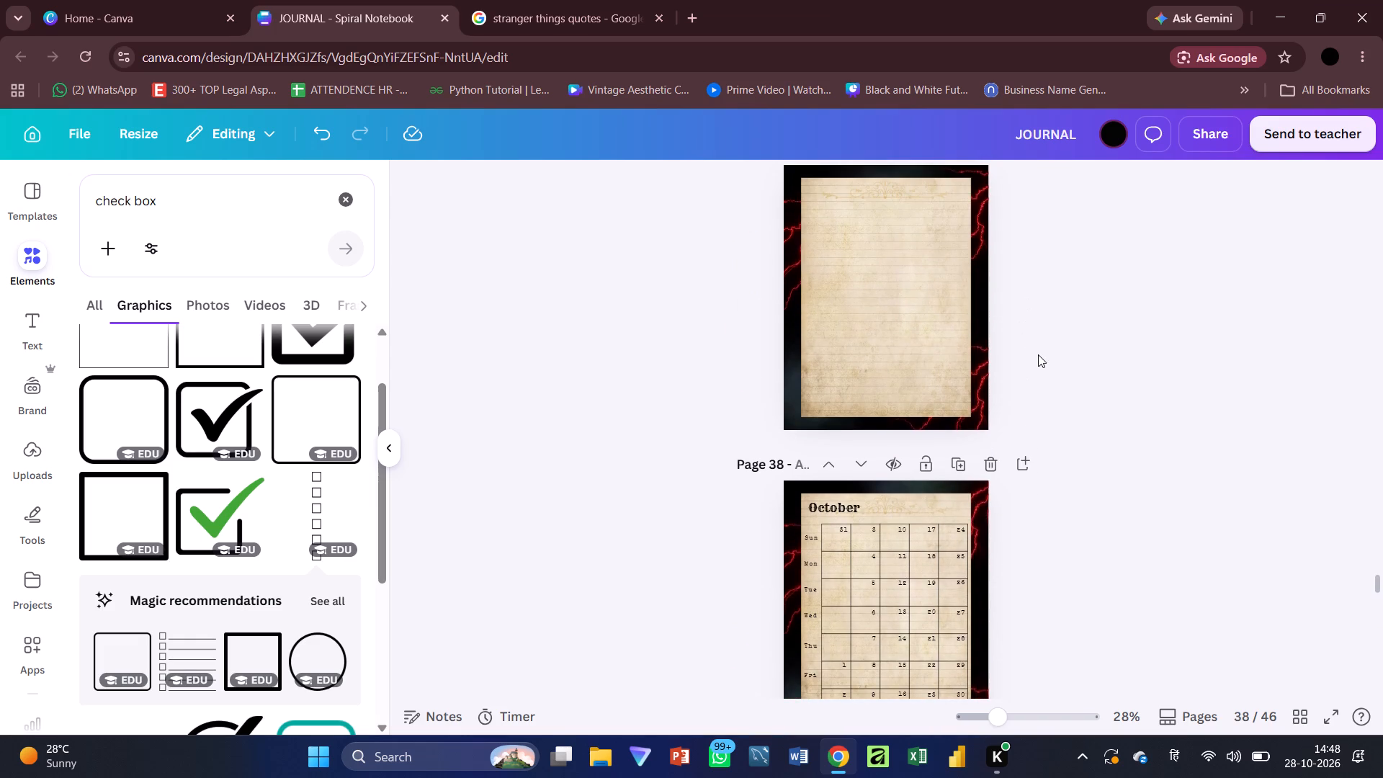
scroll(1038, 354, "up", 2)
left_click(988, 326)
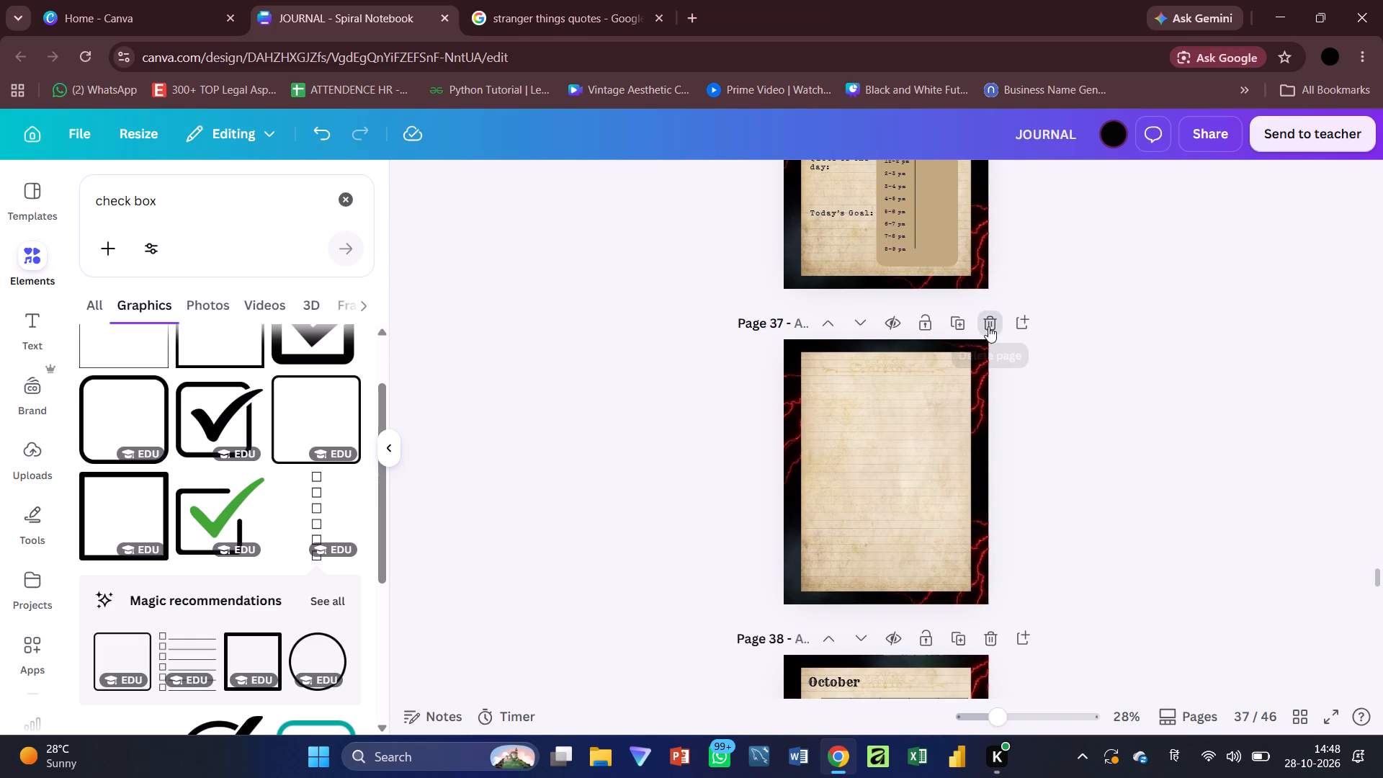
scroll(1071, 264, "up", 7)
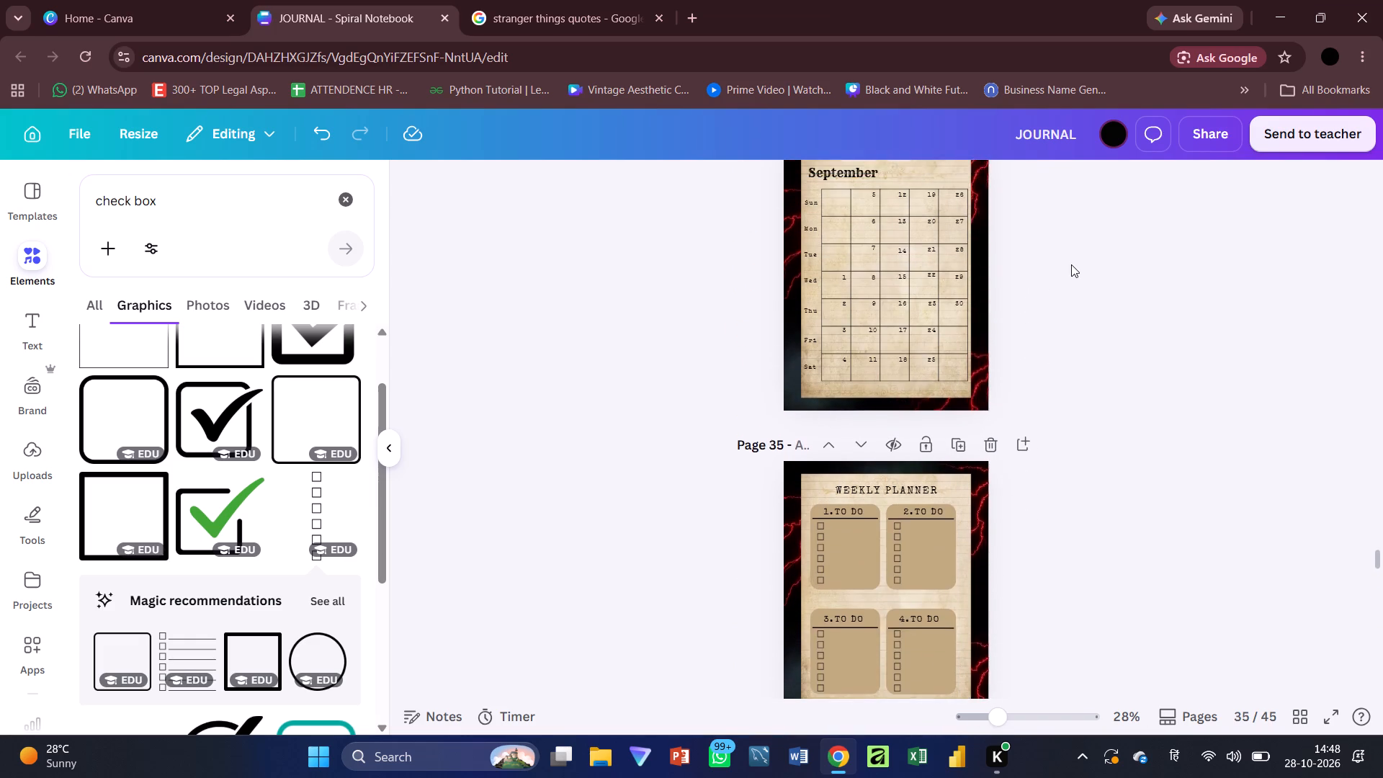
scroll(1071, 264, "up", 3)
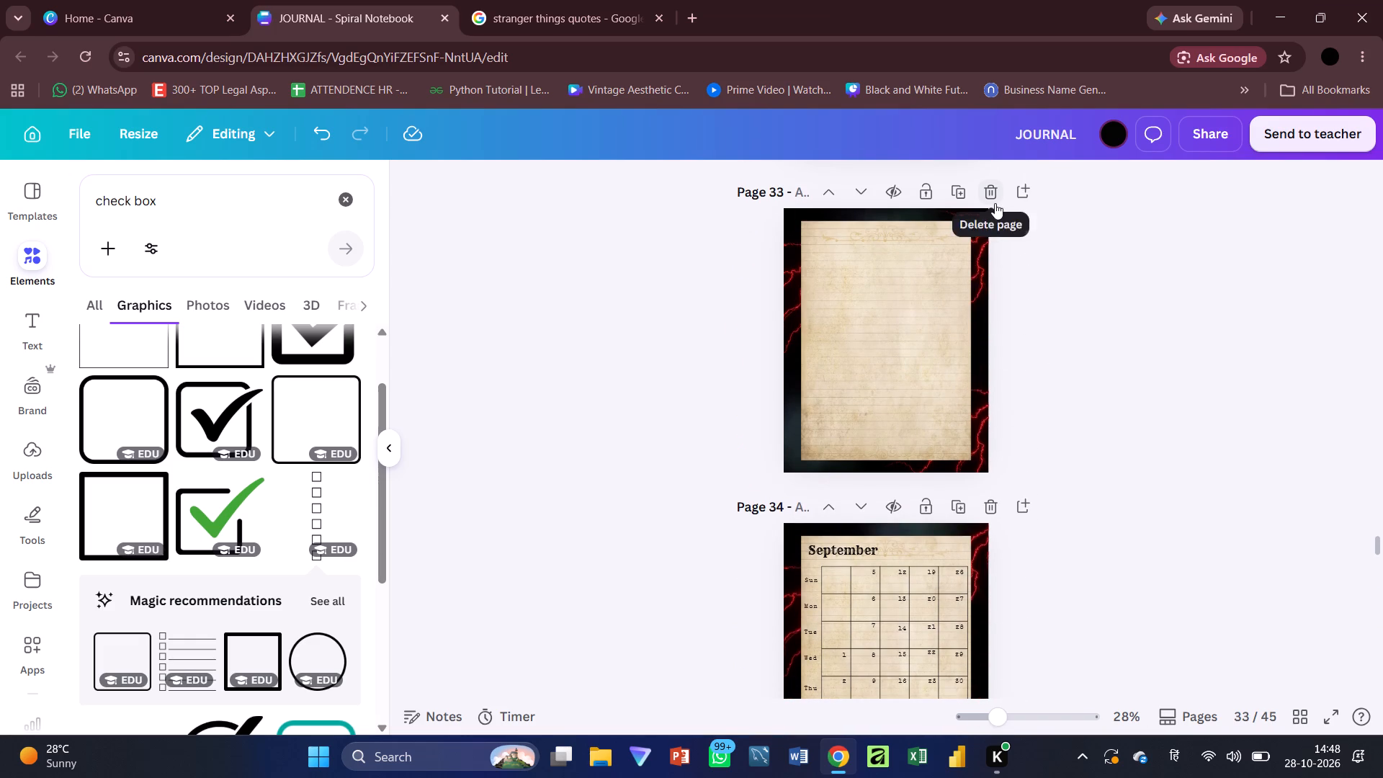
left_click(995, 203)
scroll(1091, 251, "up", 4)
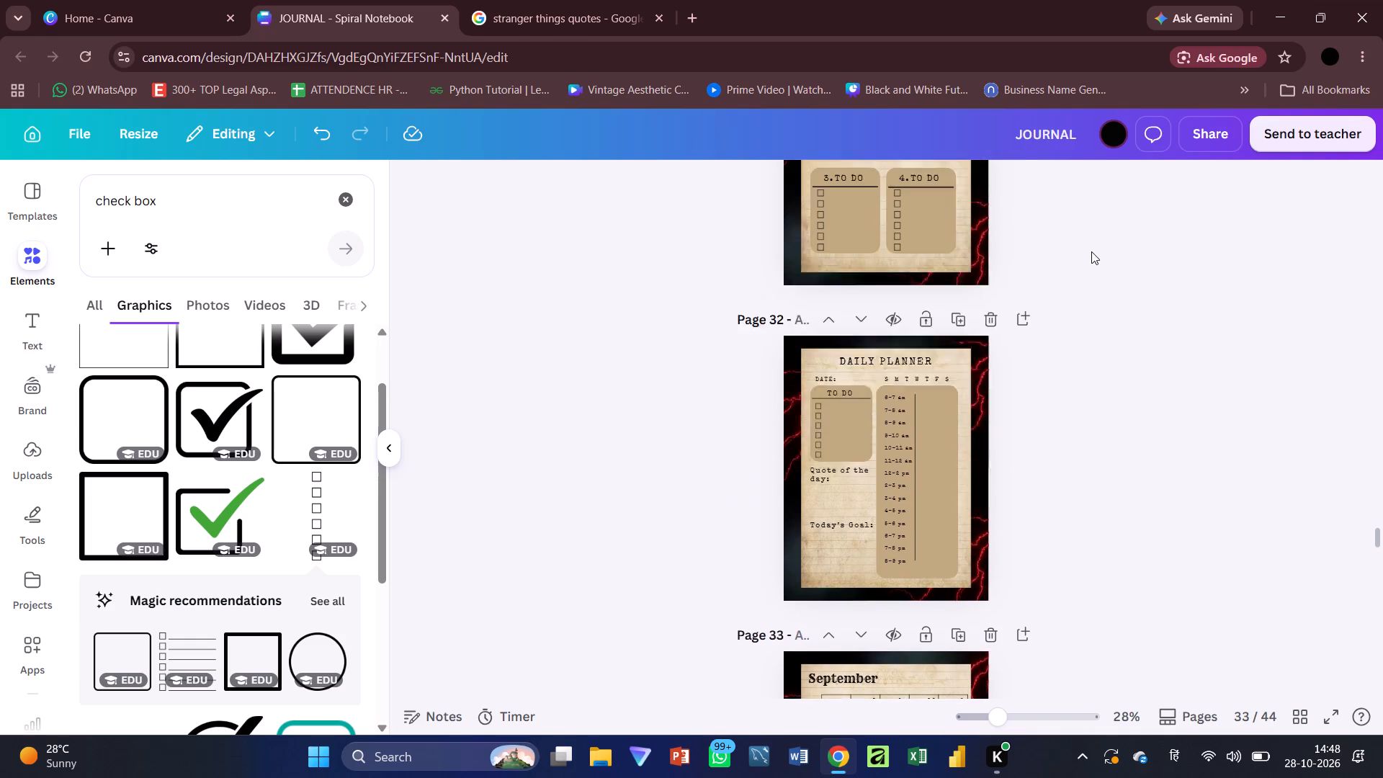
scroll(1091, 251, "up", 6)
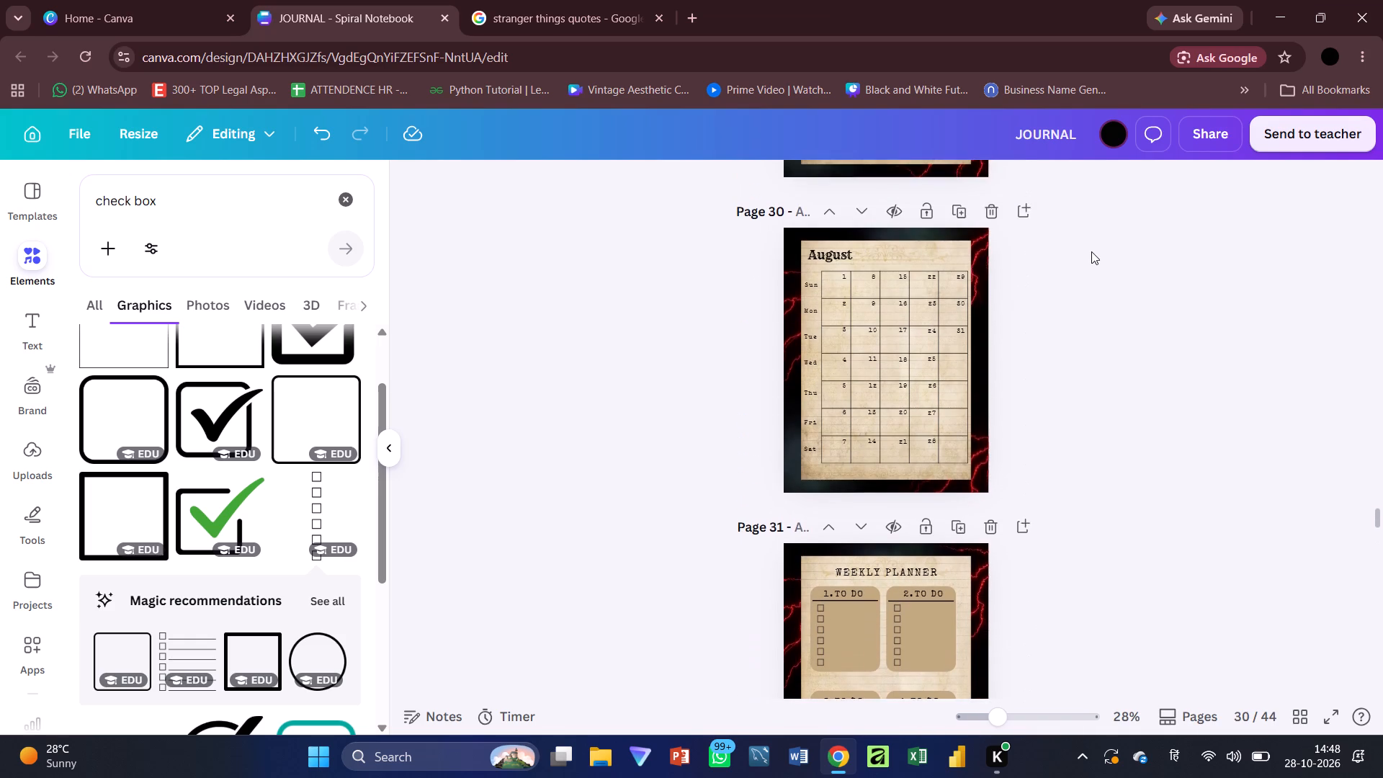
scroll(1091, 251, "up", 2)
left_click(995, 209)
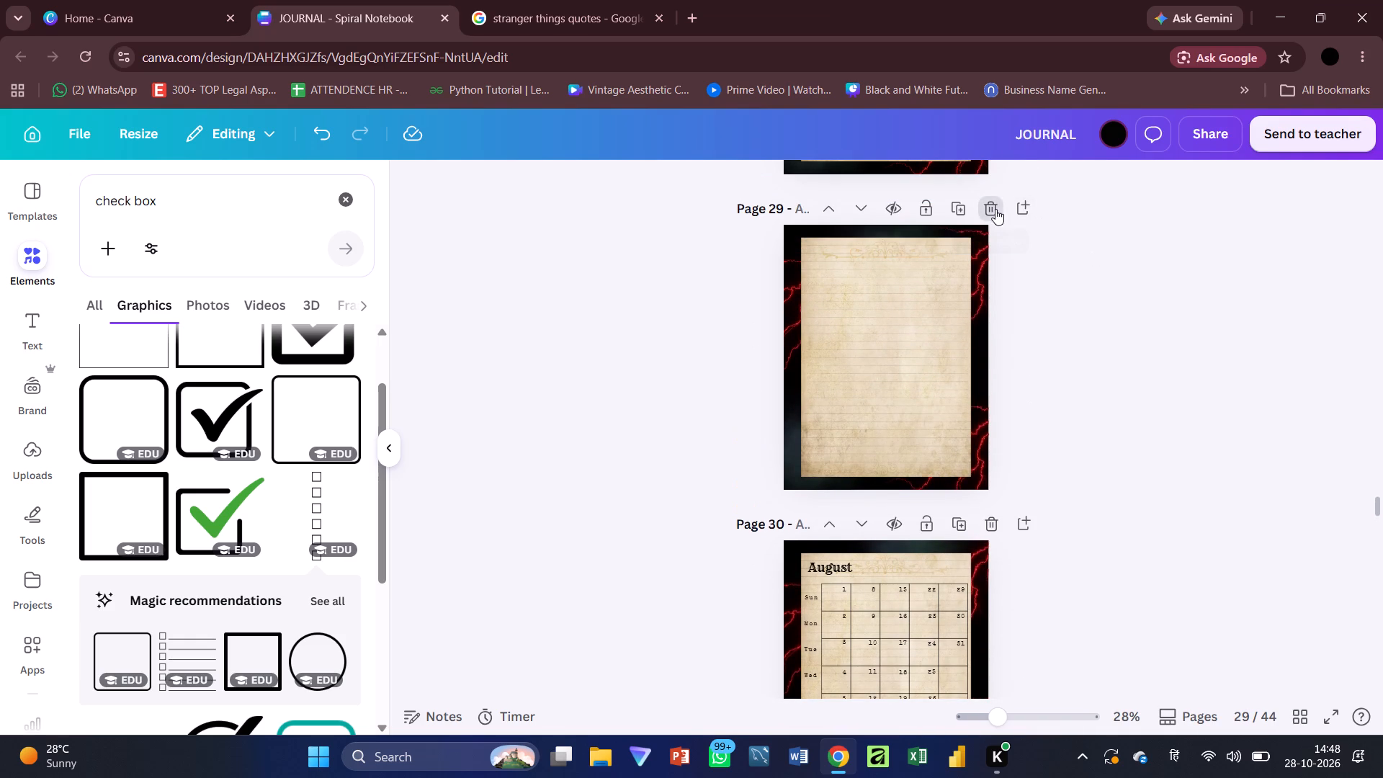
scroll(1106, 251, "up", 9)
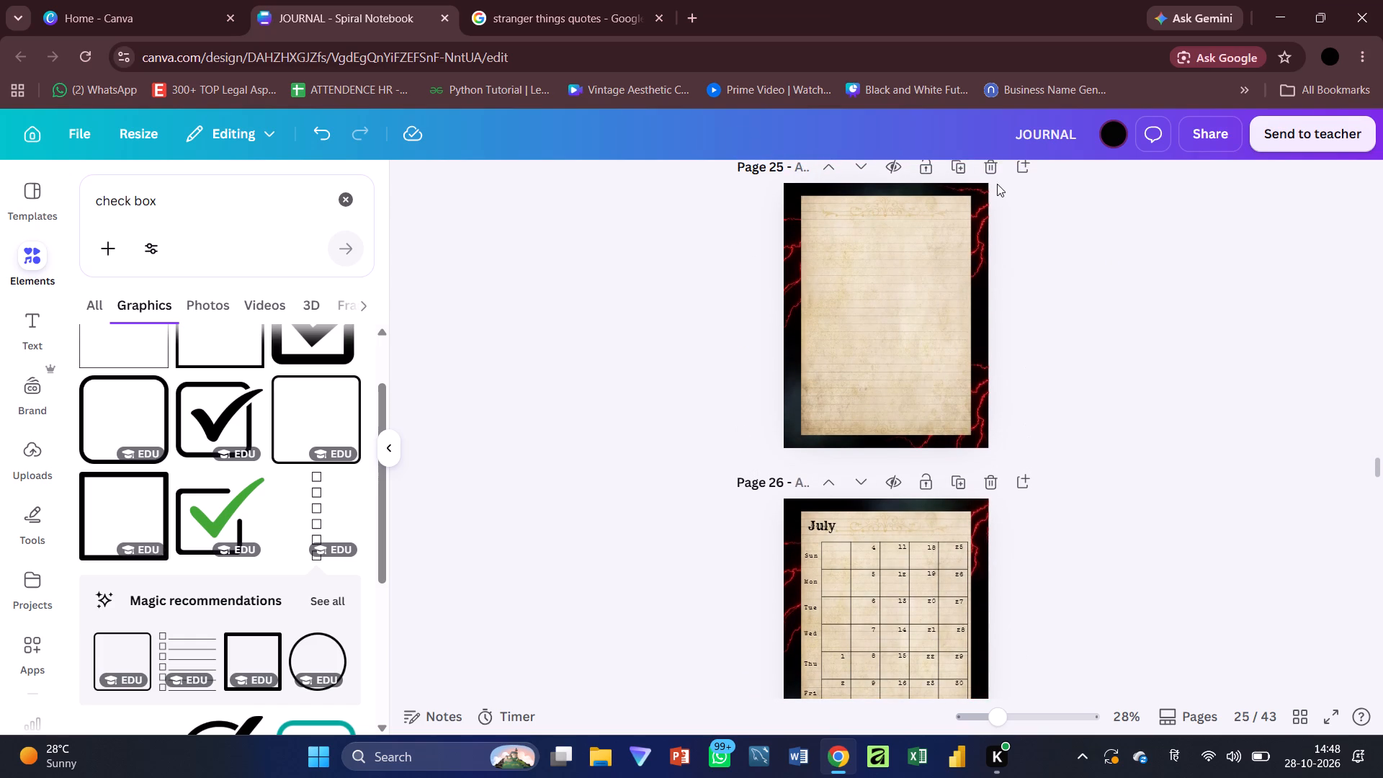
left_click(995, 174)
scroll(1106, 303, "up", 2)
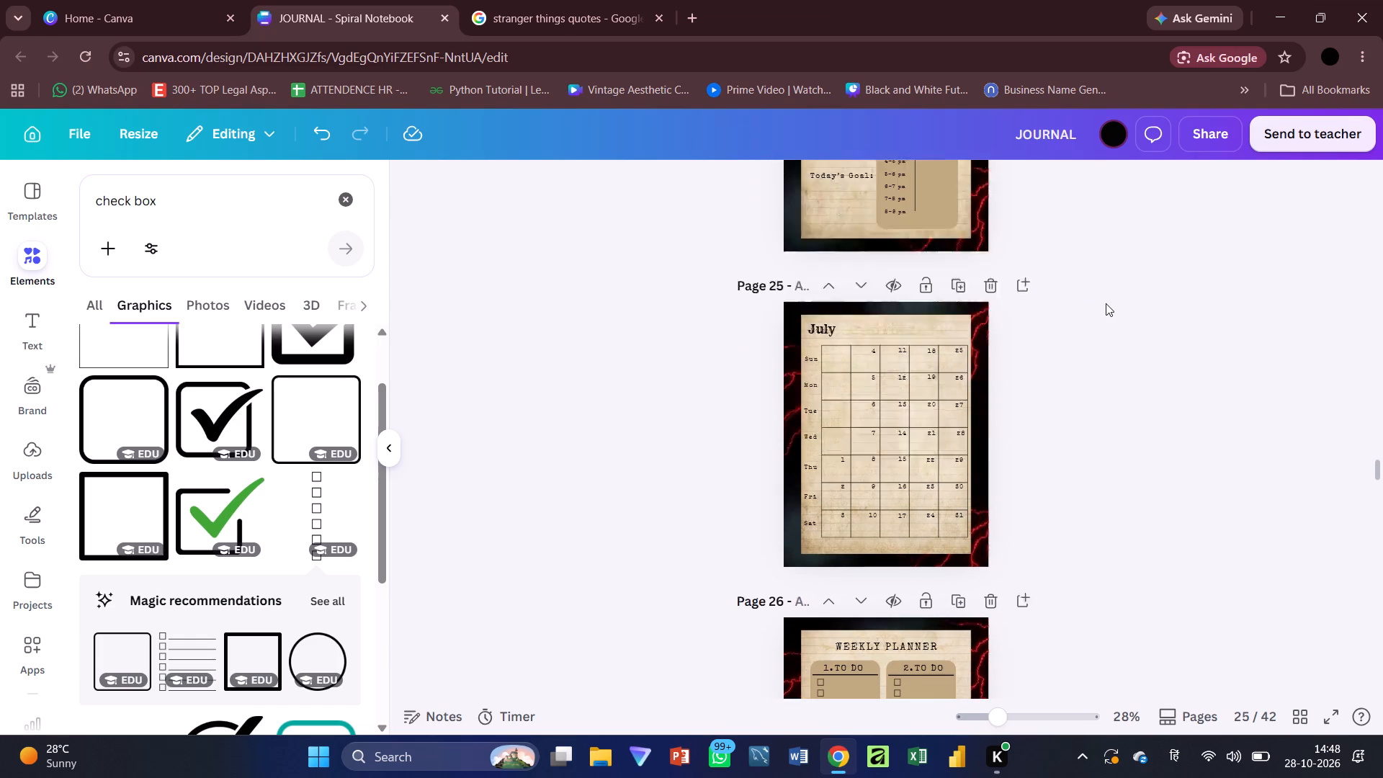
scroll(1106, 303, "up", 6)
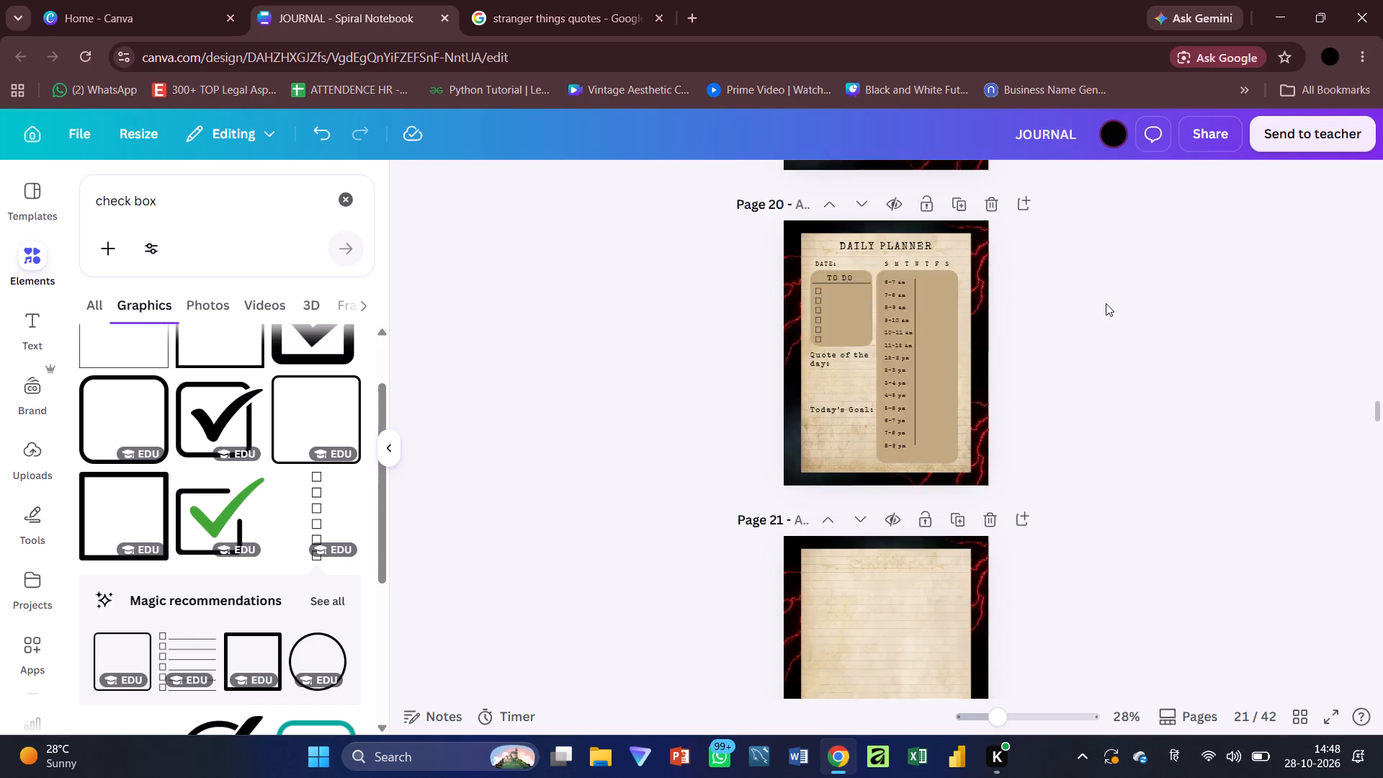
scroll(1106, 303, "up", 1)
scroll(1106, 303, "down", 4)
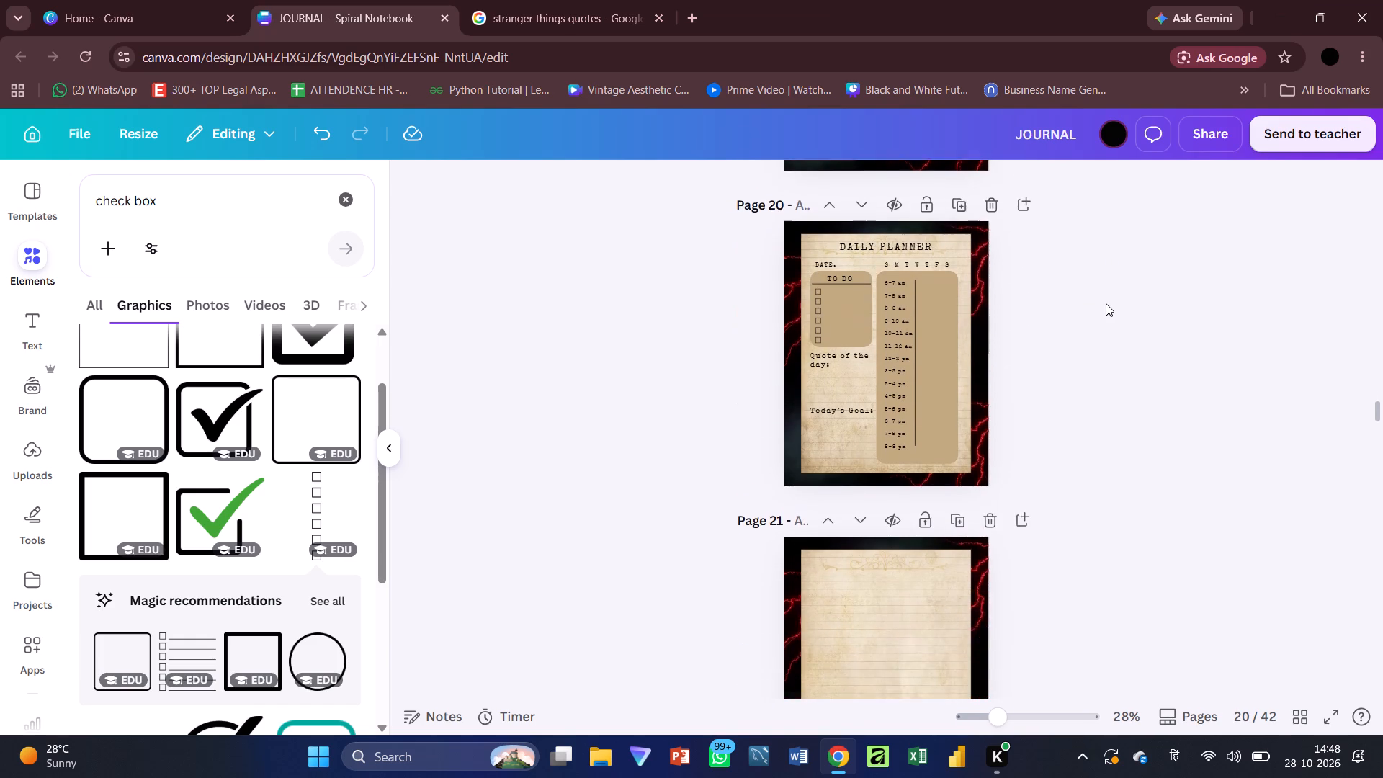
scroll(1106, 303, "down", 3)
scroll(1106, 303, "up", 4)
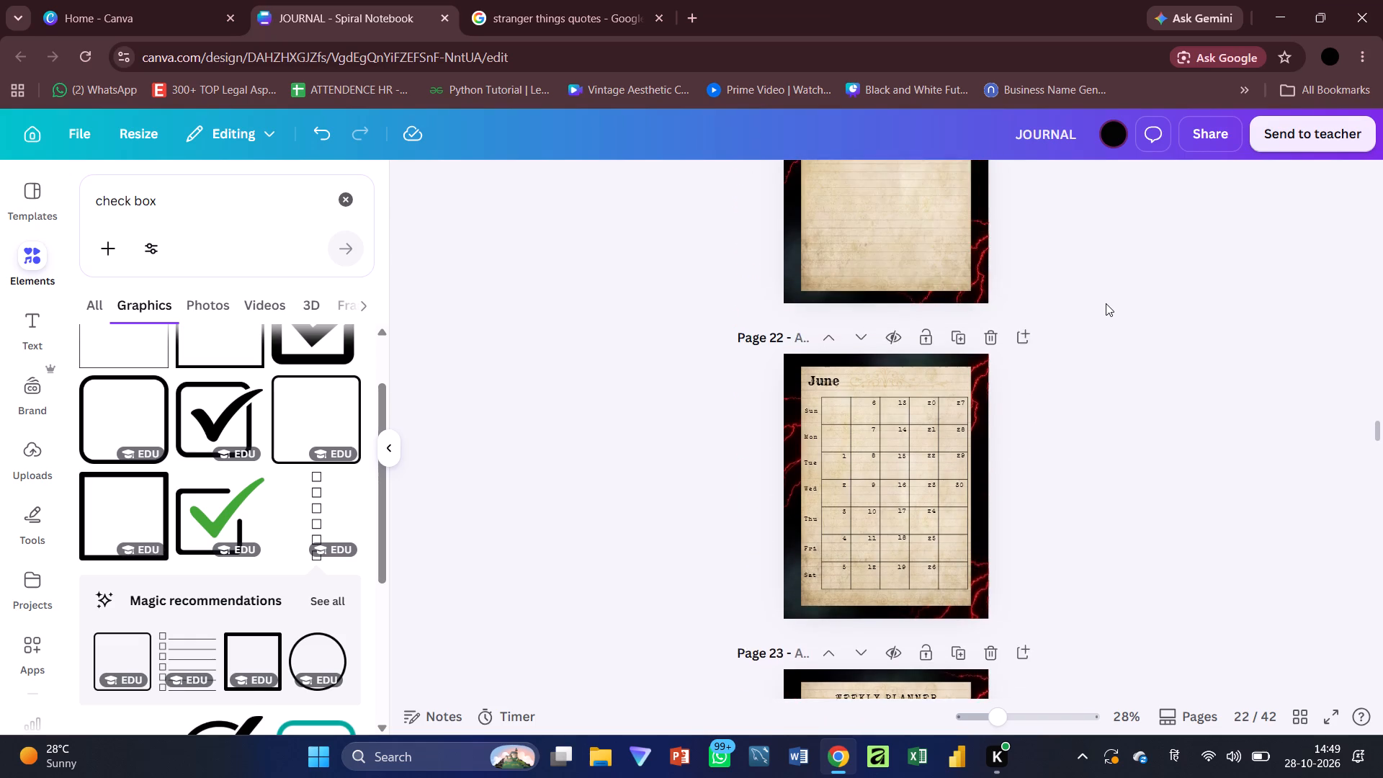
scroll(1106, 303, "up", 2)
left_click(993, 345)
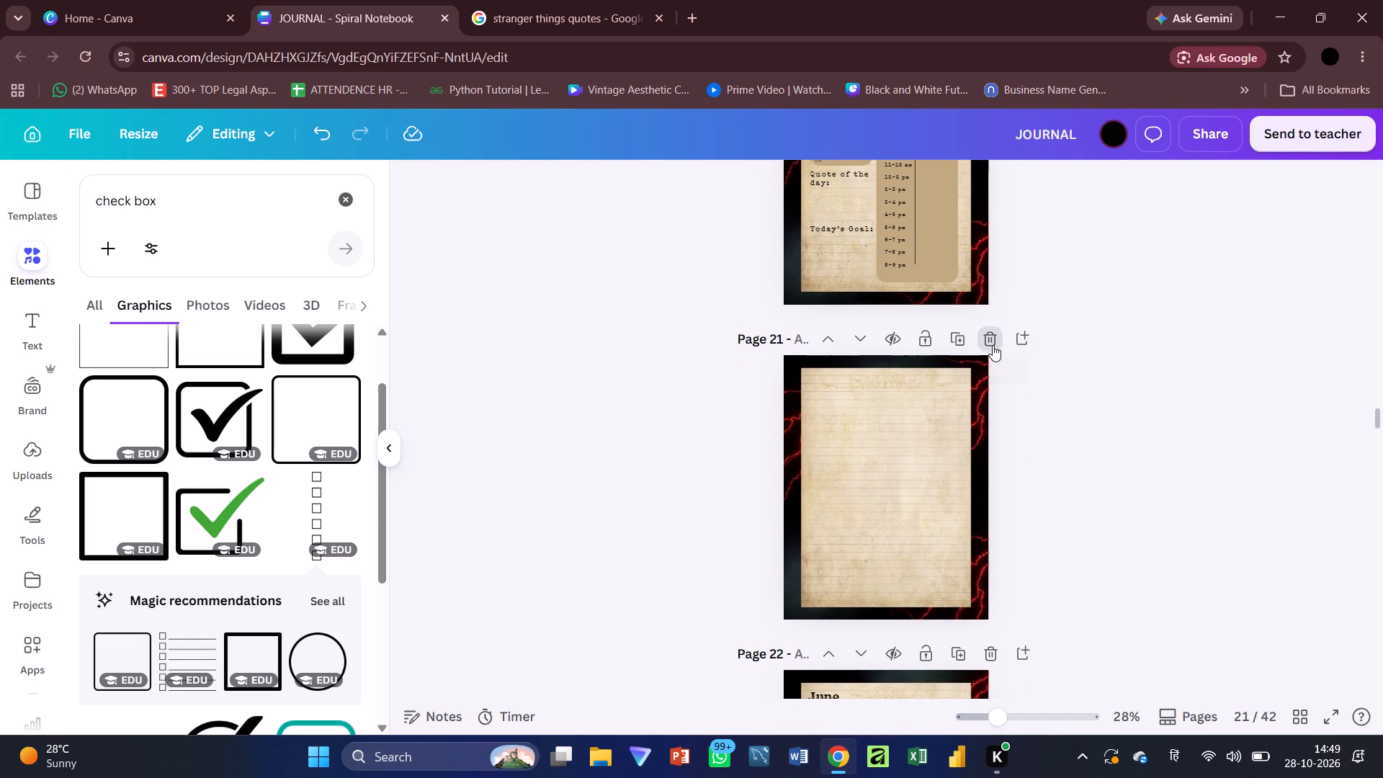
scroll(1095, 294, "up", 8)
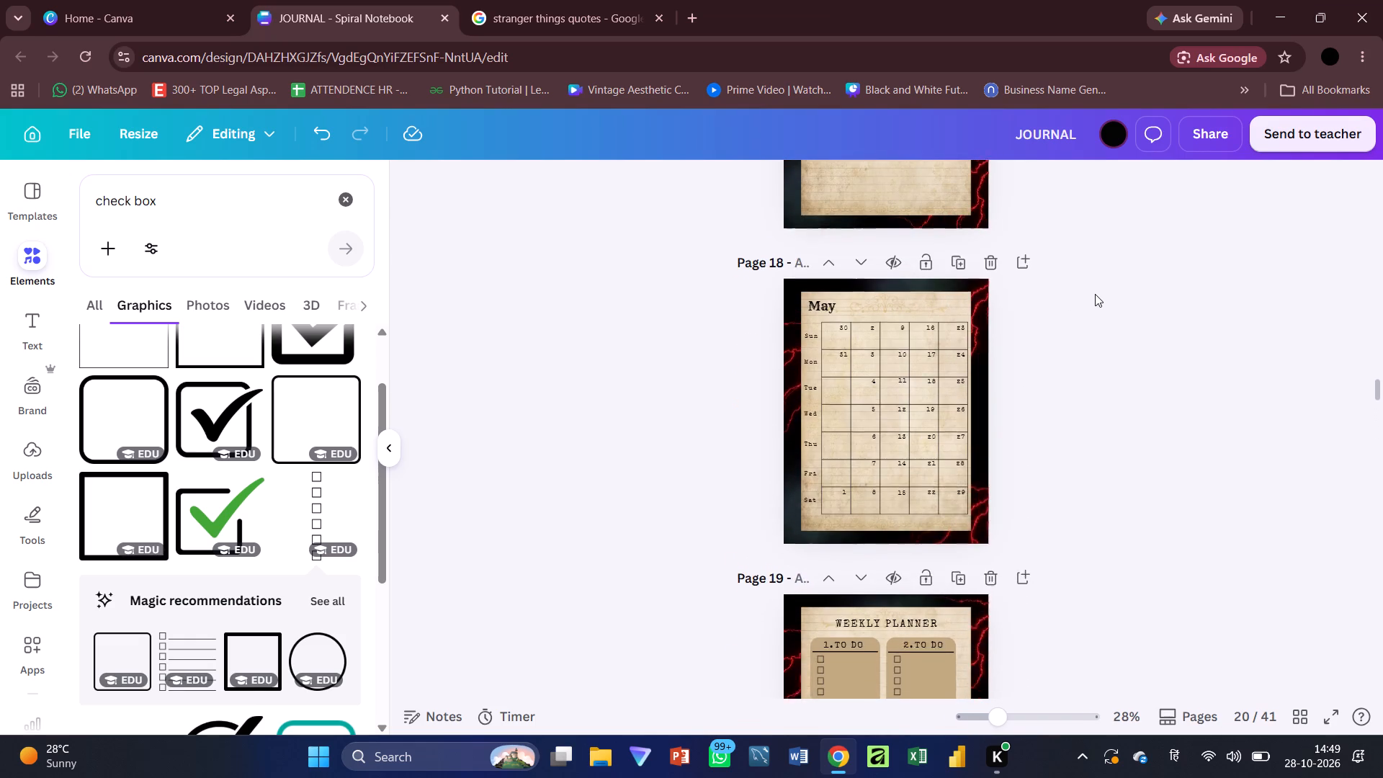
scroll(1095, 294, "up", 1)
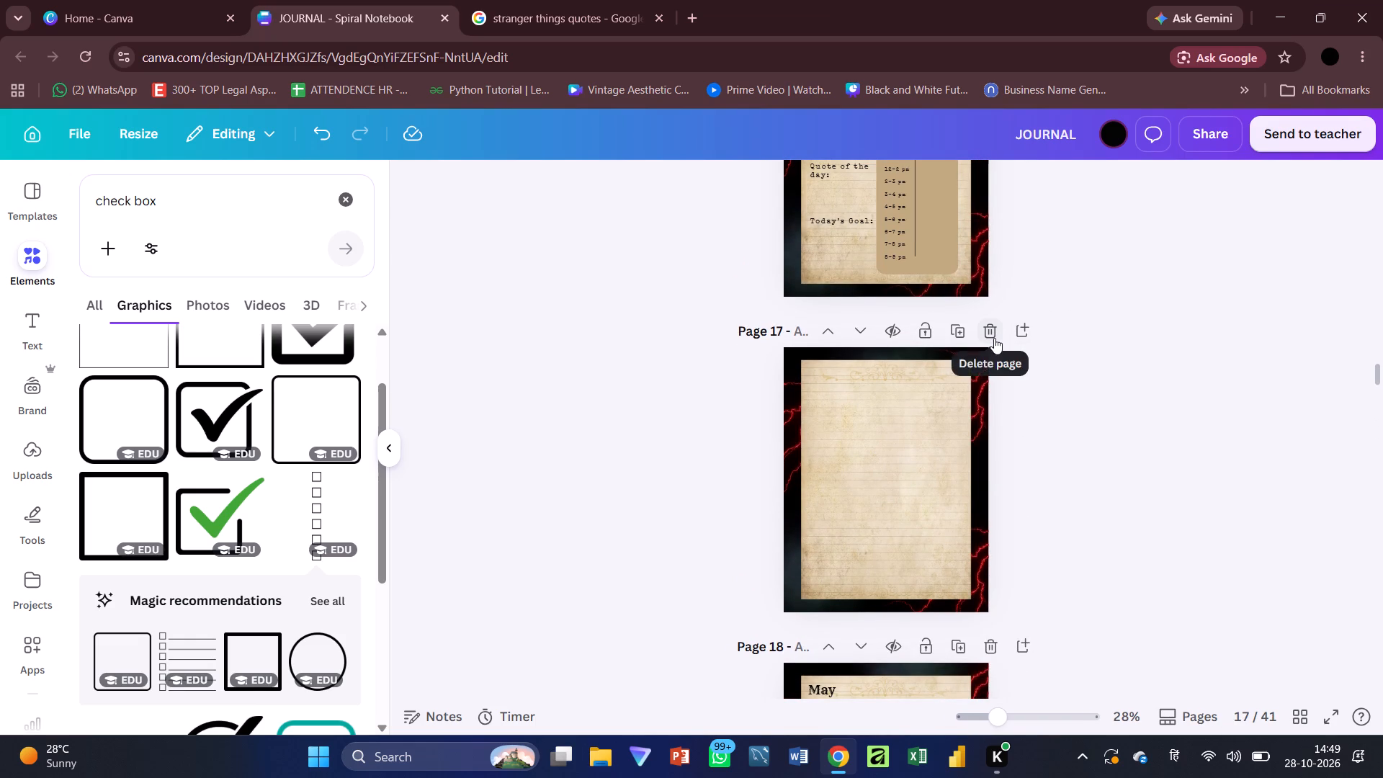
left_click(994, 338)
scroll(1126, 318, "up", 4)
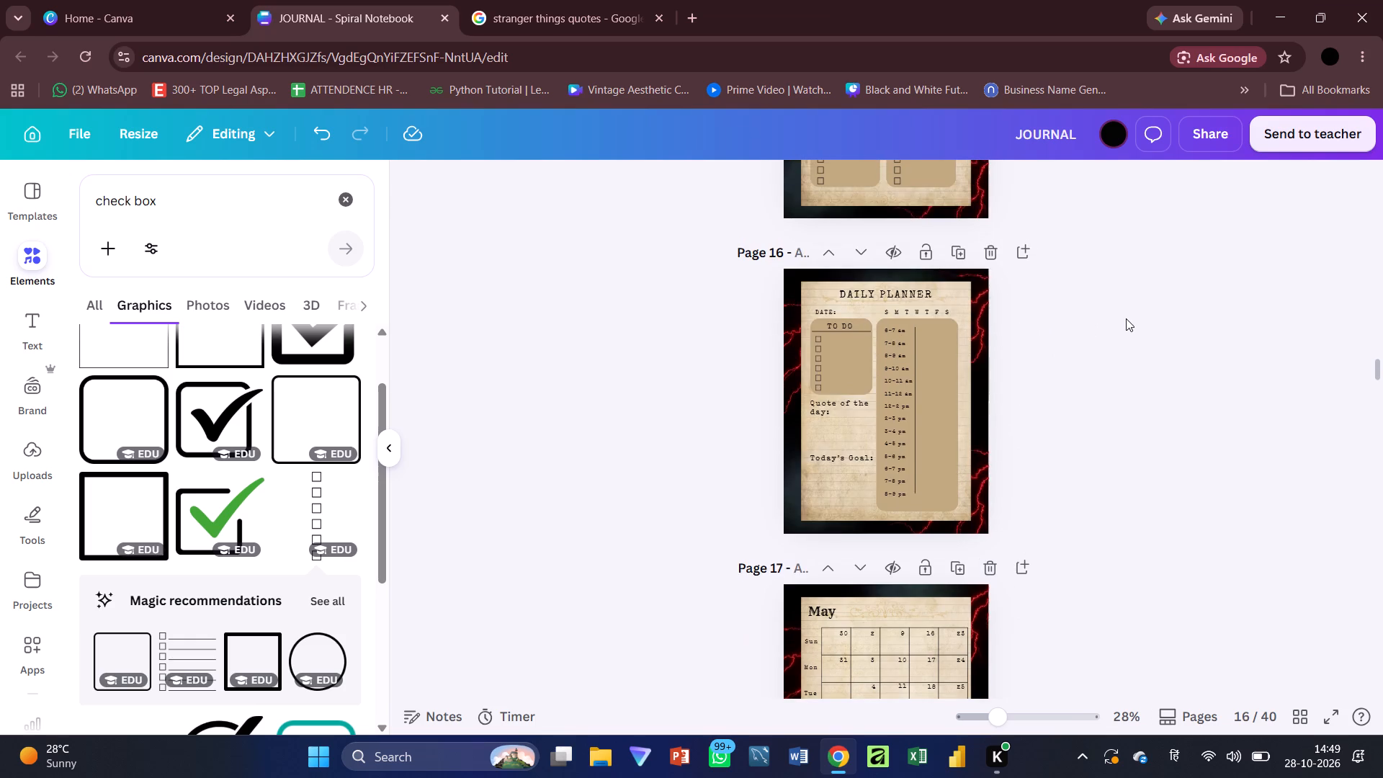
scroll(1126, 318, "up", 2)
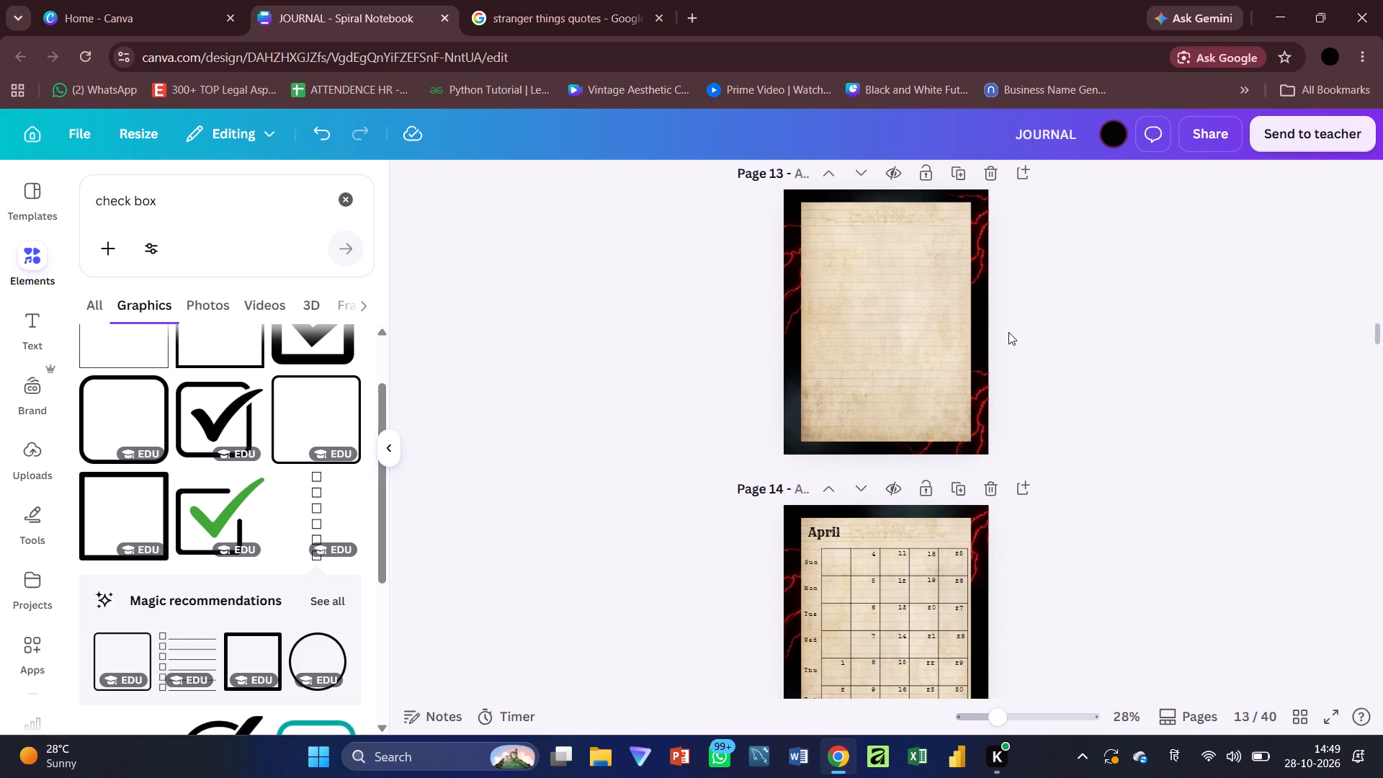
scroll(1008, 332, "up", 2)
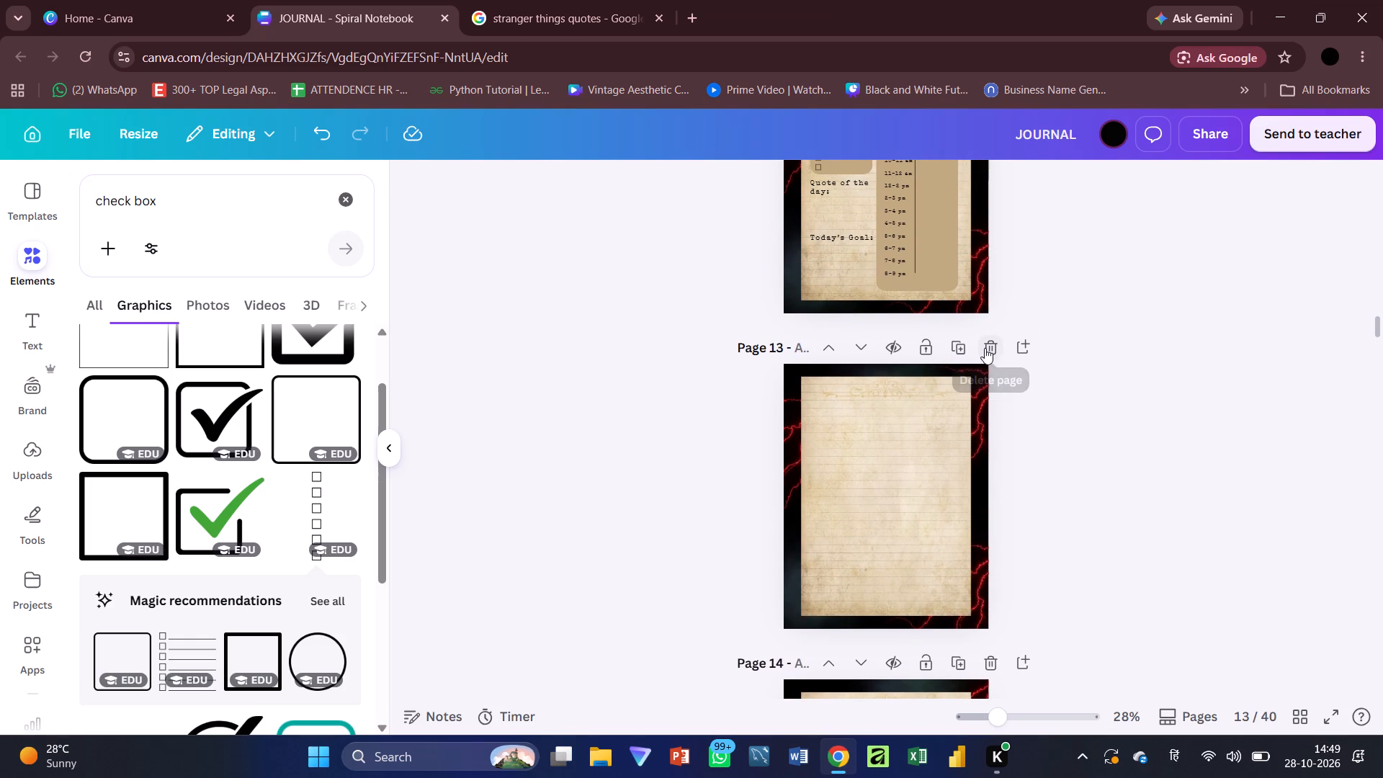
left_click(985, 348)
scroll(1093, 321, "up", 5)
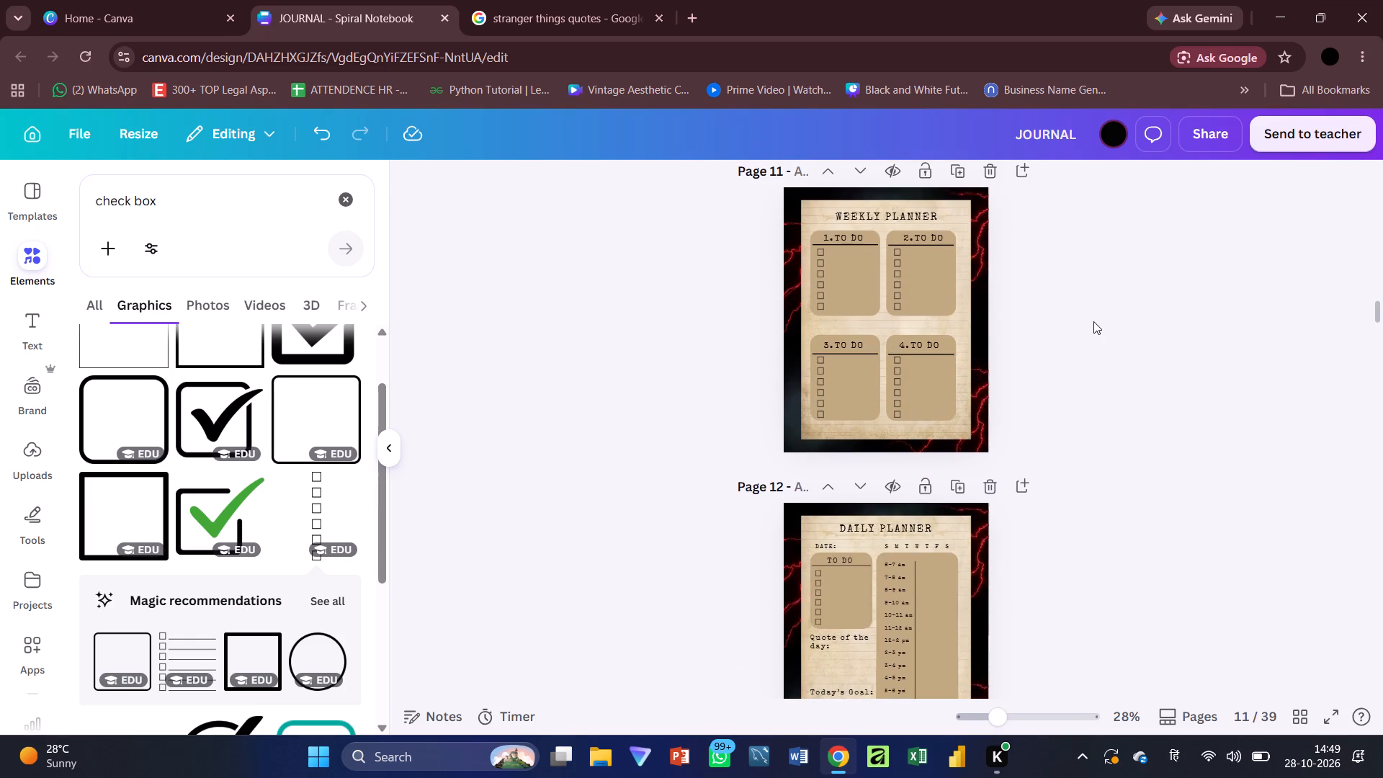
scroll(1093, 321, "up", 6)
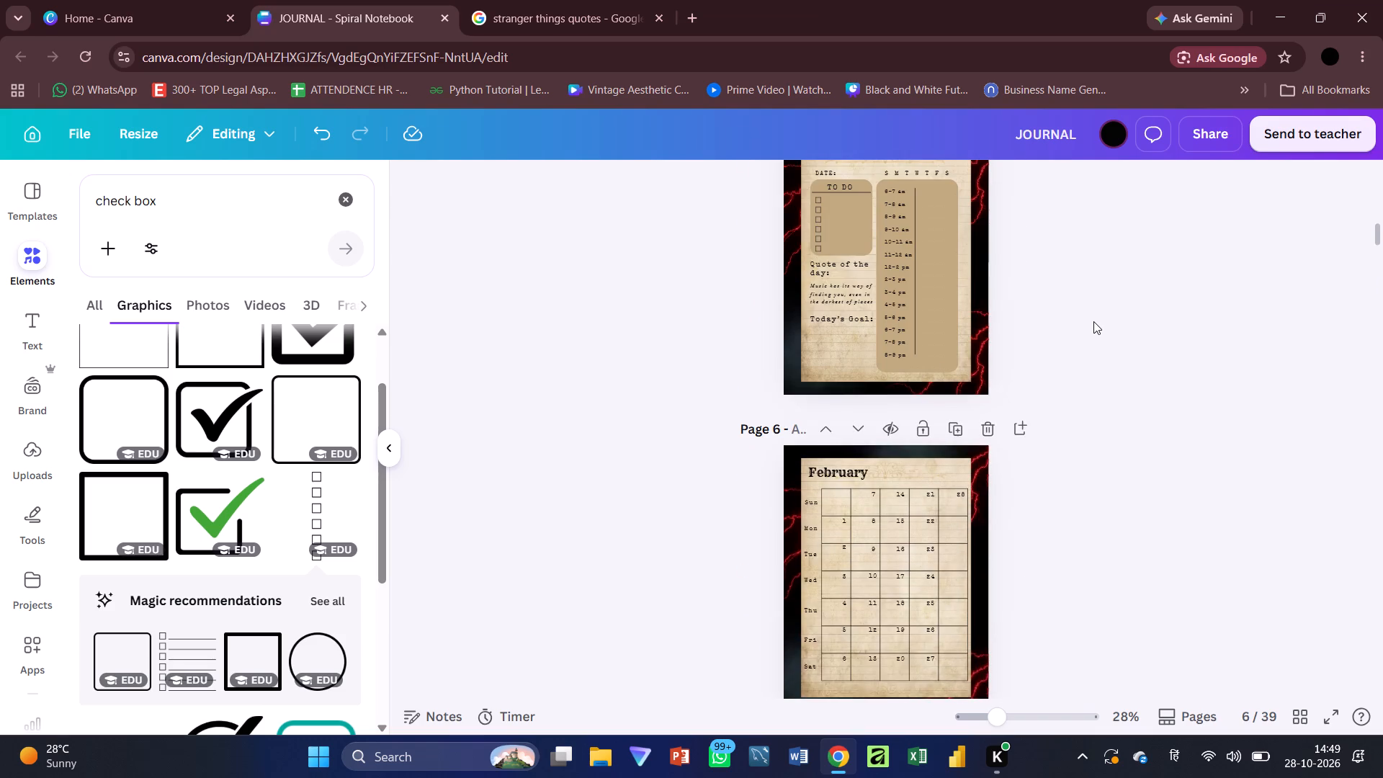
scroll(1093, 321, "up", 7)
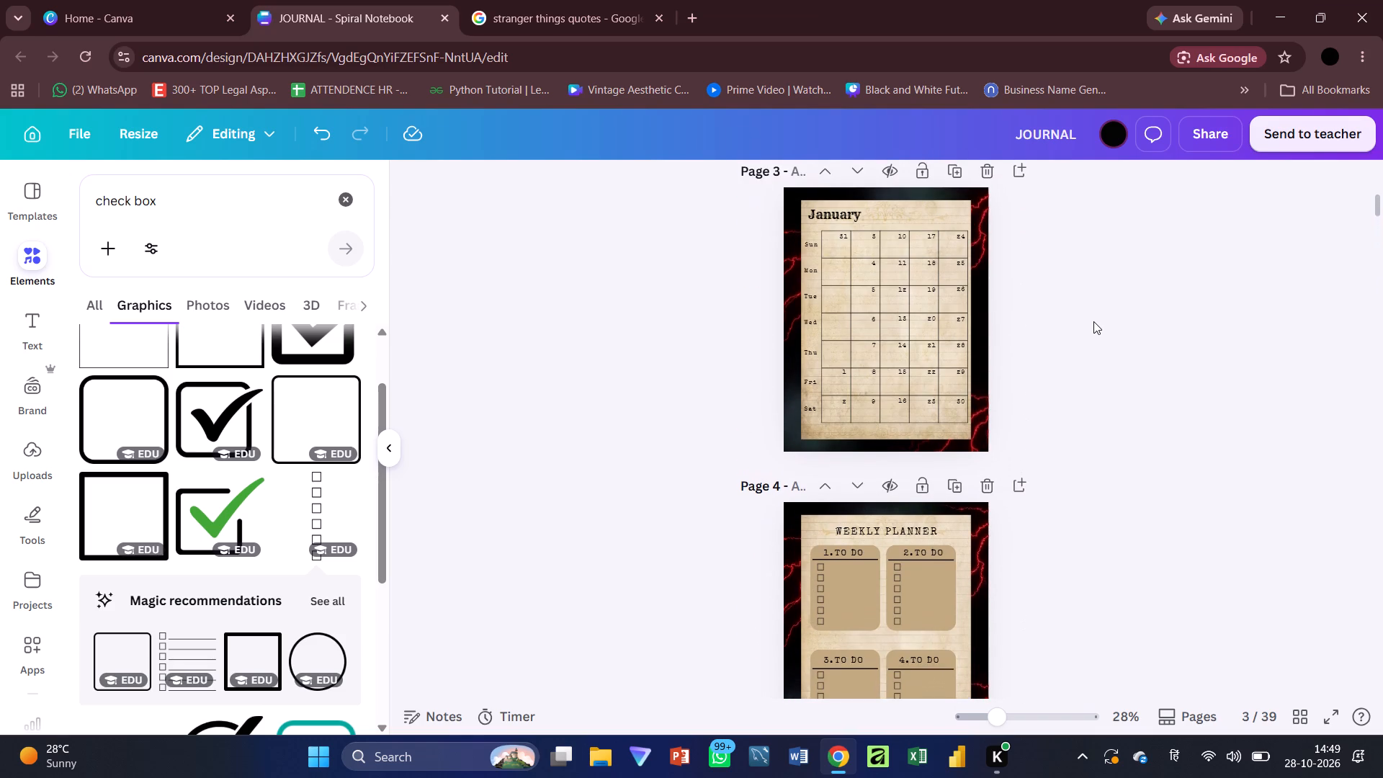
scroll(1093, 321, "down", 7)
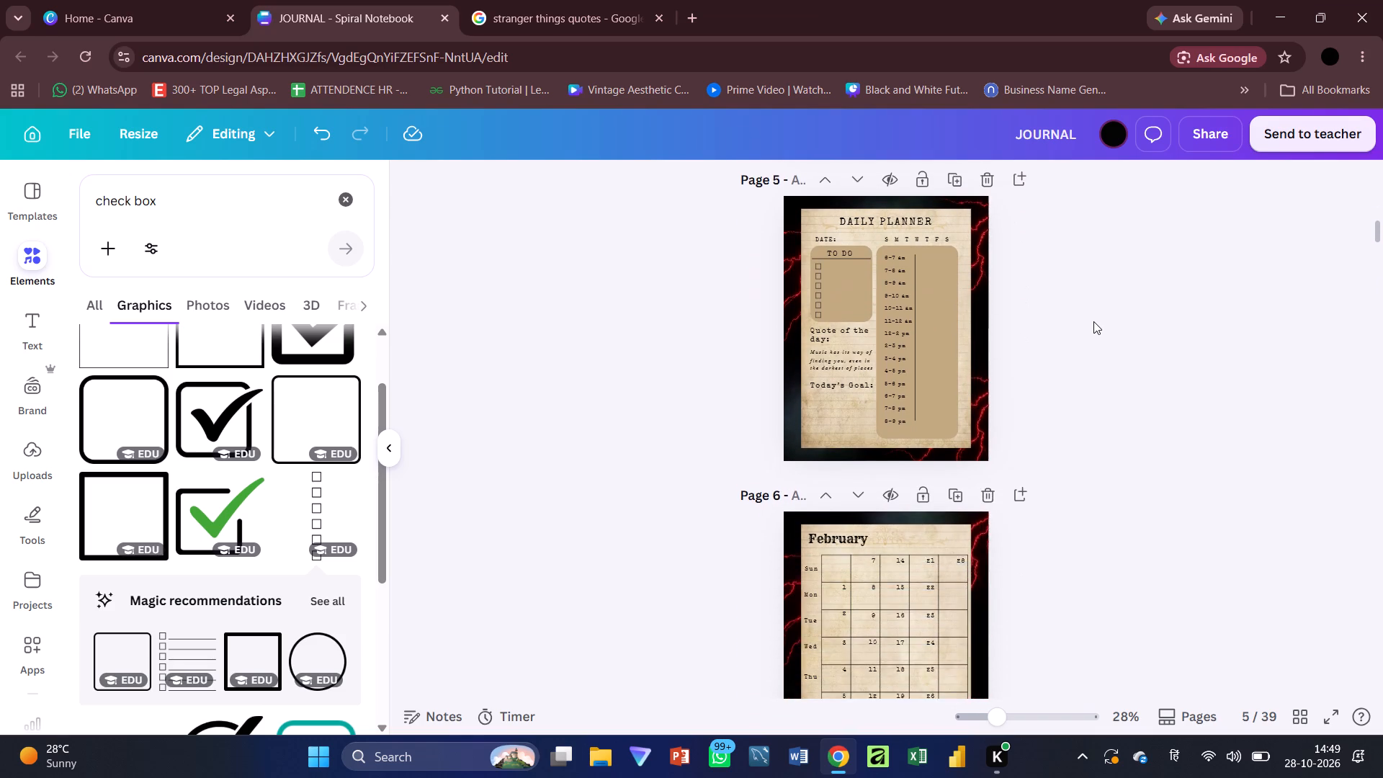
scroll(1093, 321, "down", 7)
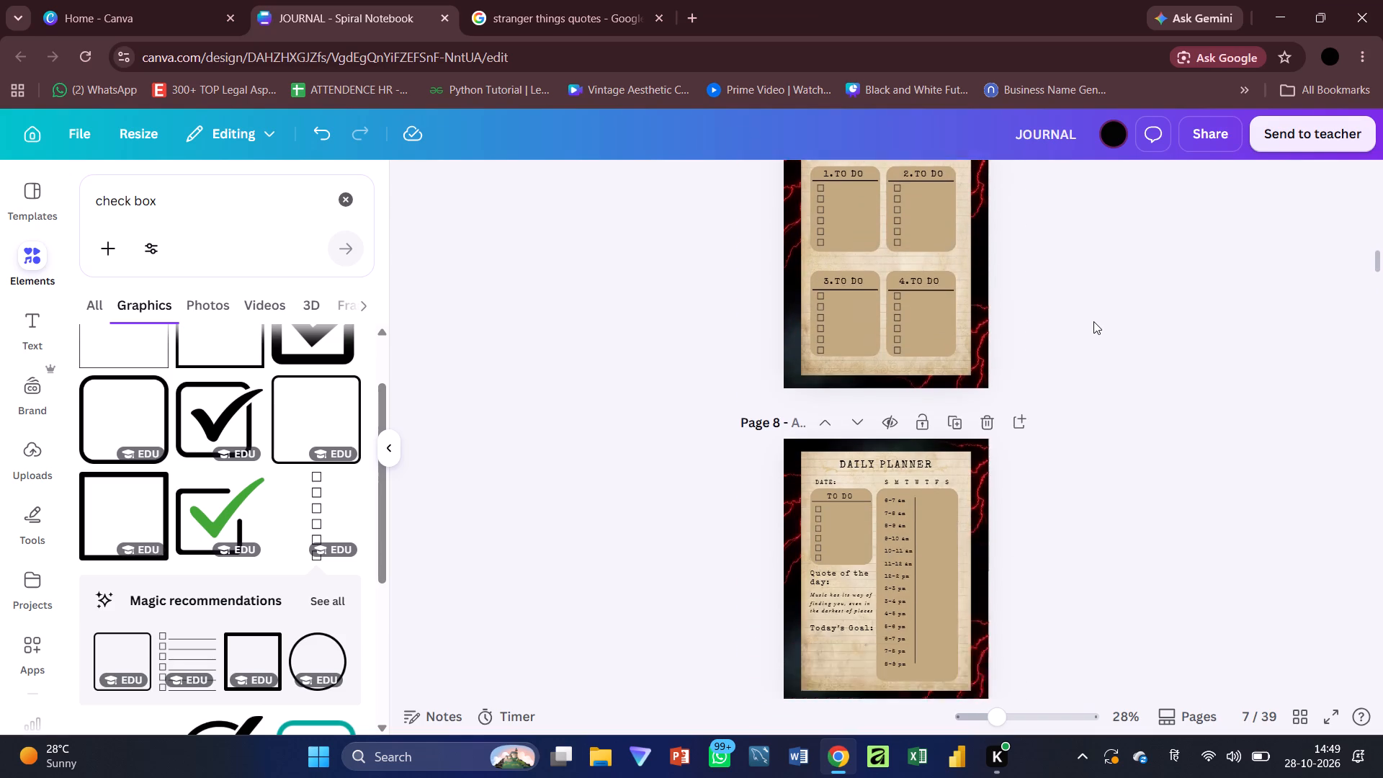
scroll(1093, 321, "down", 2)
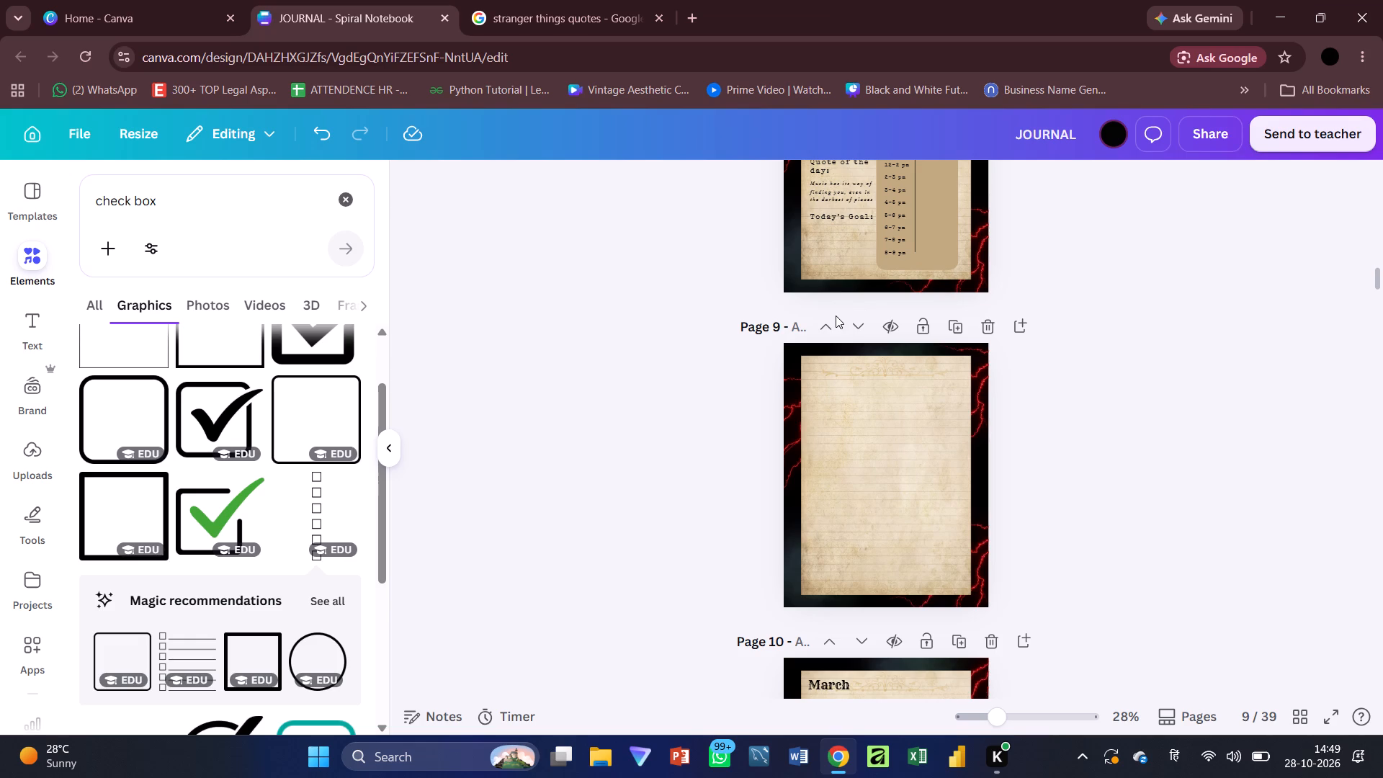
left_click(831, 326)
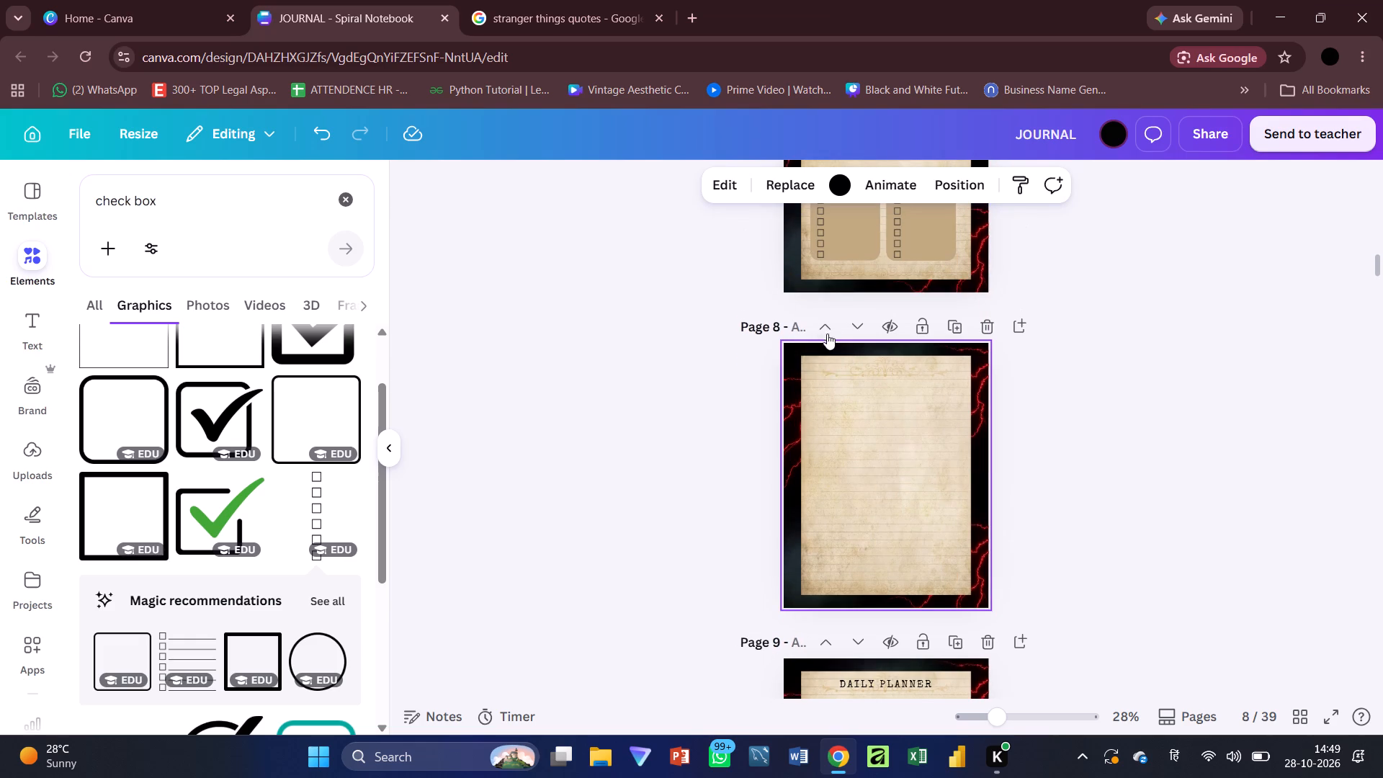
left_click(827, 331)
left_click(827, 331)
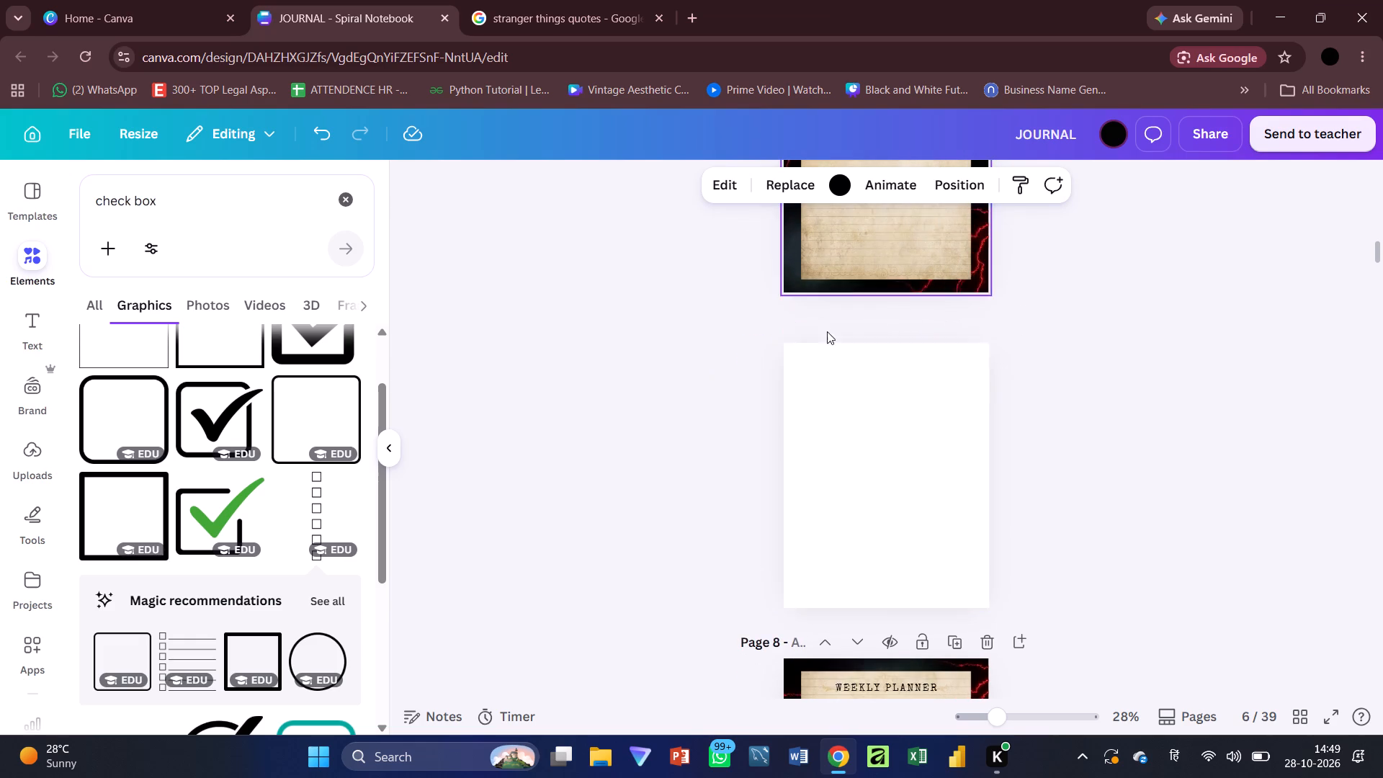
left_click(1074, 340)
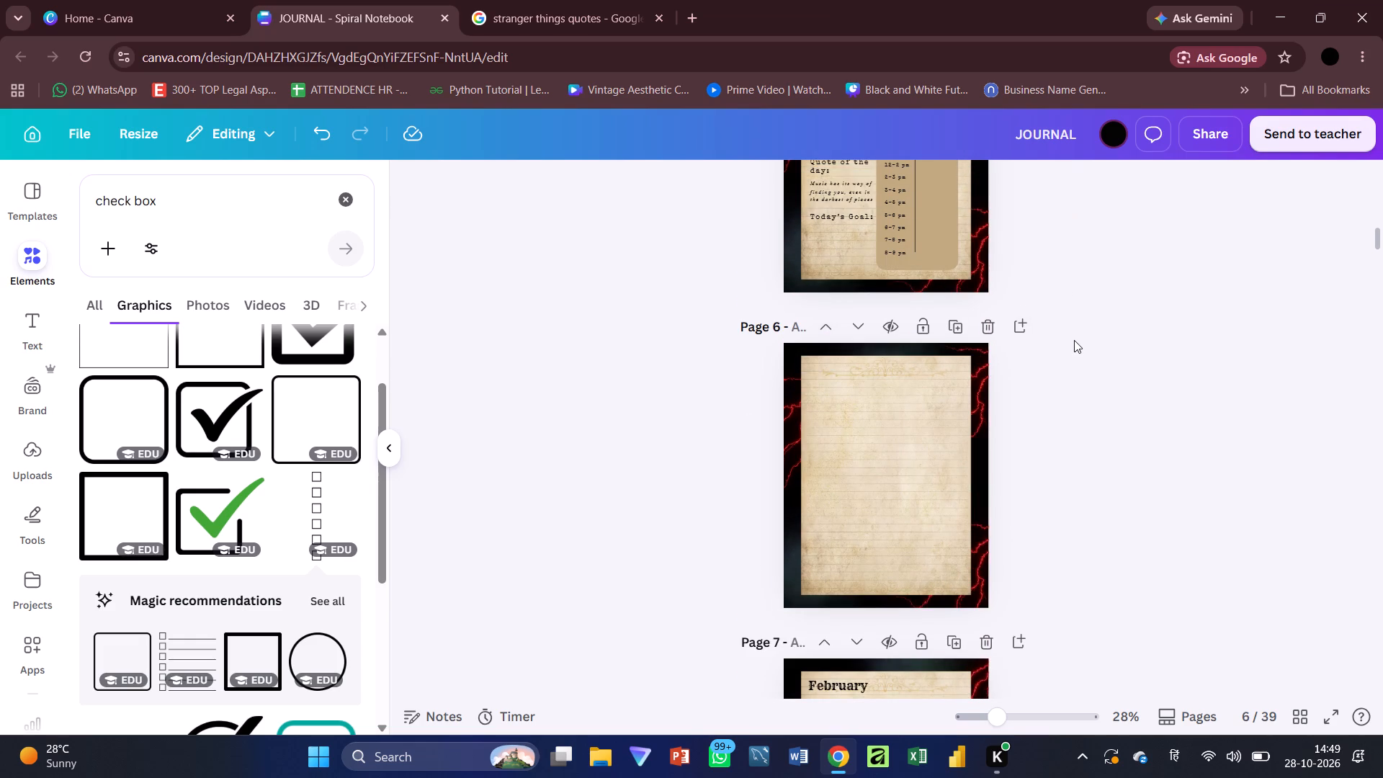
Nudge the red spider-like creature image on the Yearly Planner cover slightly downward.
scroll(1074, 340, "up", 16)
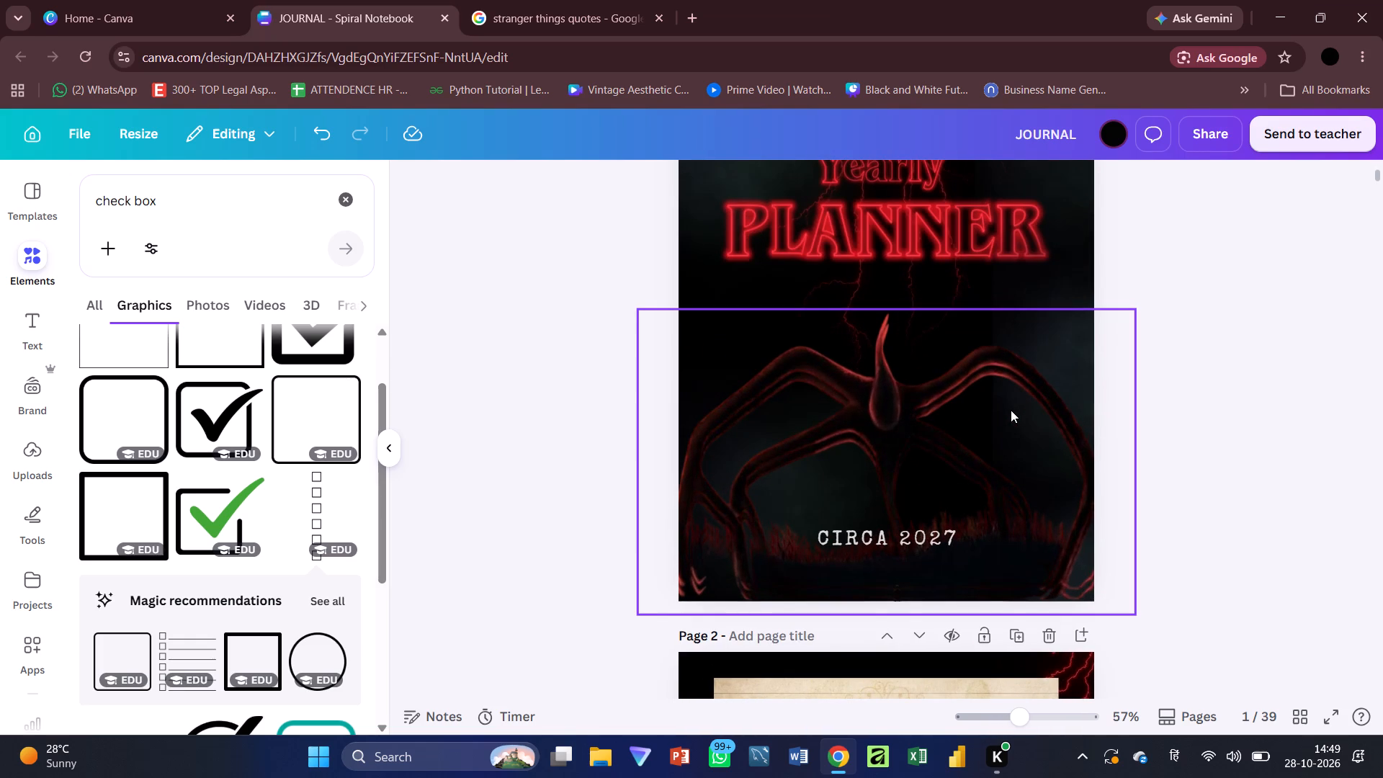
left_click(1011, 410)
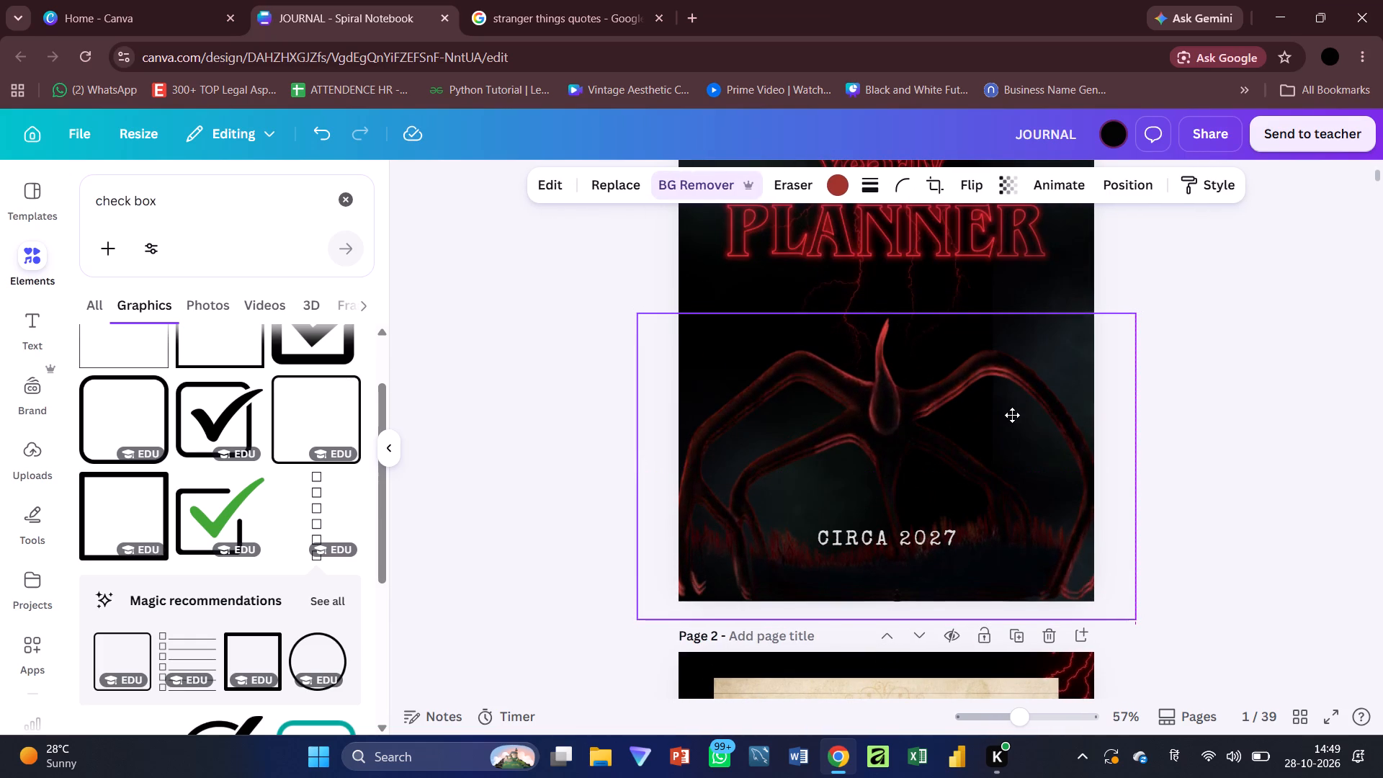
left_click(1201, 426)
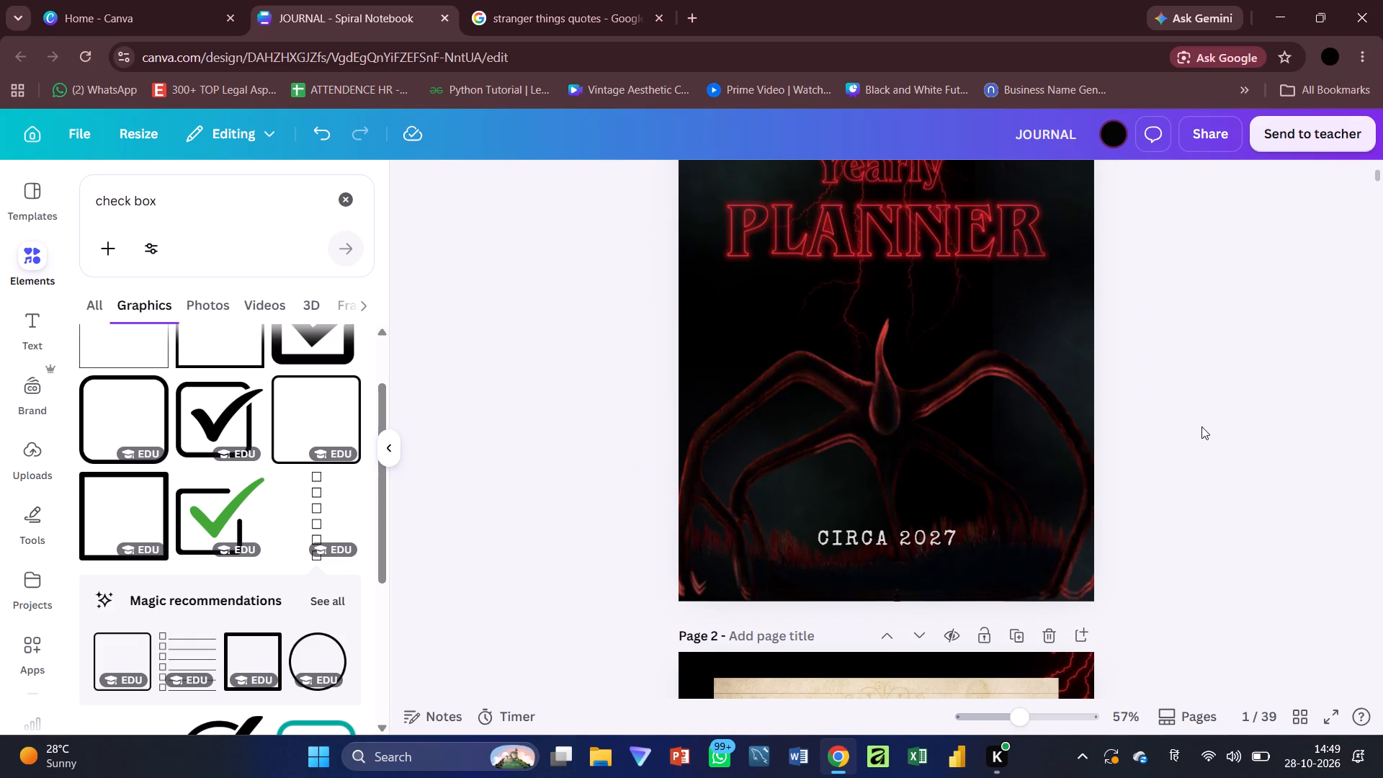
scroll(1201, 426, "up", 1)
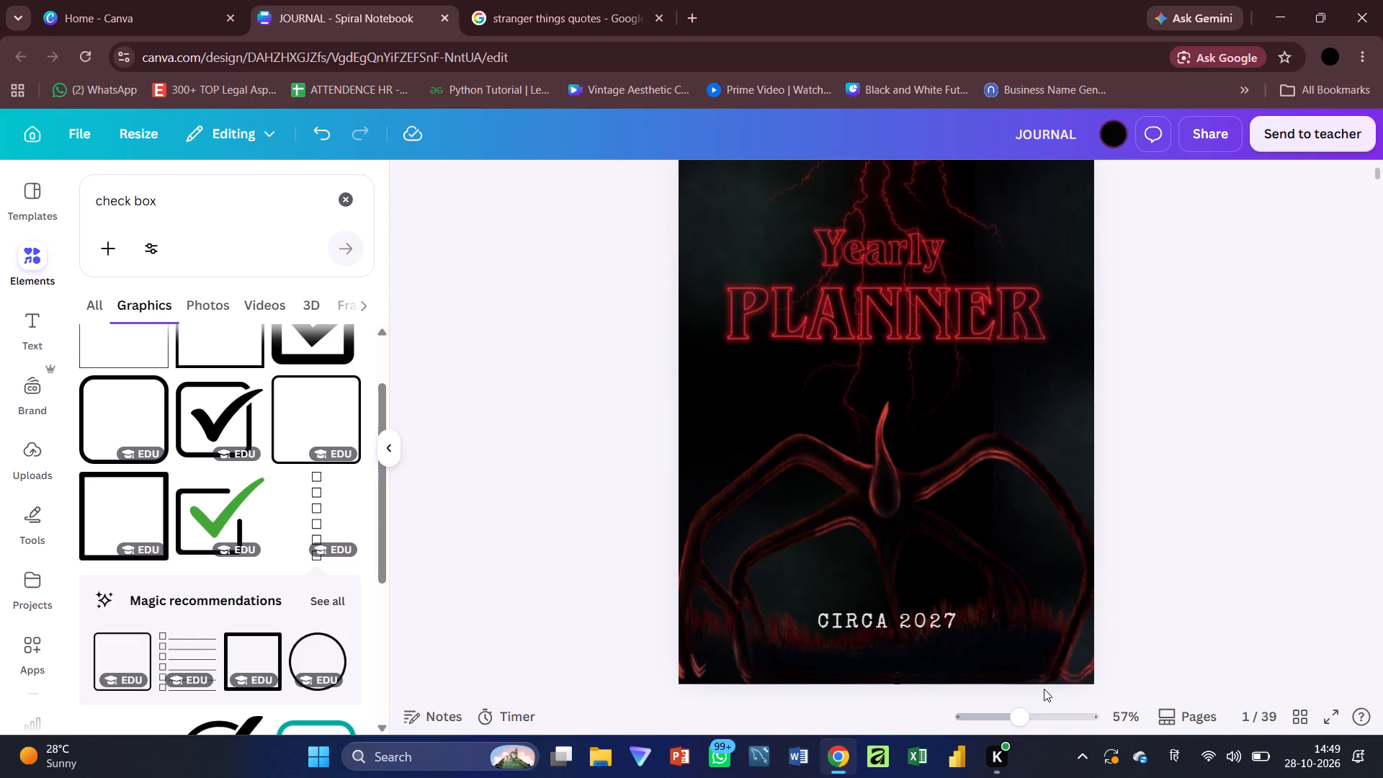